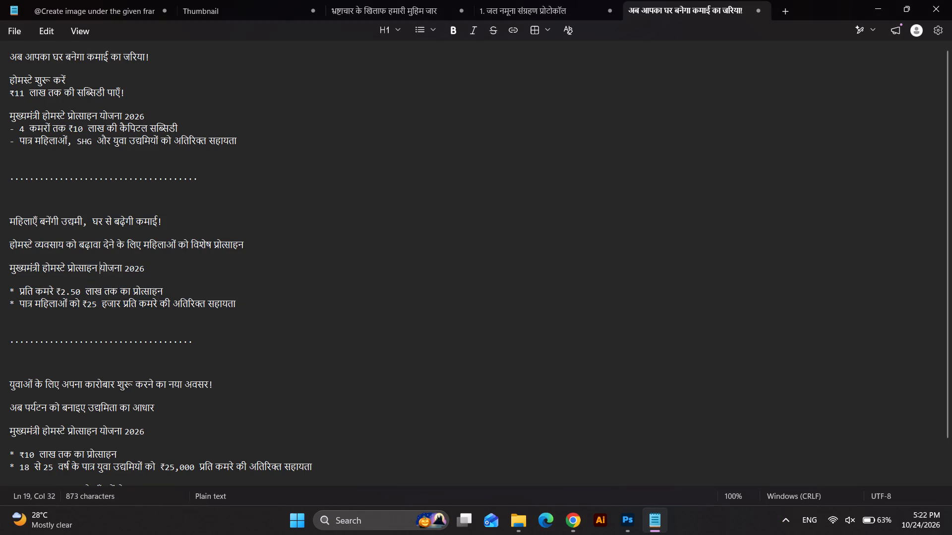
drag(235, 304, 2, 227)
key(ctrl+c)
key(ctrl+c)
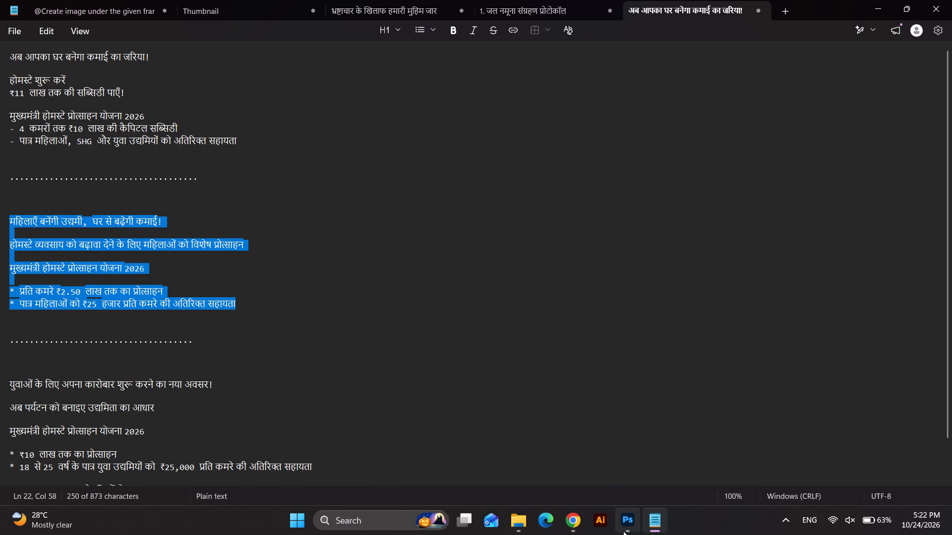
Switch to Pinterest in Chrome and return to the earlier "homestay design poster" search results.
click(623, 531)
key(alt+Tab)
alt+click(585, 271)
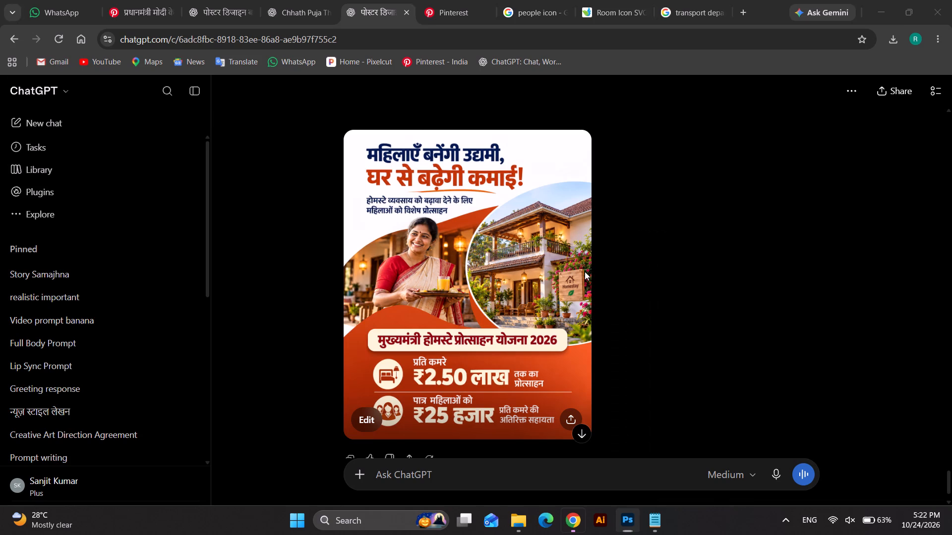
click(287, 0)
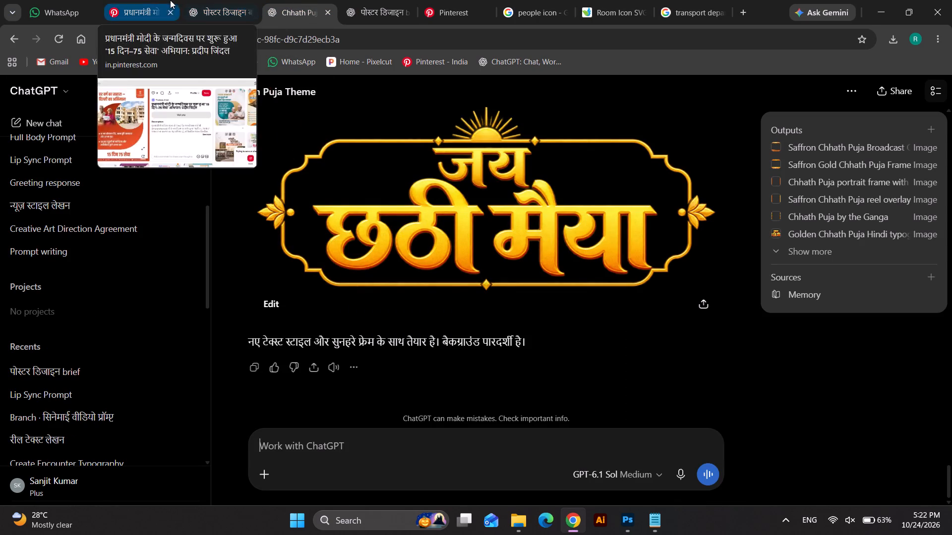
click(466, 0)
click(7, 29)
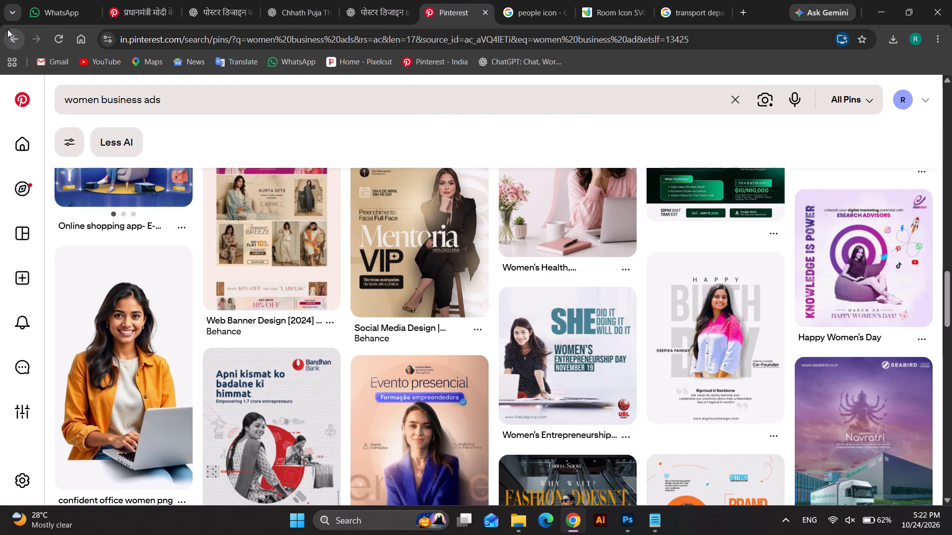
click(7, 29)
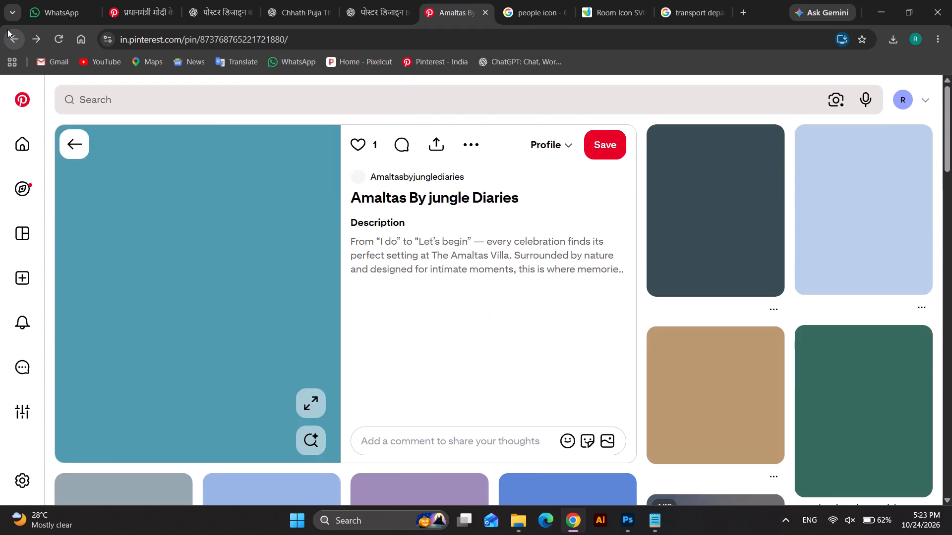
scroll(619, 339, down, 4)
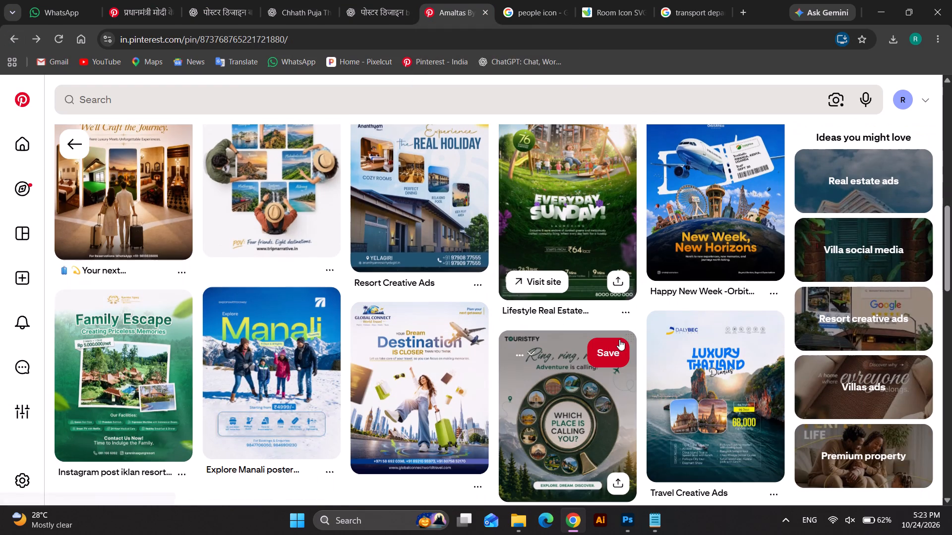
click(14, 38)
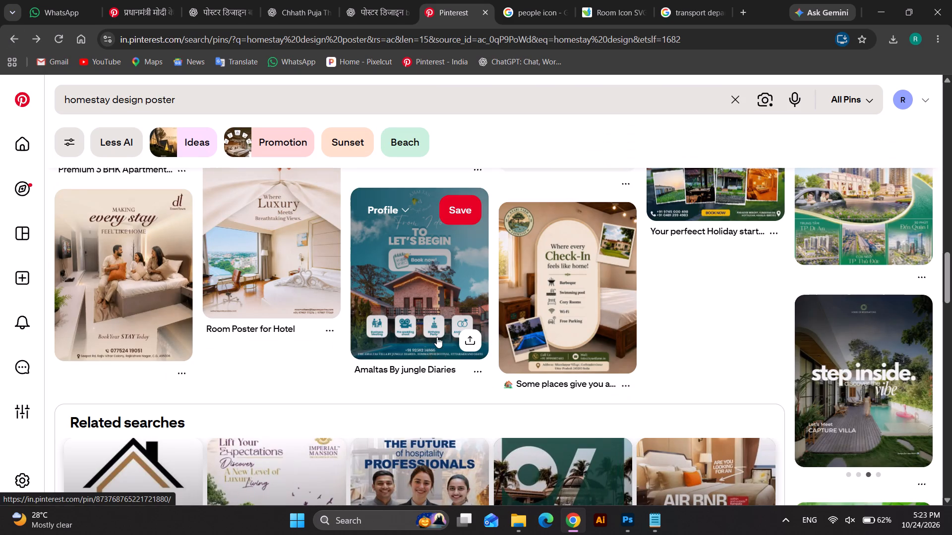
Look through the "homestay design poster" results for a suitable layout reference.
scroll(412, 103, down, 1)
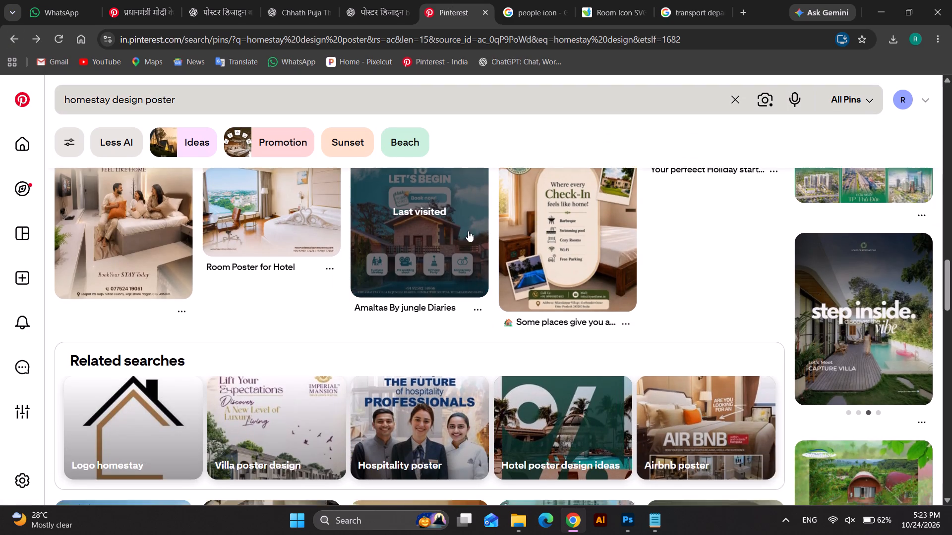
scroll(431, 248, down, 7)
scroll(425, 271, up, 9)
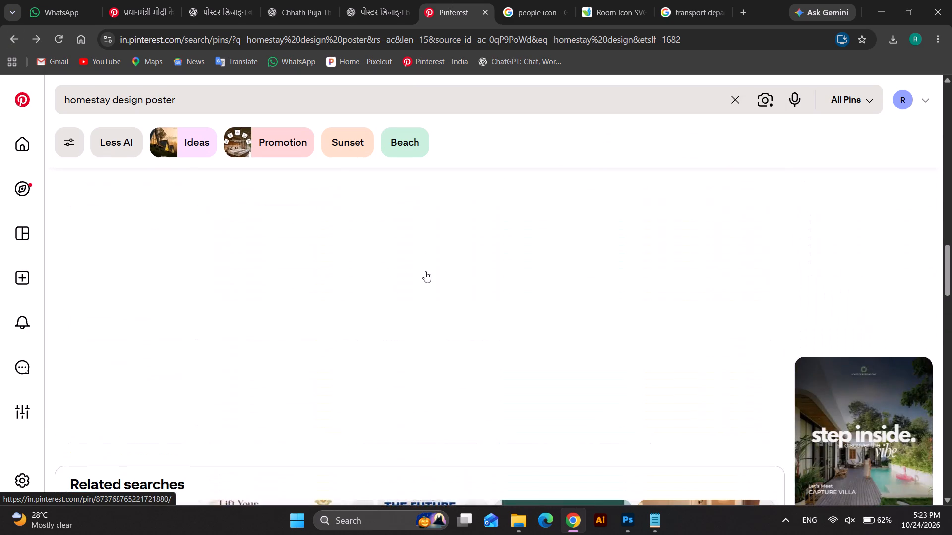
scroll(425, 271, up, 5)
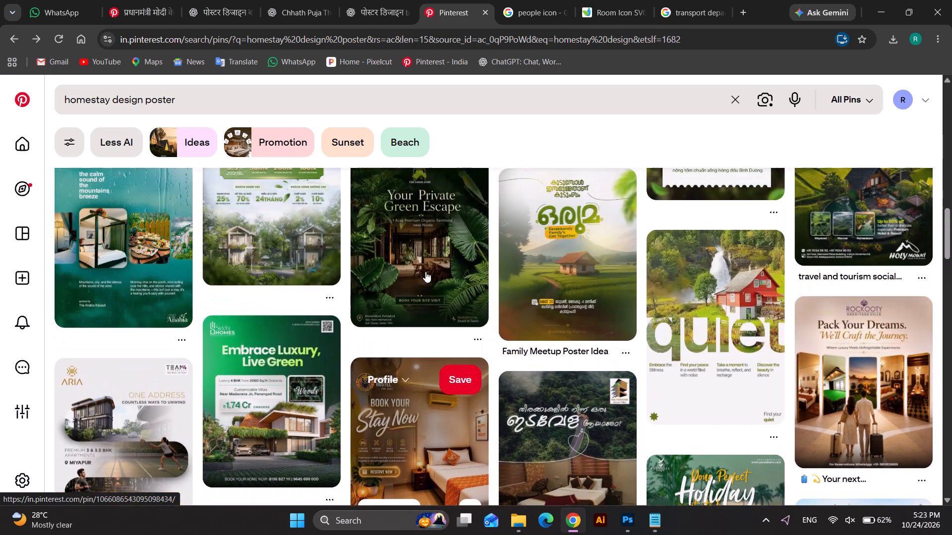
scroll(425, 271, up, 9)
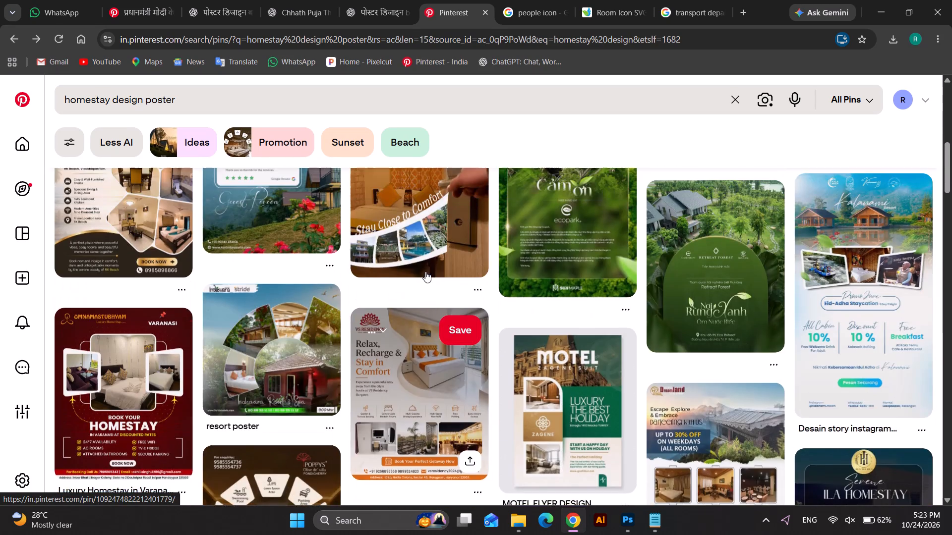
scroll(425, 271, up, 5)
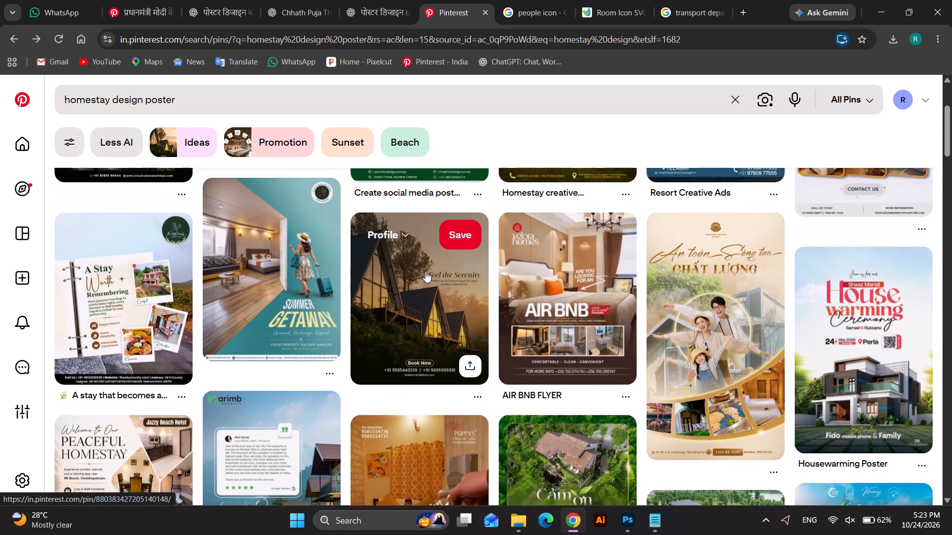
scroll(425, 271, up, 1)
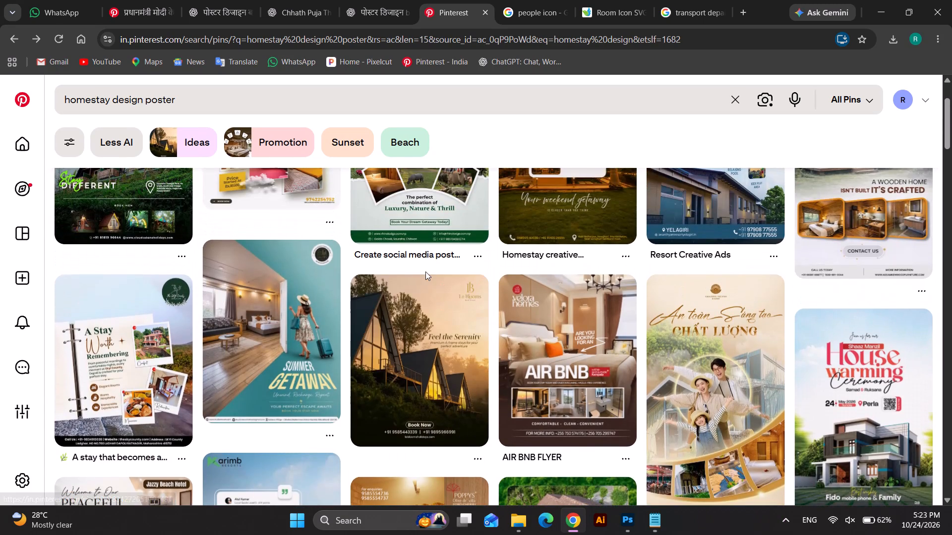
scroll(291, 293, up, 3)
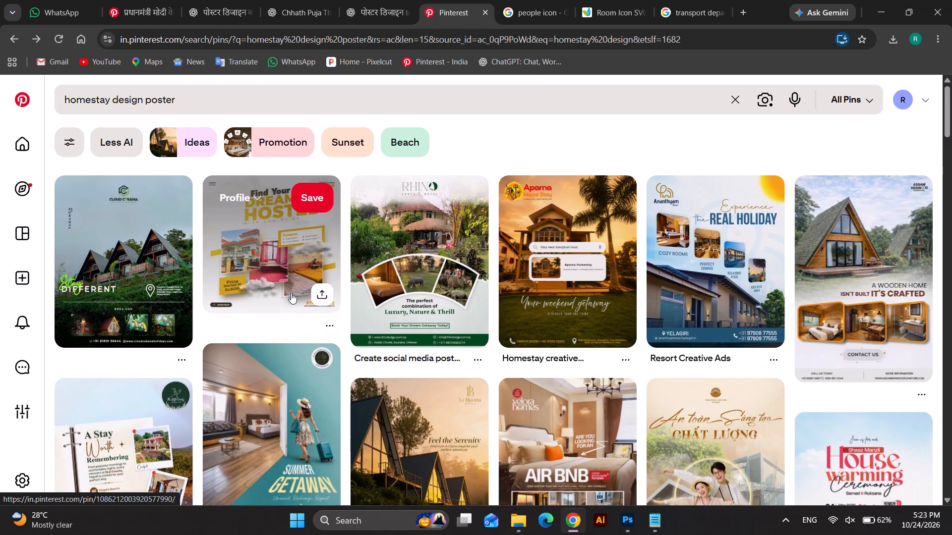
Open the Rhino lodge "Luxury, Nature & Thrill" poster pin and examine its related designs.
click(402, 246)
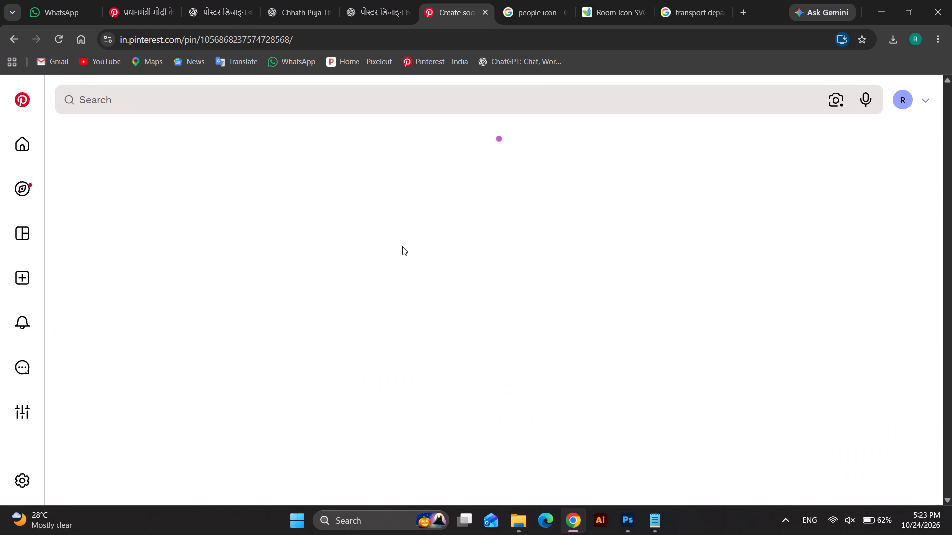
scroll(240, 256, down, 5)
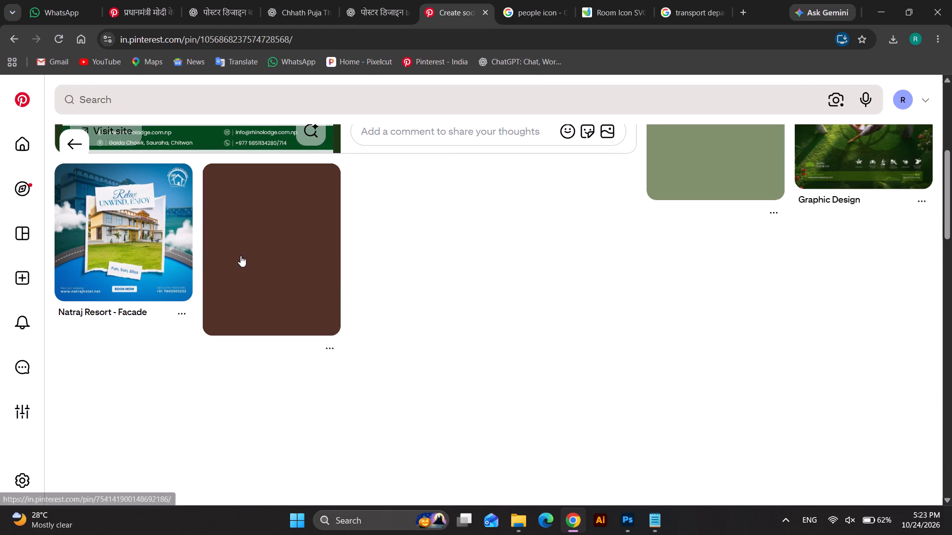
scroll(240, 256, down, 4)
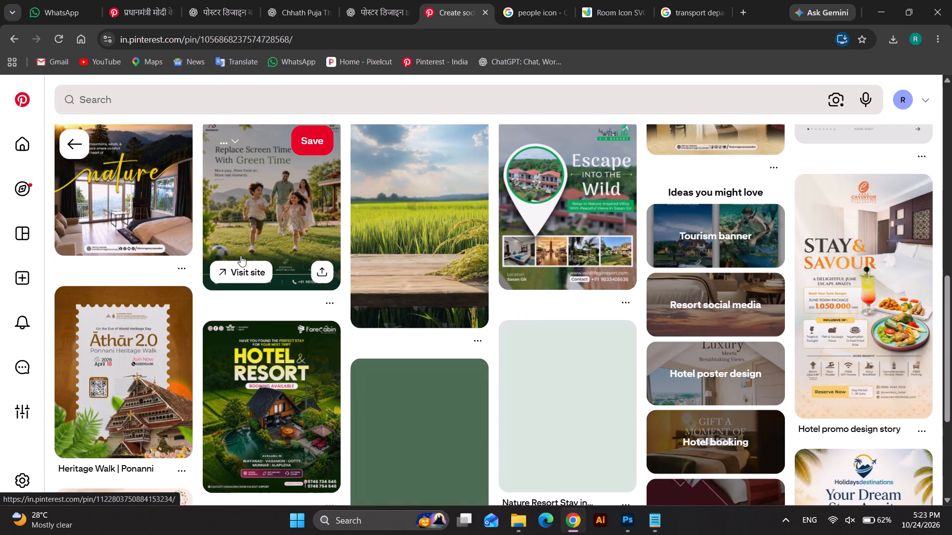
scroll(240, 256, down, 3)
scroll(240, 256, up, 7)
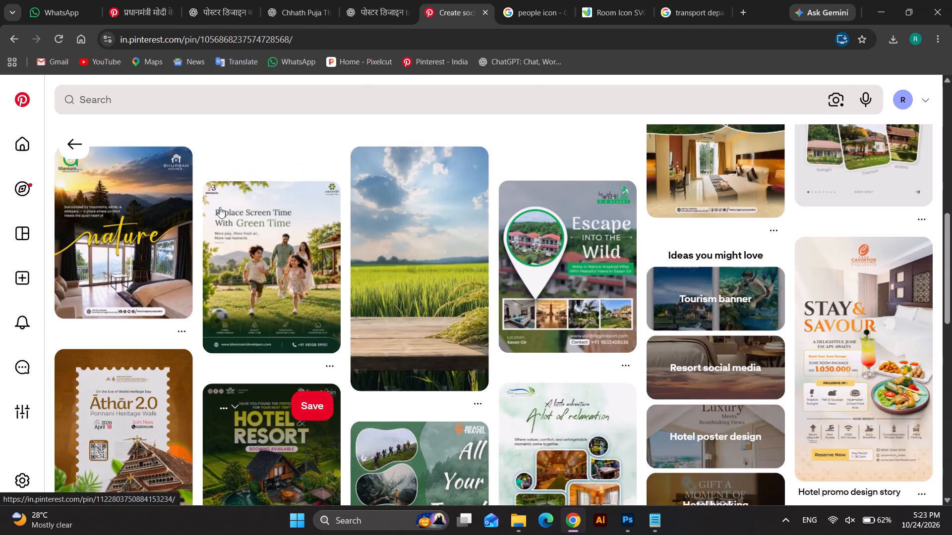
Search Pinterest for "women homestay".
click(116, 99)
text(women sh)
key(BackSpace)
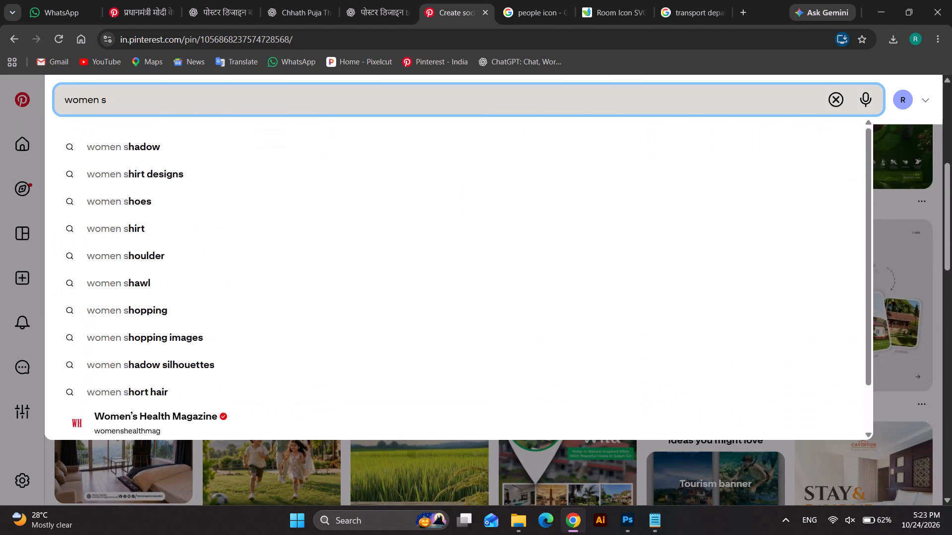
key(BackSpace)
text(home)
text(stay)
key(space)
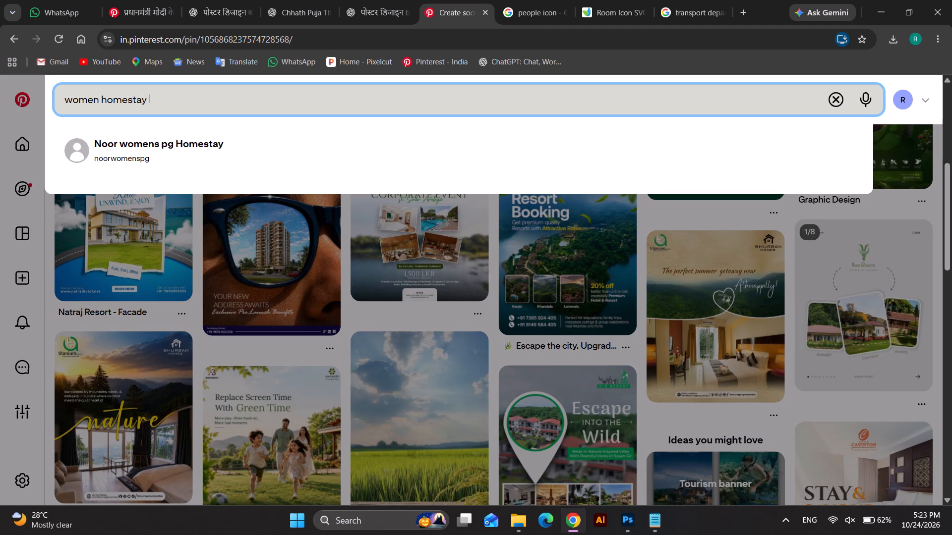
key(Return)
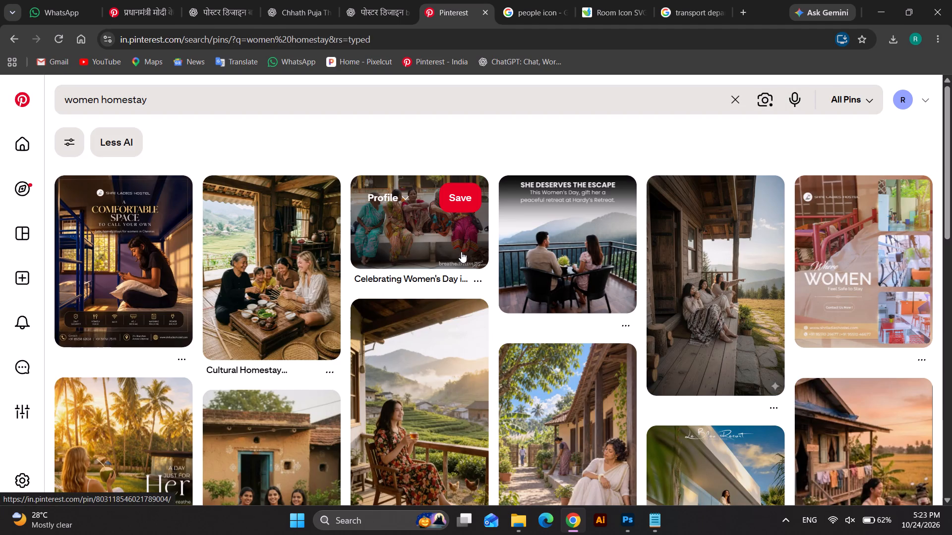
Look through the "women homestay" pins for reference images of women at homestays.
scroll(461, 252, down, 1)
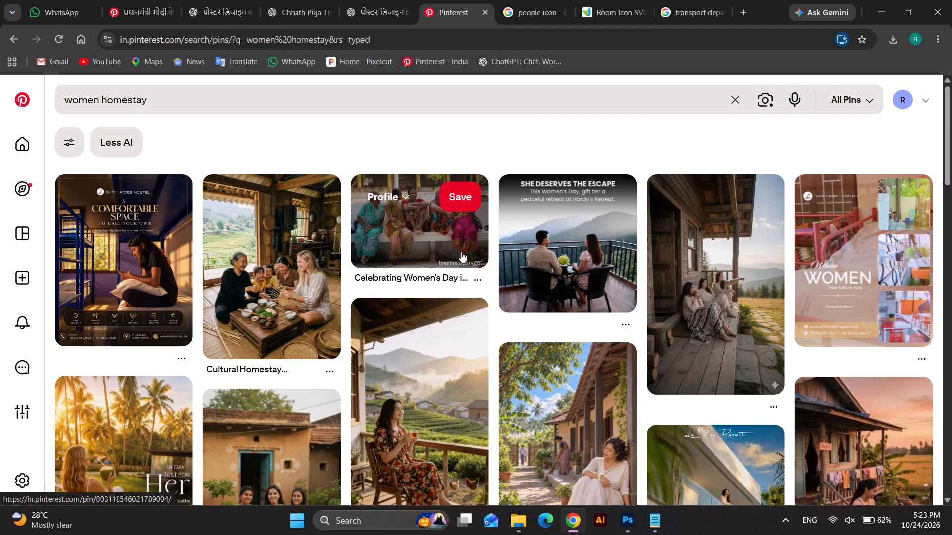
scroll(251, 269, down, 2)
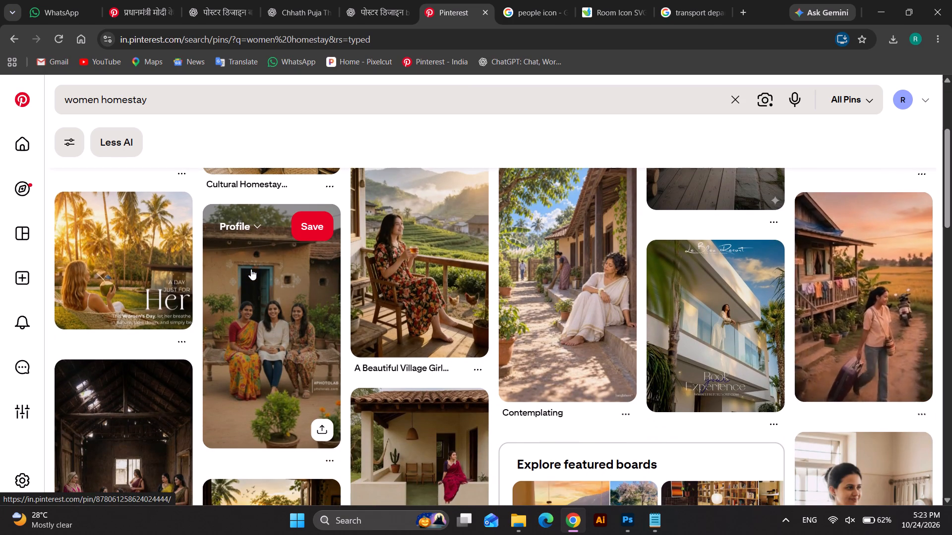
scroll(251, 269, down, 2)
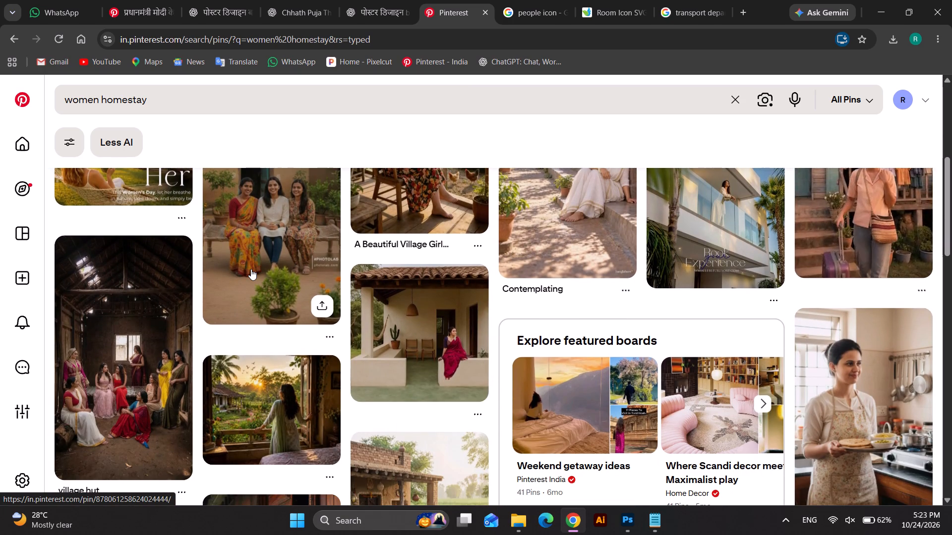
scroll(251, 269, down, 5)
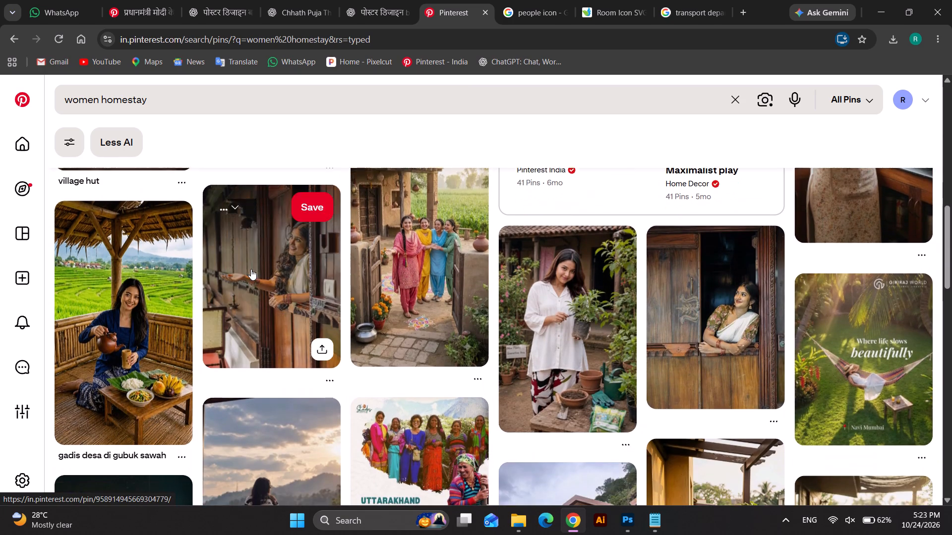
scroll(251, 269, down, 9)
Refine the Pinterest search to "women homestay business".
click(215, 100)
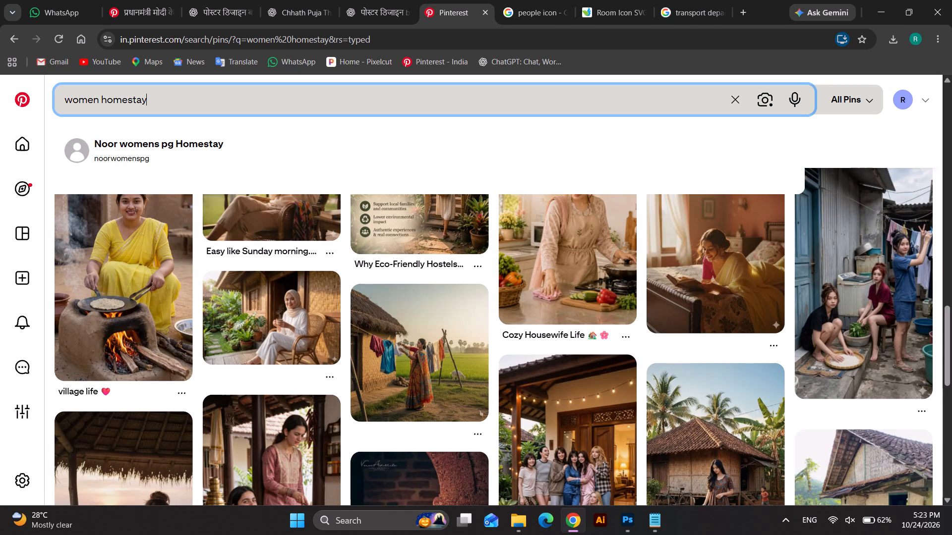
key(c)
key(BackSpace)
key(c)
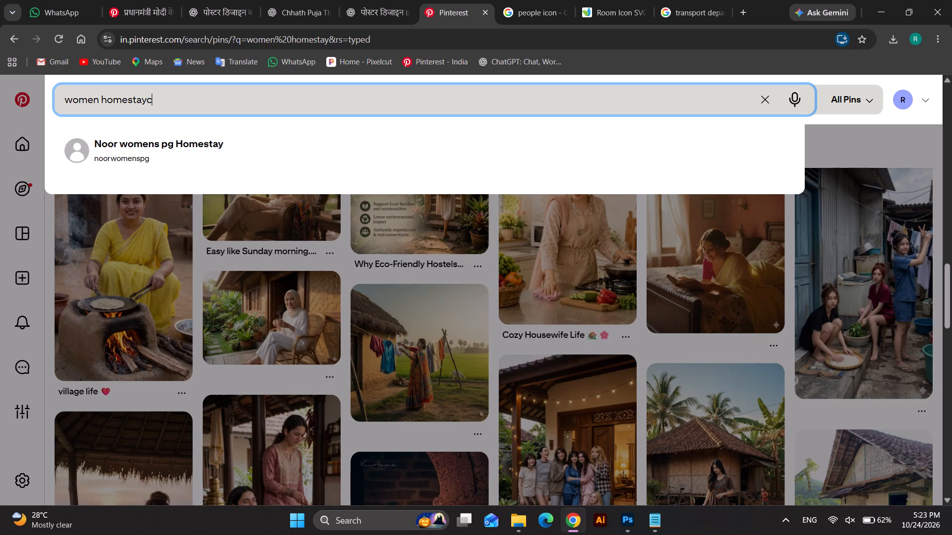
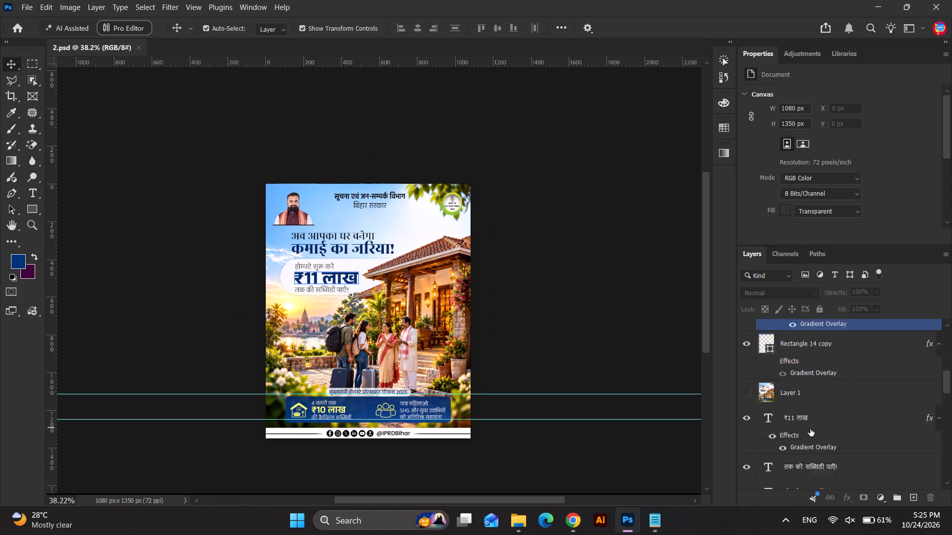
scroll(810, 429, down, 2)
scroll(810, 429, up, 2)
click(748, 340)
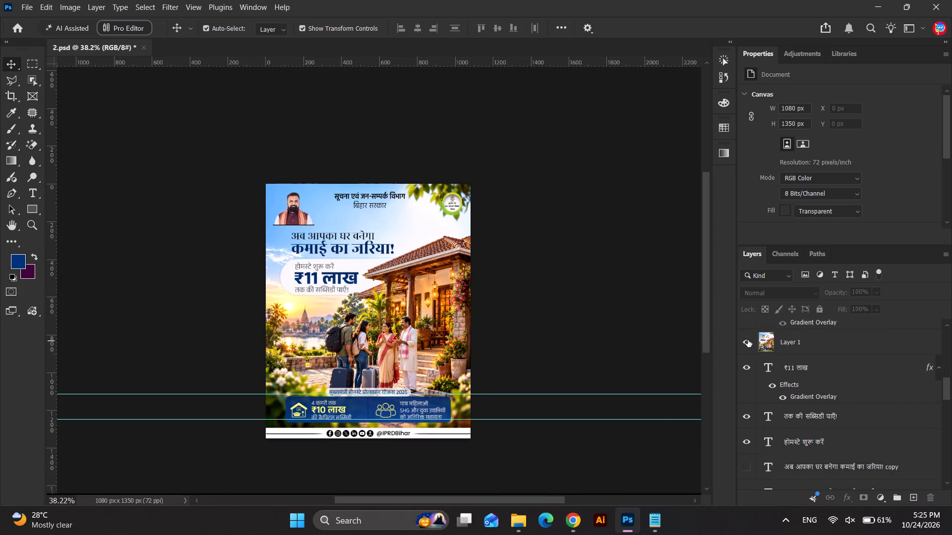
click(748, 340)
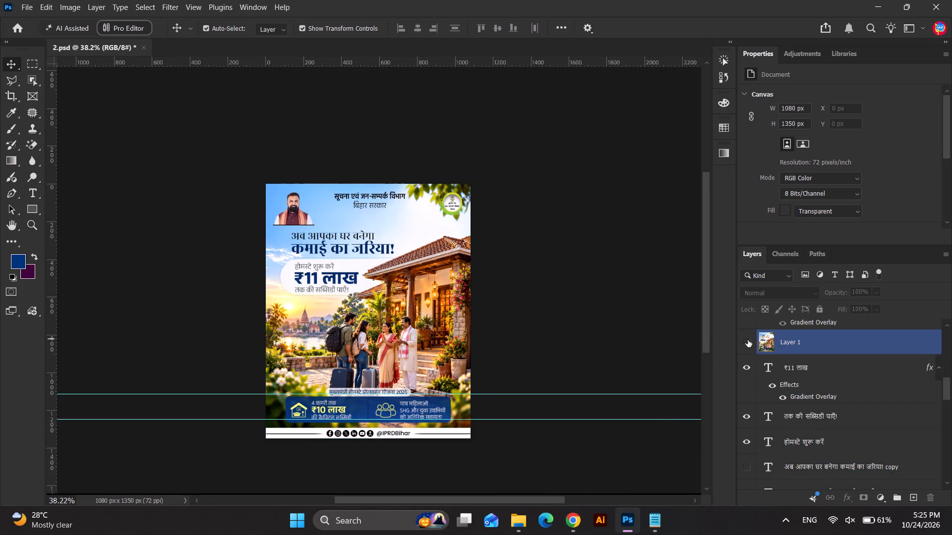
click(748, 340)
click(748, 340)
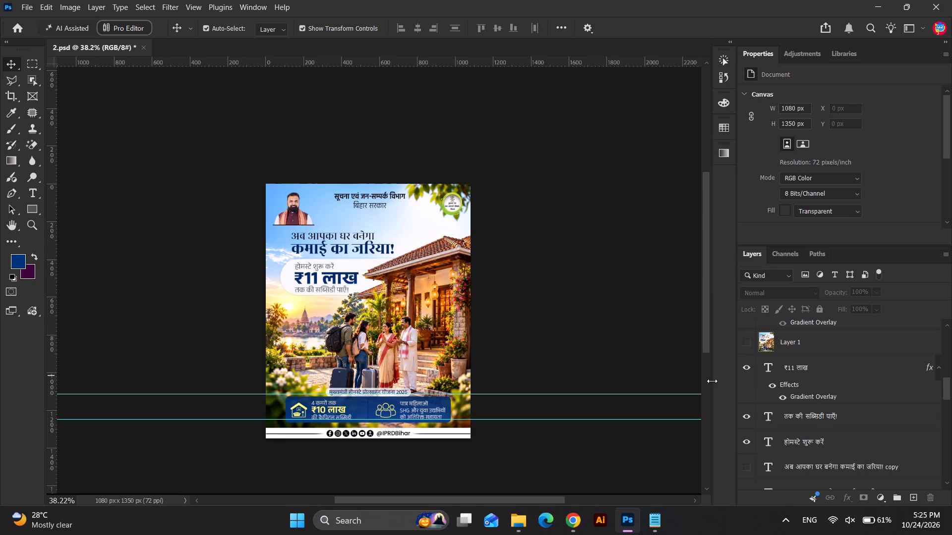
click(612, 310)
click(461, 309)
click(533, 295)
scroll(417, 357, up, 3)
scroll(417, 357, down, 2)
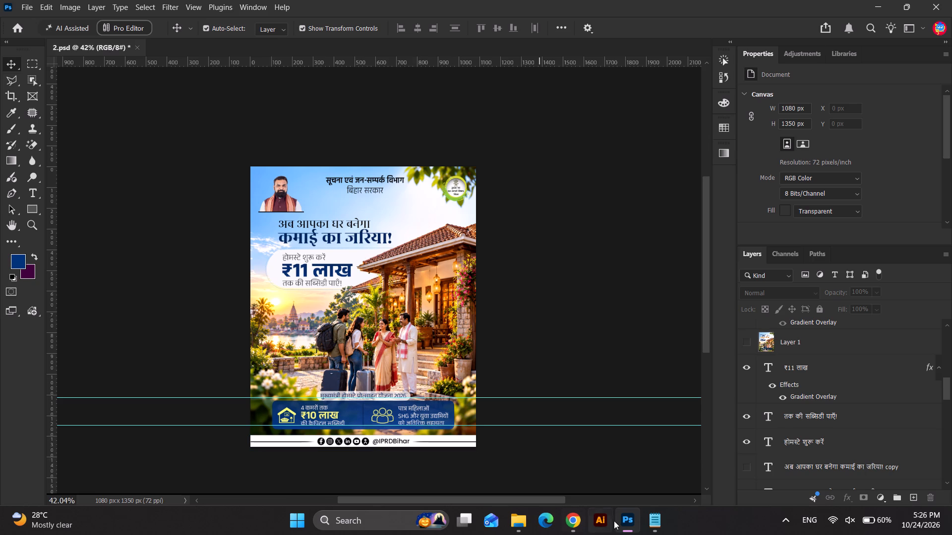
Switch to the poster text in Notepad and add four new lines after the dotted separator that ends the youth section.
click(652, 526)
scroll(419, 333, down, 4)
click(405, 309)
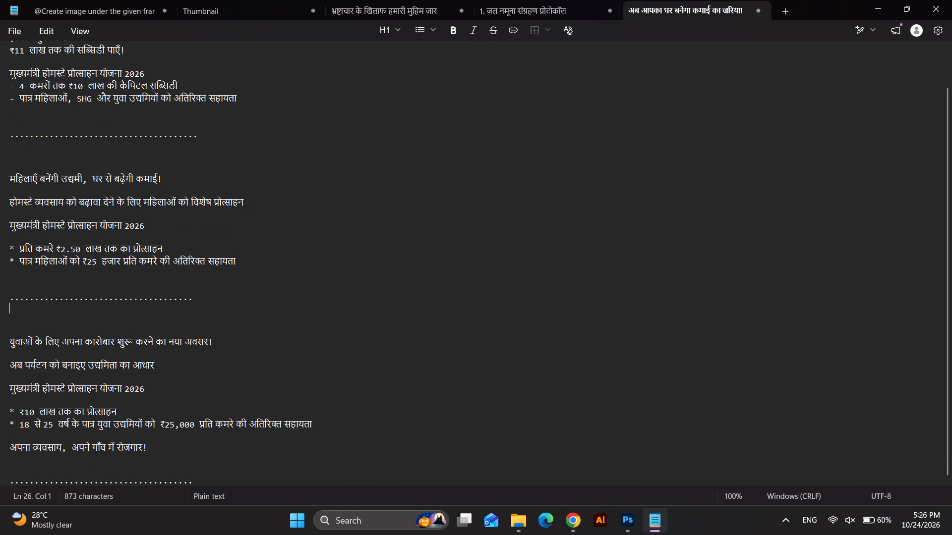
scroll(300, 437, down, 2)
click(192, 455)
scroll(197, 452, down, 4)
click(206, 475)
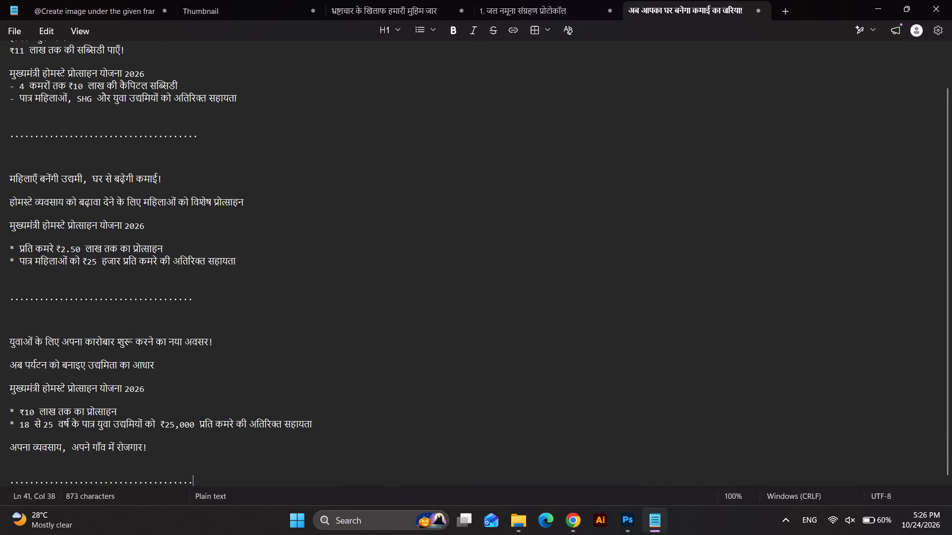
key(Return)
key(Return)
key(Return)
key(Return)
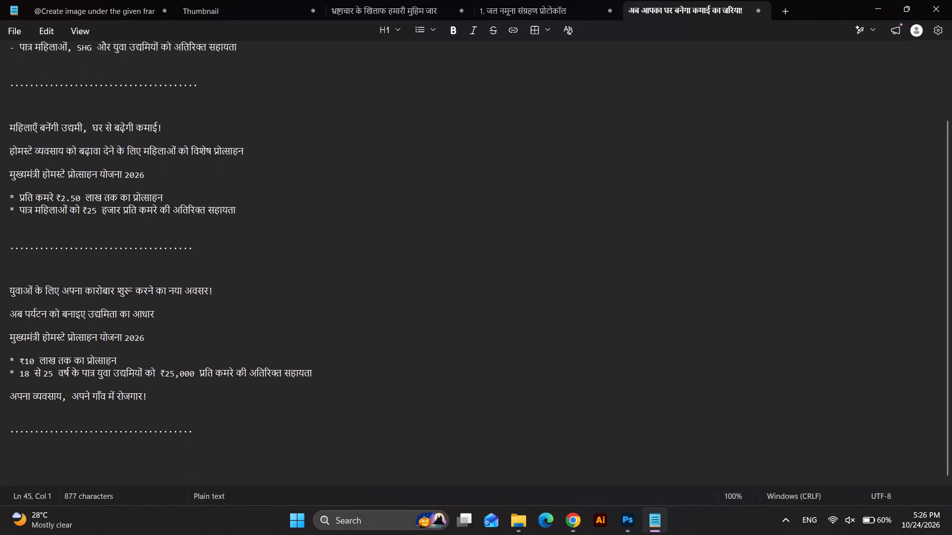
key(alt+Tab)
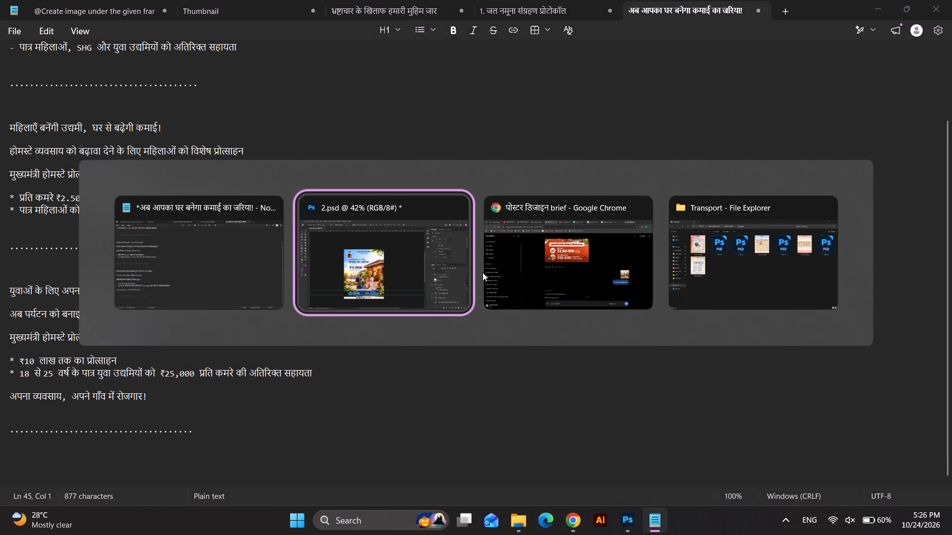
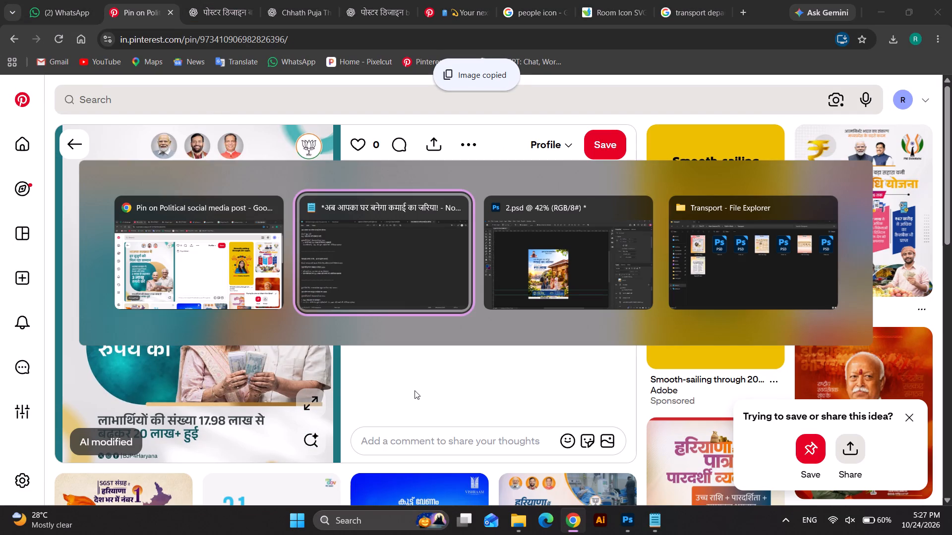
Open the 2 PSD file from the Presentation Design folder under IPRD, October, 24.10.26.
key(alt+Tab)
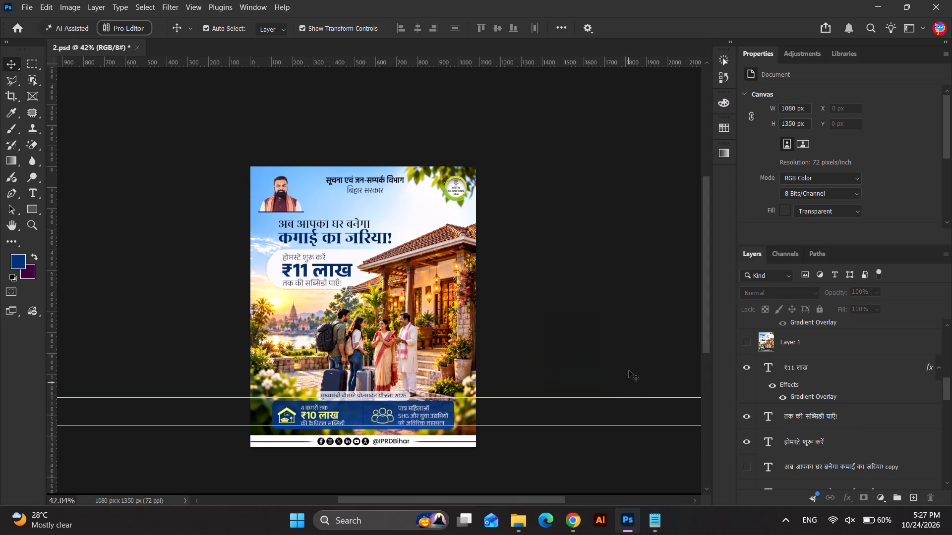
click(629, 370)
click(524, 520)
click(418, 361)
click(56, 365)
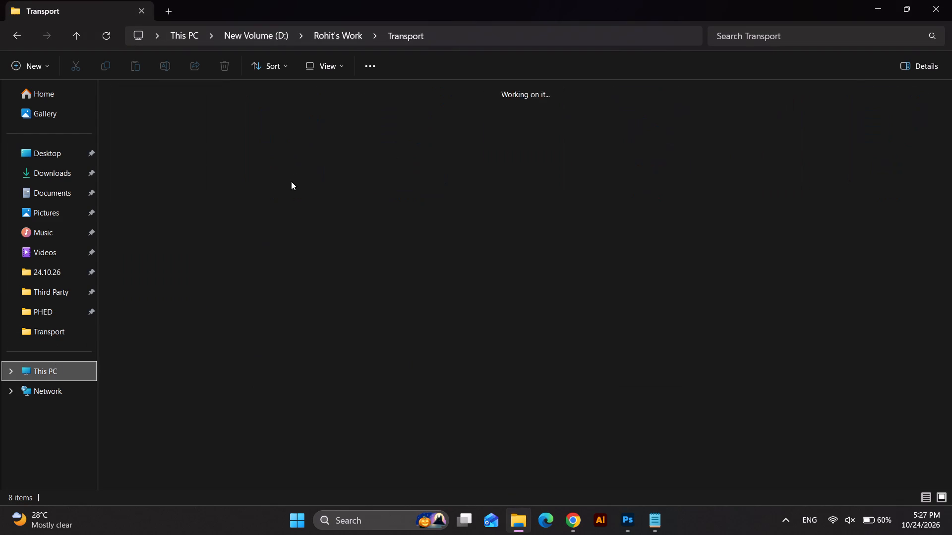
double_click(314, 116)
double_click(144, 127)
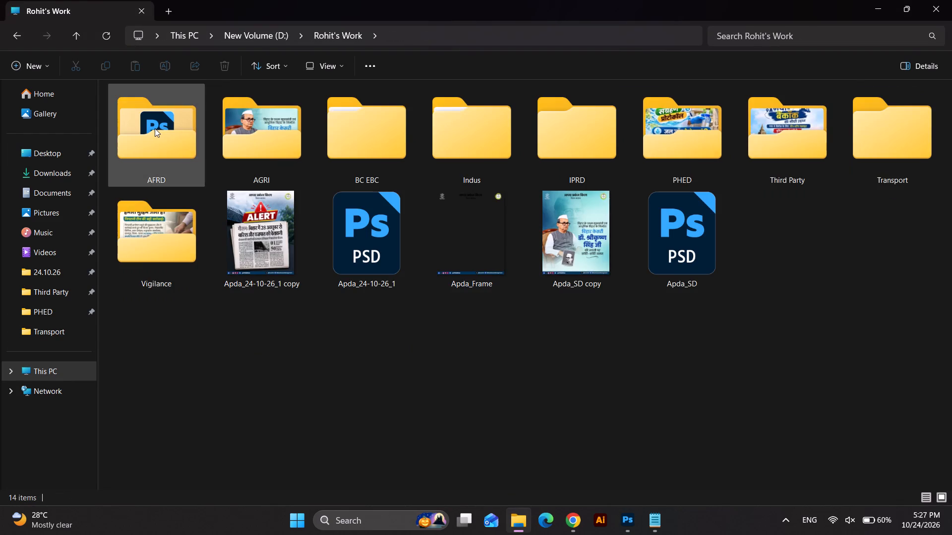
double_click(542, 132)
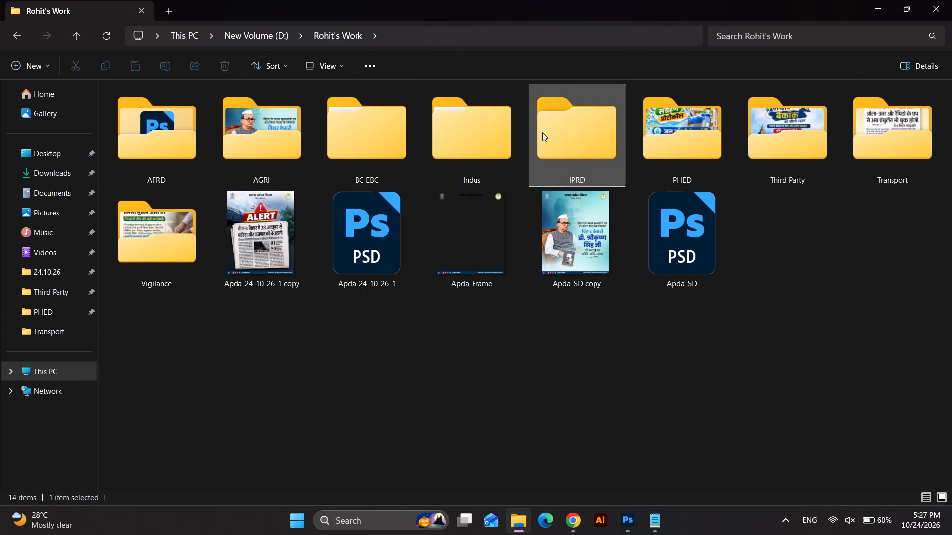
double_click(113, 109)
double_click(725, 241)
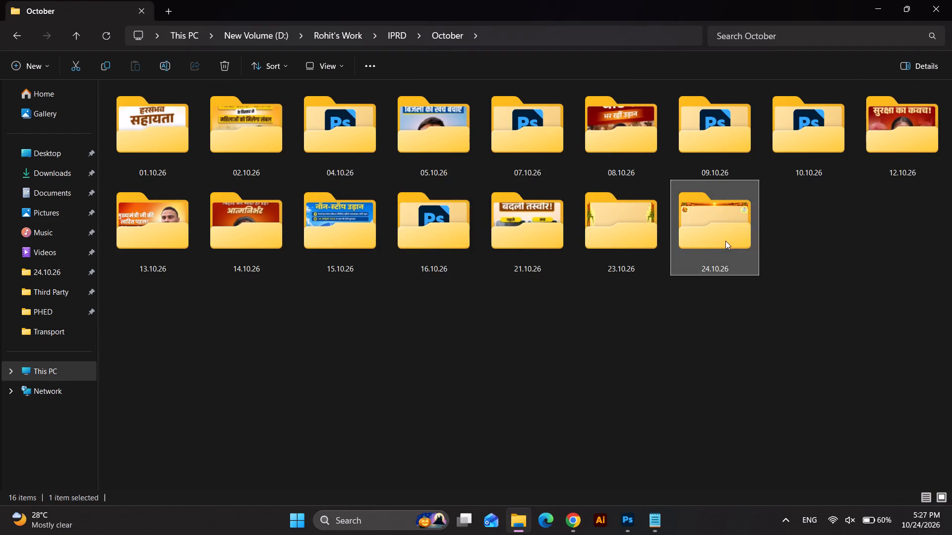
double_click(163, 128)
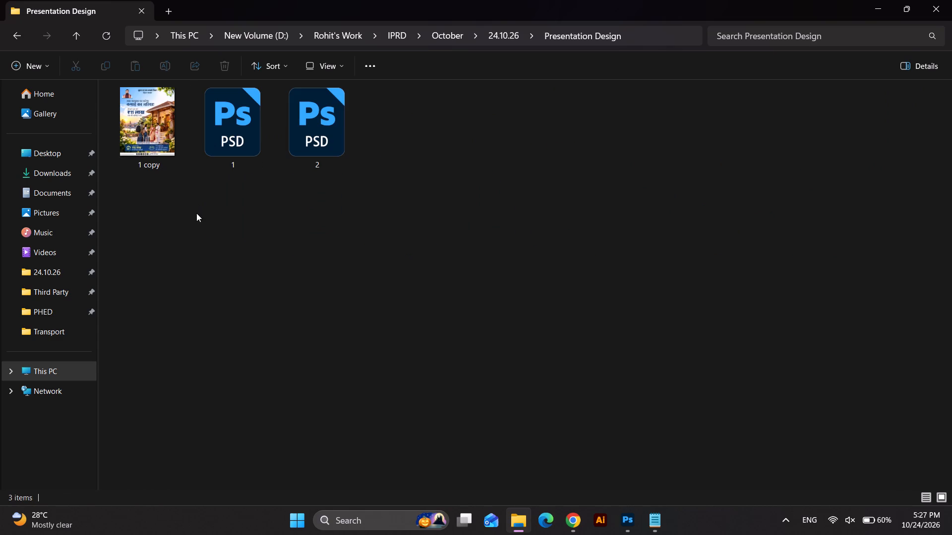
click(196, 213)
double_click(314, 127)
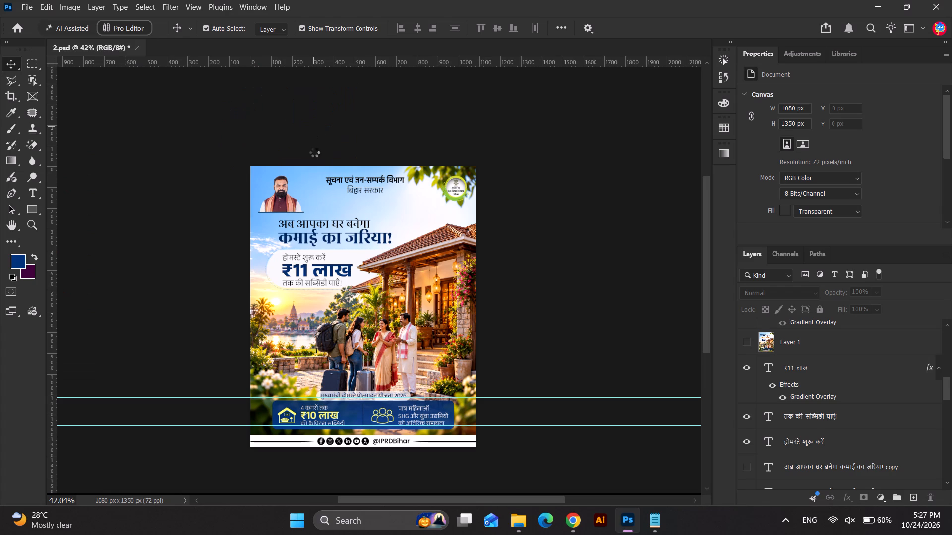
Delete the visible headline and the ₹11 लाख subsidy text block from the 2.psd poster.
drag(184, 237, 496, 368)
key(Delete)
drag(160, 236, 441, 367)
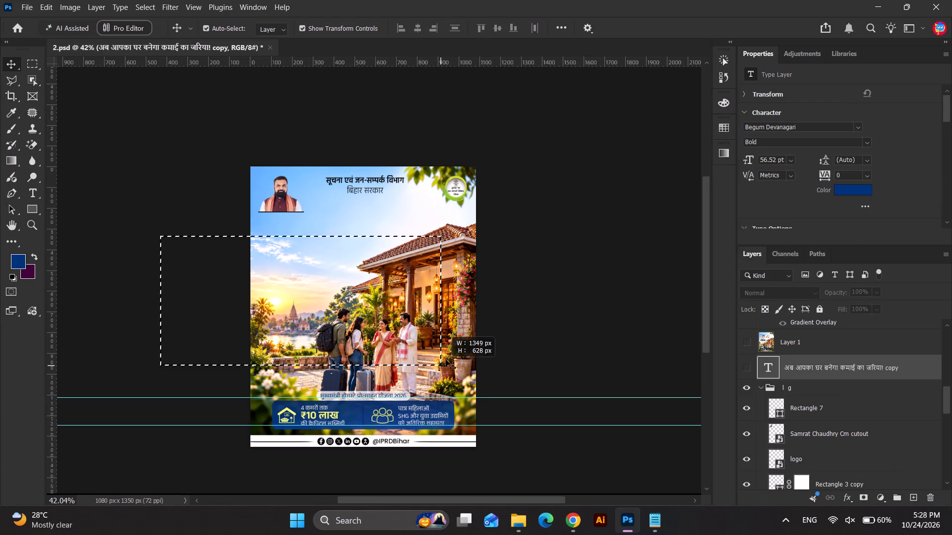
click(446, 331)
Unlock and delete the two Generative Fill background layers, along with the scheme name and benefits strip above the footer.
scroll(848, 400, down, 19)
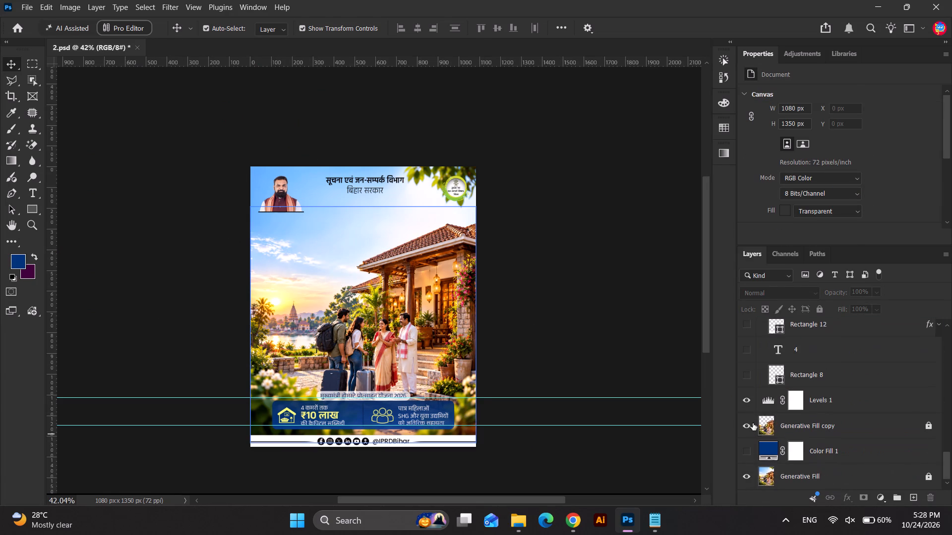
click(930, 423)
click(927, 480)
click(354, 350)
key(Delete)
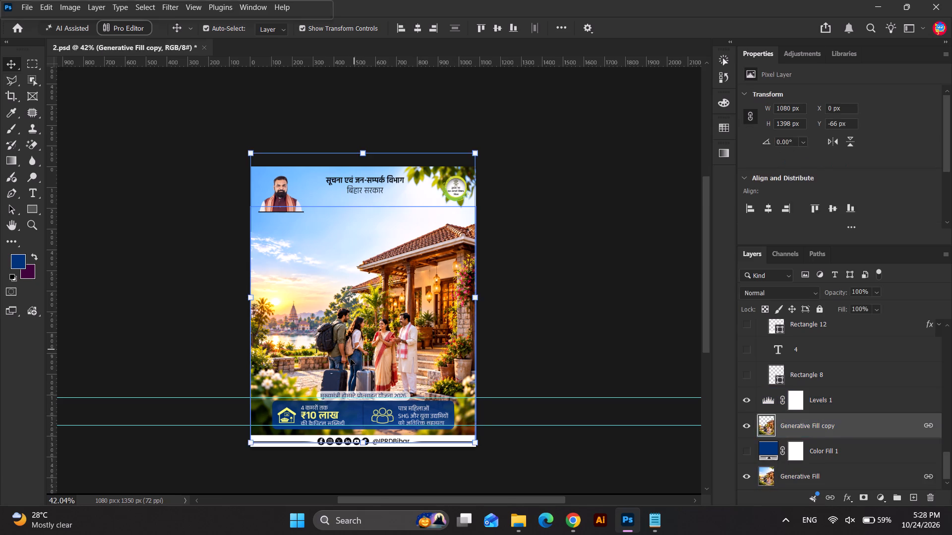
drag(173, 292, 482, 402)
key(Delete)
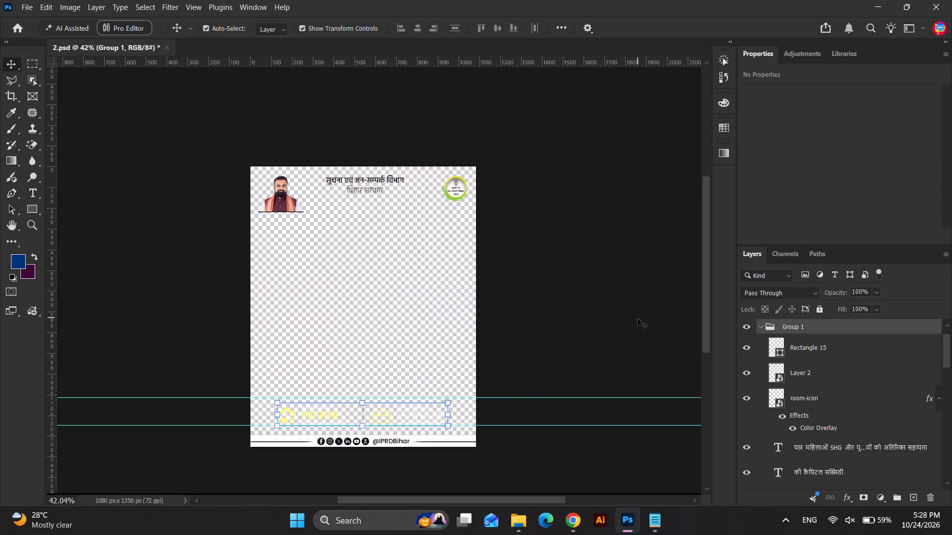
key(Delete)
drag(188, 339, 312, 398)
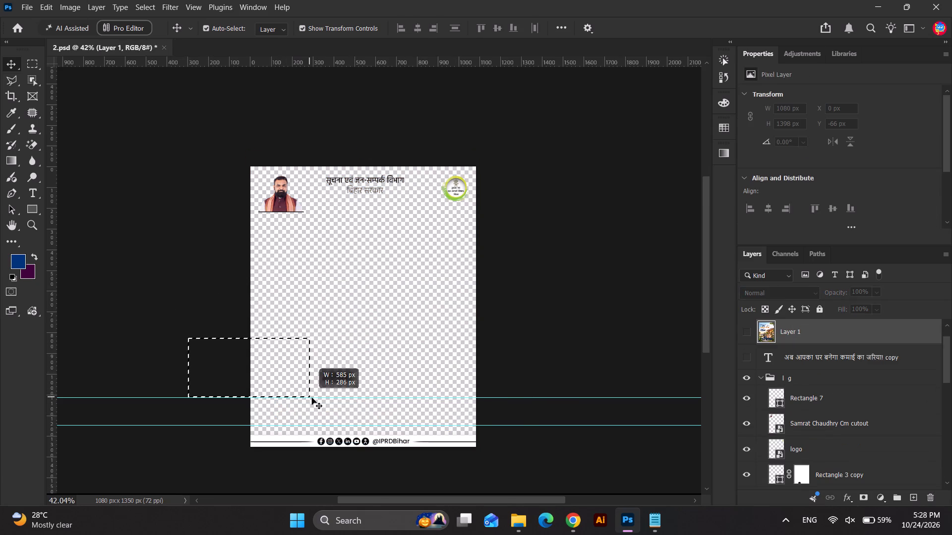
drag(312, 398, 525, 420)
key(Delete)
Delete the Levels 2, Layer 1, hidden headline copy and Levels 1 layers, and show the blue Color Fill 1 layer.
click(455, 283)
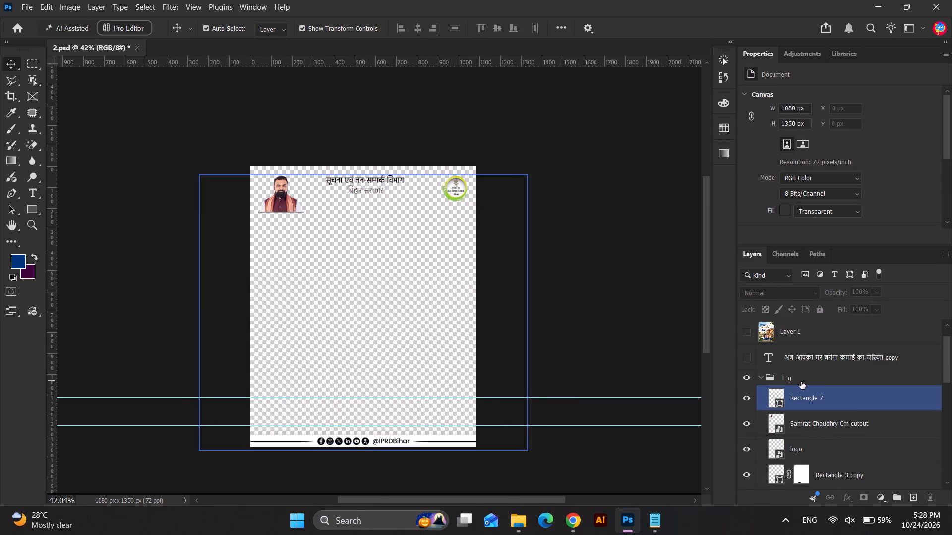
click(796, 382)
click(761, 381)
click(810, 329)
key(Delete)
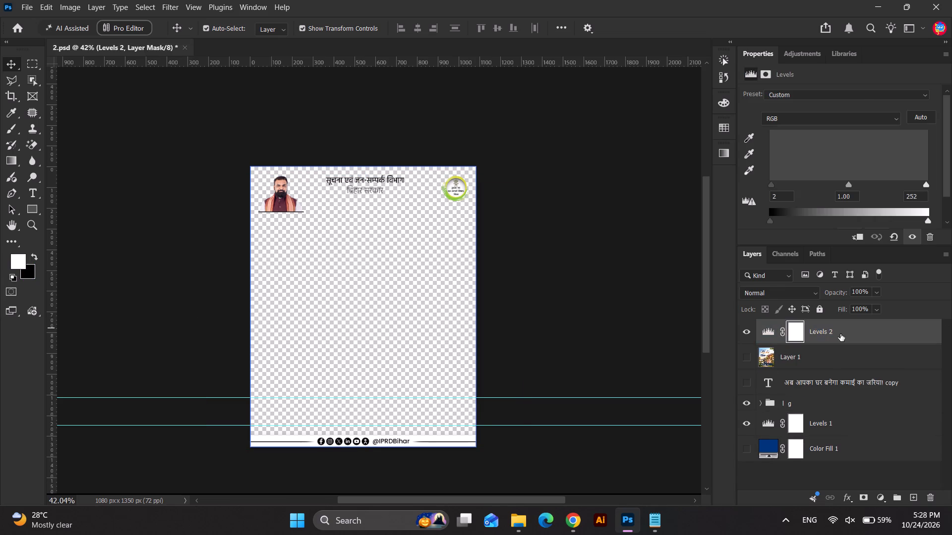
key(Delete)
key(Delete)
key(Delete)
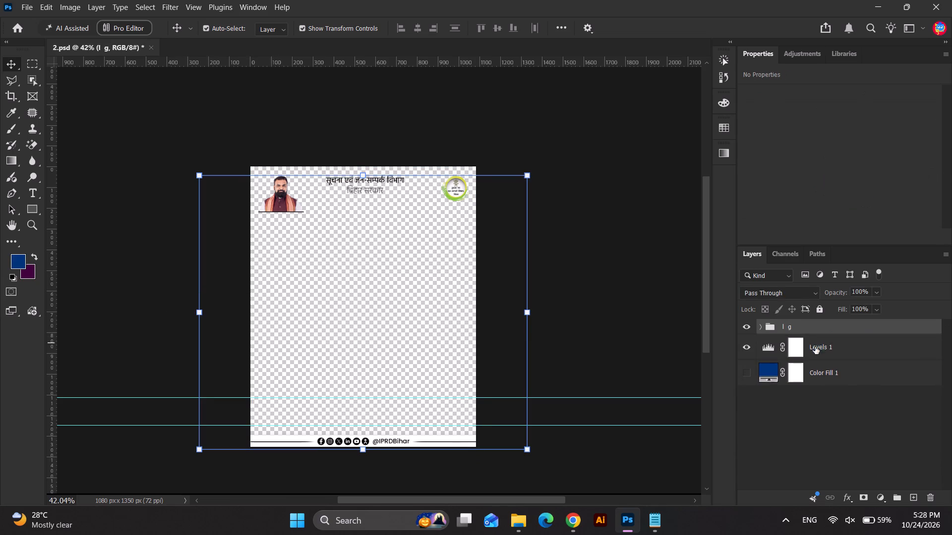
click(820, 353)
key(Delete)
key(Delete)
click(747, 341)
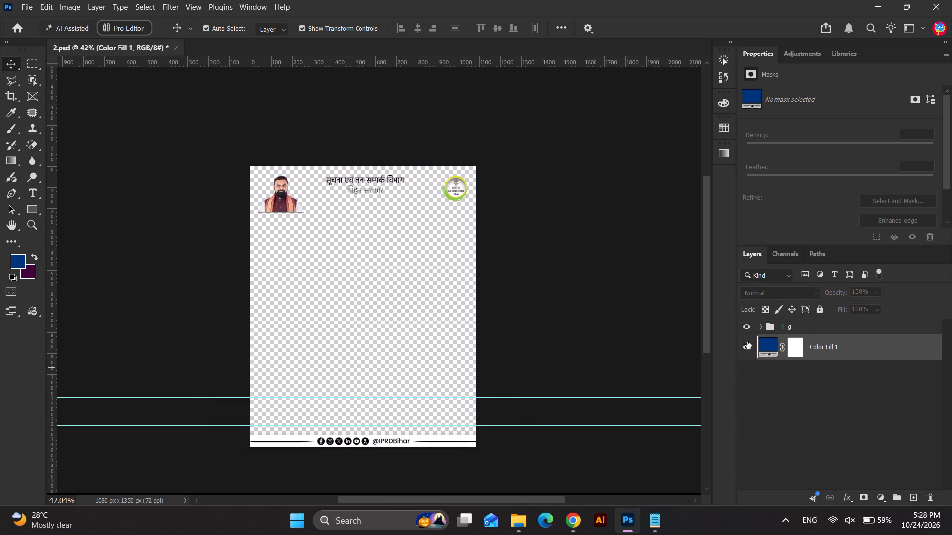
click(551, 281)
scroll(551, 281, up, 4)
Copy the elderly couple pension poster from the Pinterest pin and paste it into 2.psd as a reference.
key(alt+Tab)
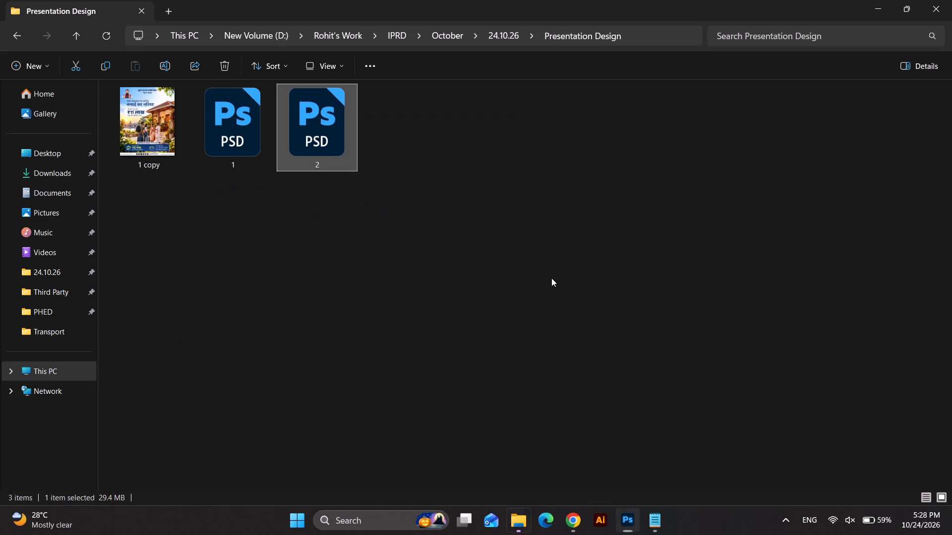
key(alt+Tab)
key(alt+Tab)
right_click(212, 273)
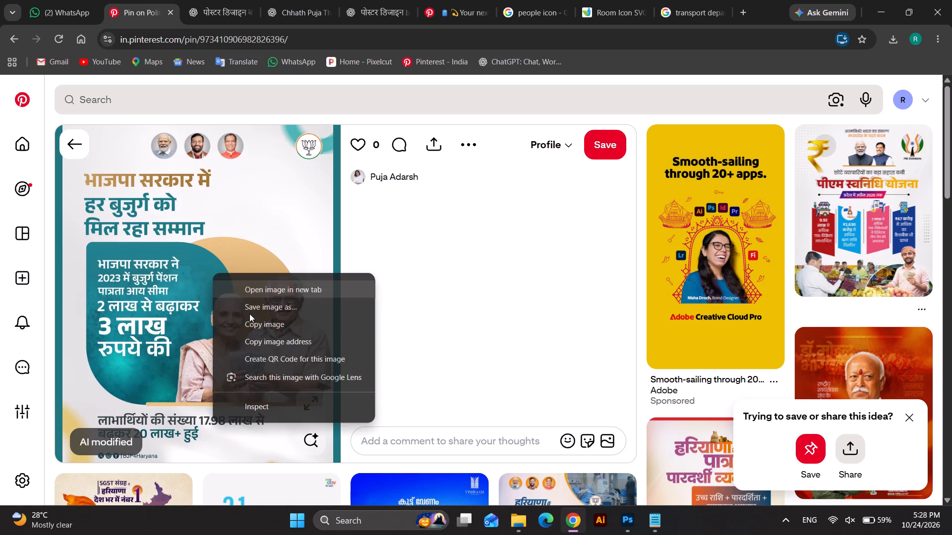
click(251, 322)
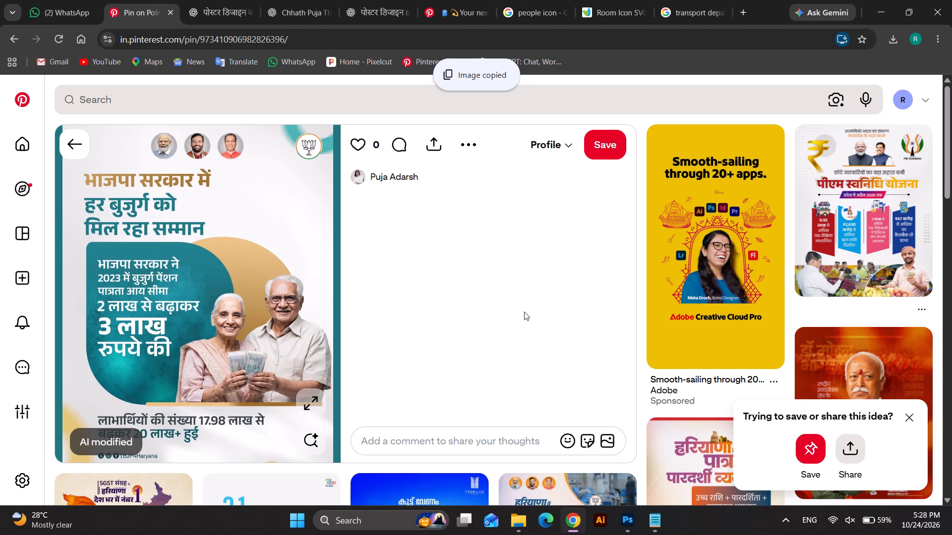
key(alt+Tab)
key(alt+Tab)
key(alt+Tab)
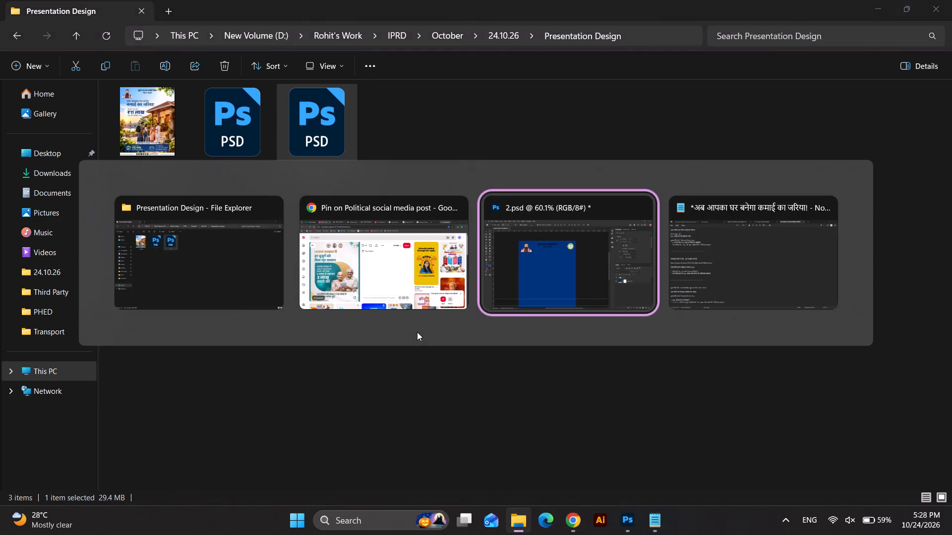
click(415, 358)
key(ctrl+v)
scroll(391, 292, down, 4)
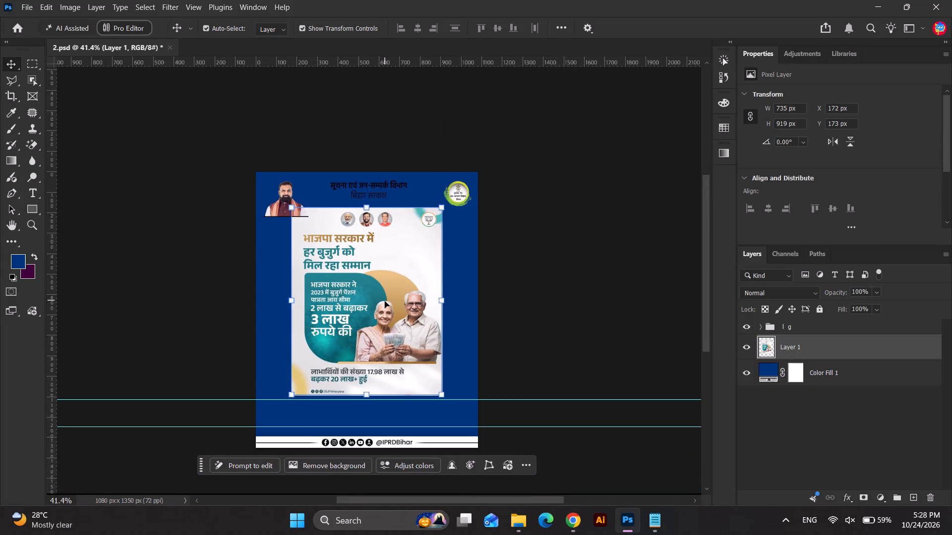
Move the pasted reference poster down to the footer strip and enlarge it to nearly fill the canvas width.
drag(385, 302, 387, 340)
drag(365, 251, 369, 233)
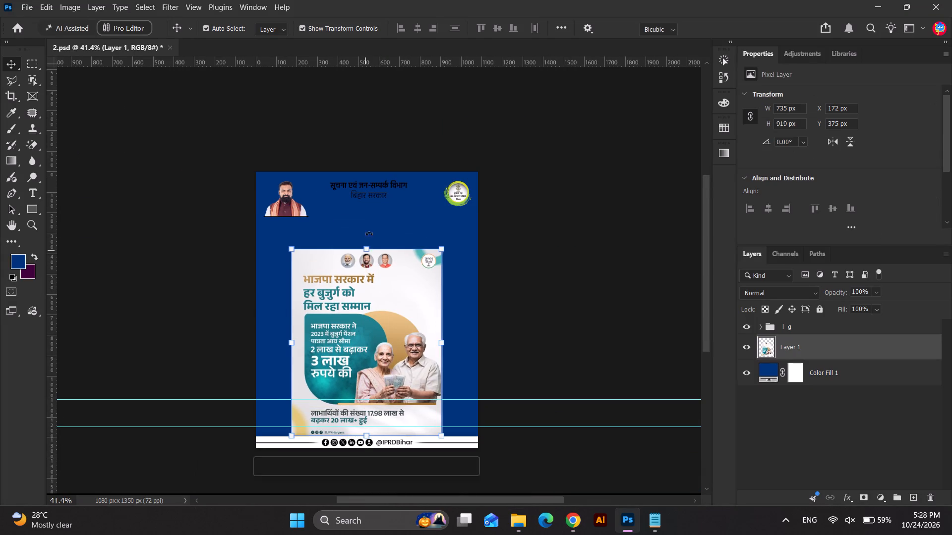
drag(369, 233, 374, 182)
key(Return)
click(565, 287)
Draw a blue rectangle about 550 by 607 px over the reference poster's teal text panel.
scroll(227, 284, up, 2)
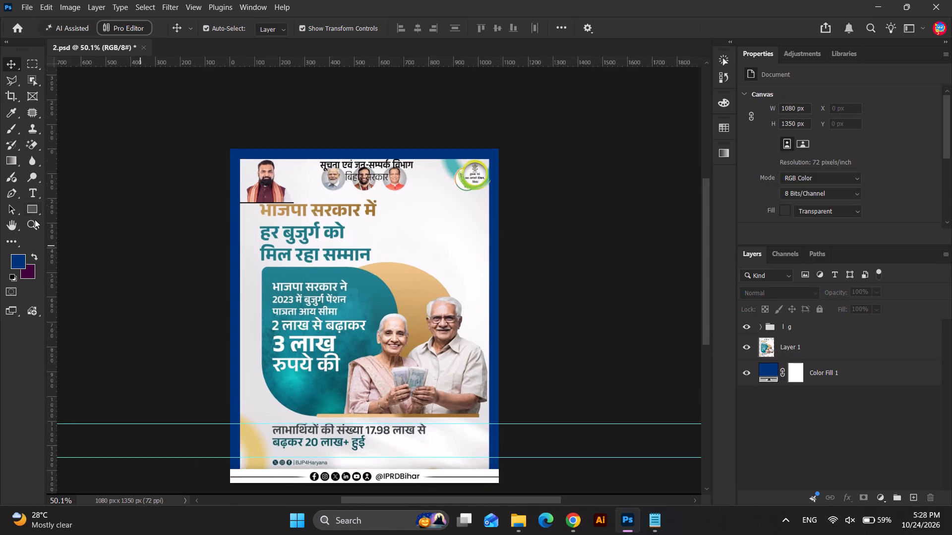
scroll(17, 206, up, 1)
click(30, 212)
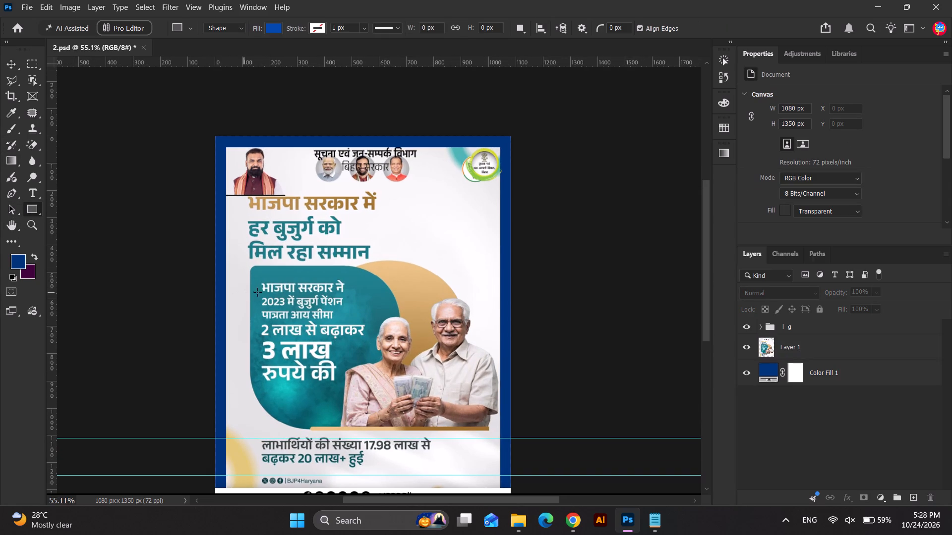
drag(249, 266, 385, 419)
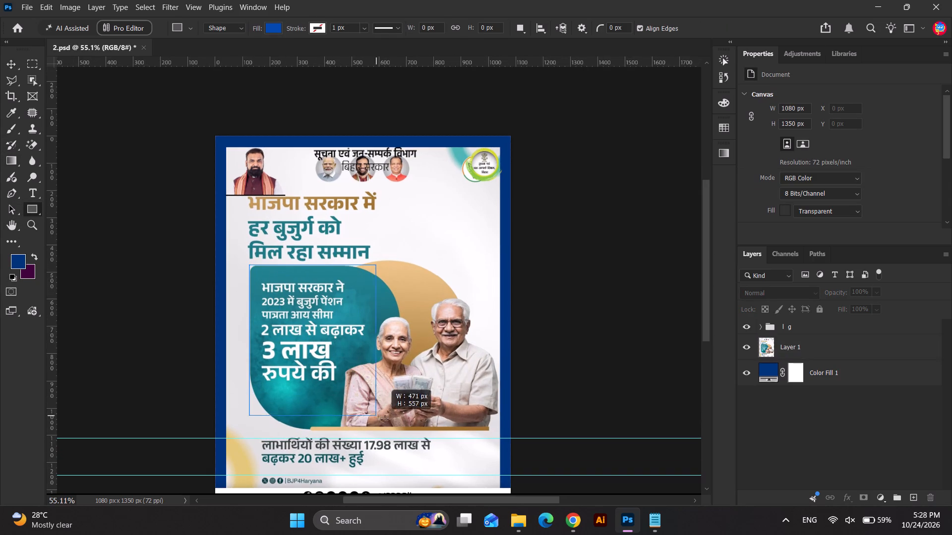
drag(385, 419, 402, 431)
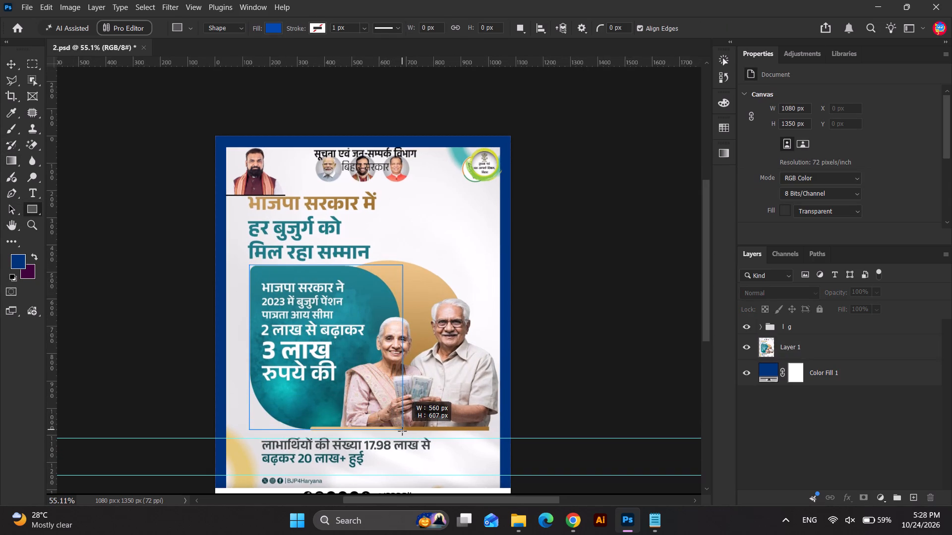
drag(402, 431, 400, 431)
Unlink the rectangle's corner radii and round its top-right corner to 211 px.
scroll(883, 165, down, 6)
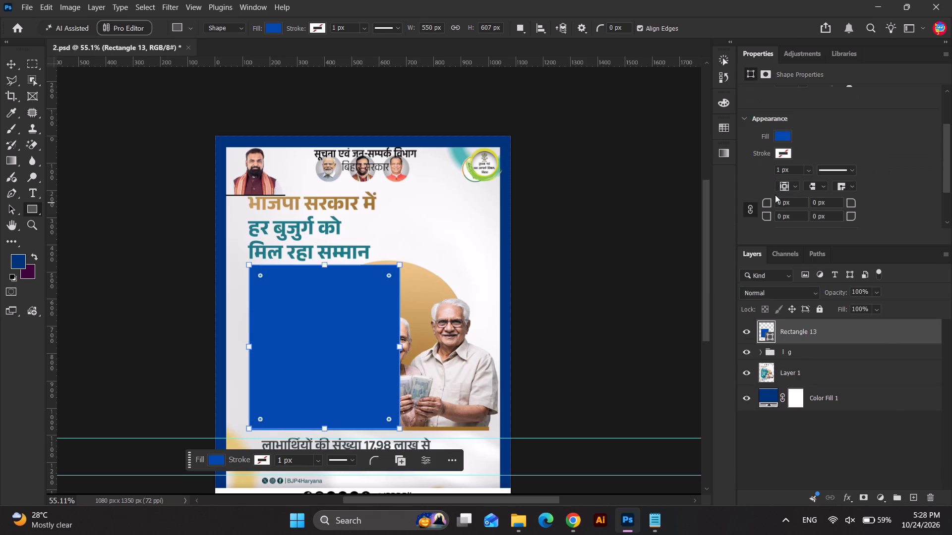
drag(853, 203, 808, 210)
click(752, 208)
drag(848, 201, 875, 201)
drag(851, 205, 928, 198)
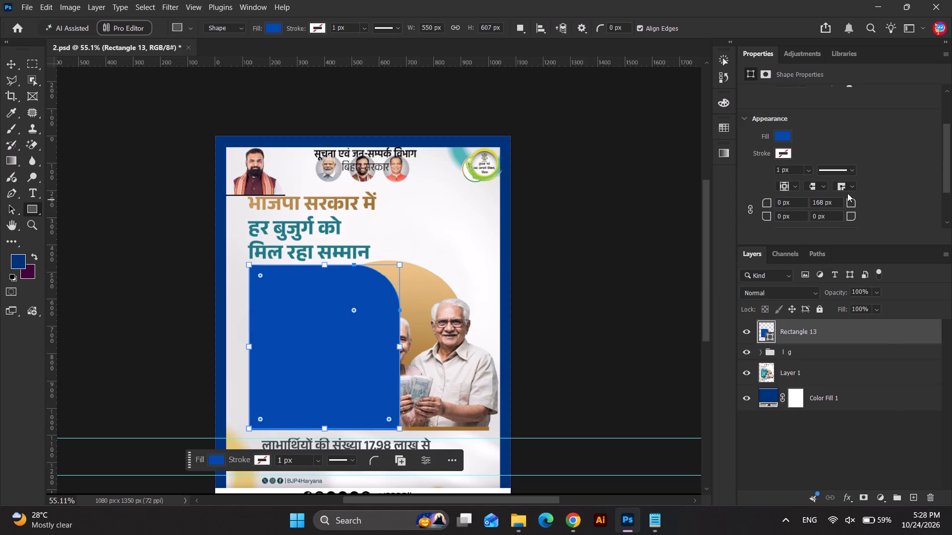
drag(852, 205, 885, 203)
drag(849, 206, 846, 206)
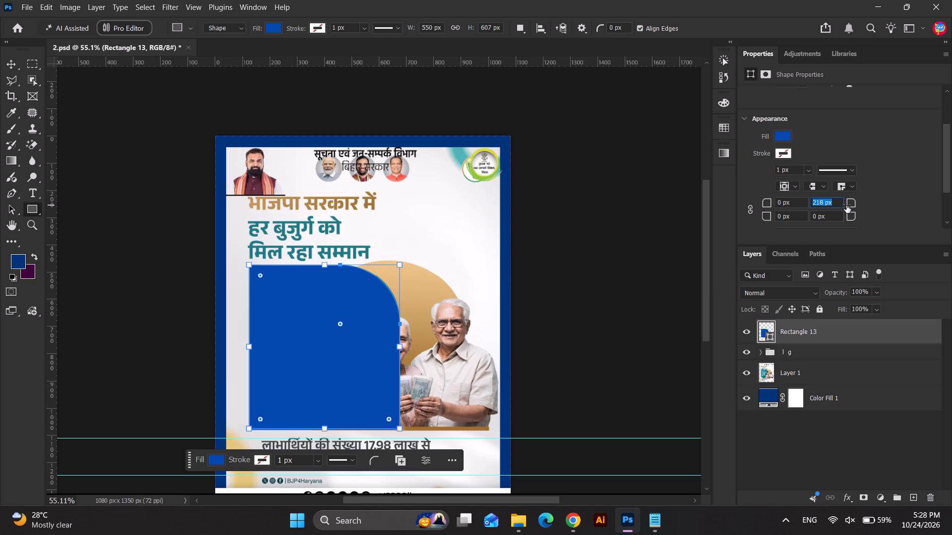
drag(846, 206, 842, 208)
Round the rectangle's bottom-left corner to 173 px.
scroll(895, 169, down, 6)
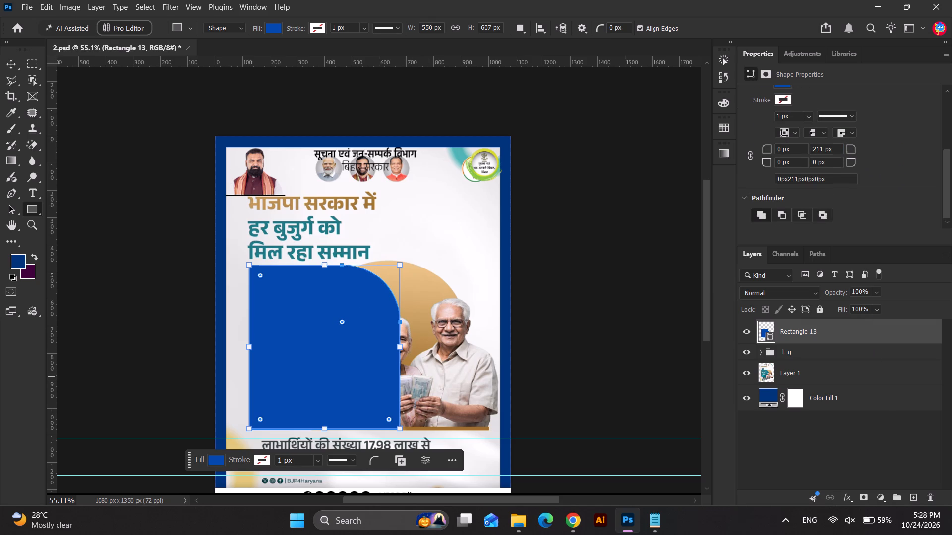
drag(765, 161, 791, 159)
drag(791, 159, 800, 159)
drag(766, 163, 838, 160)
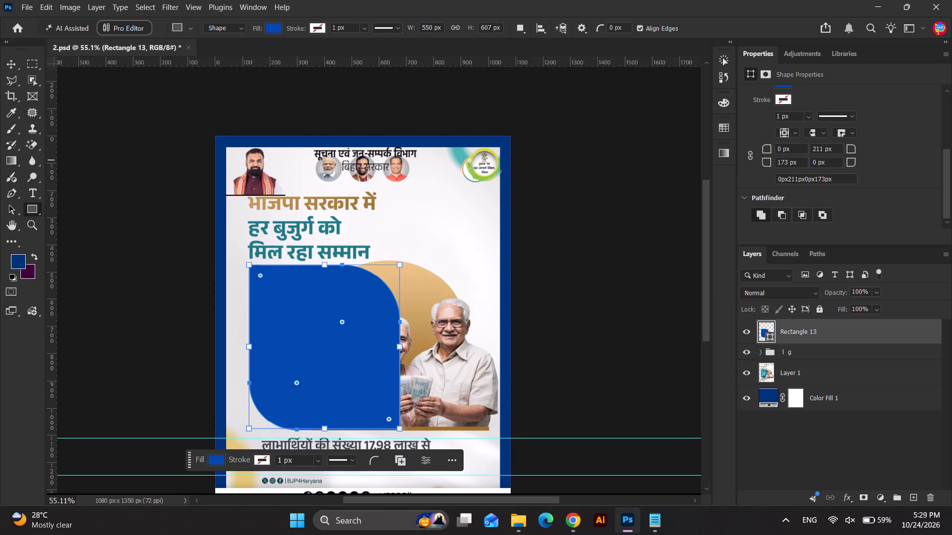
Set the blue rectangle's top-right and bottom-left corner radii to 220 px each.
drag(766, 159, 800, 163)
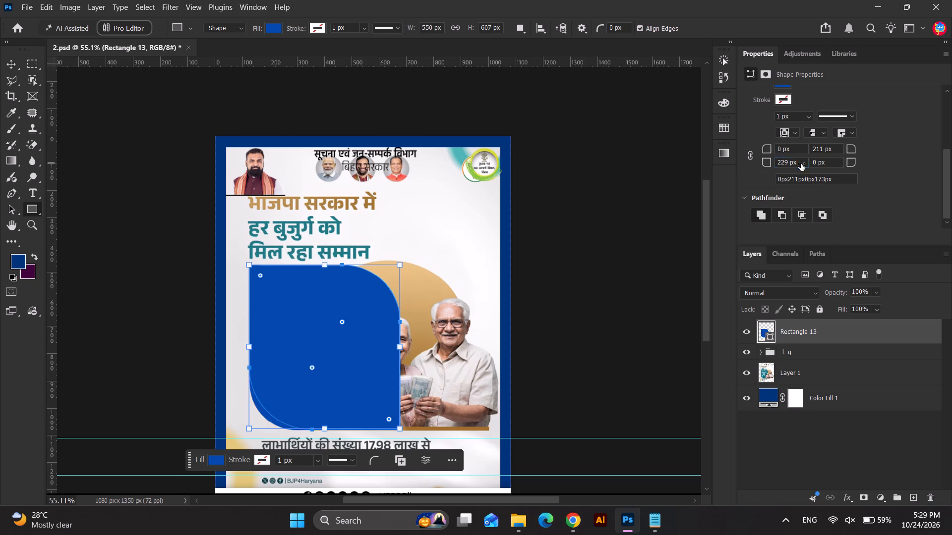
drag(765, 164, 780, 160)
drag(771, 163, 752, 168)
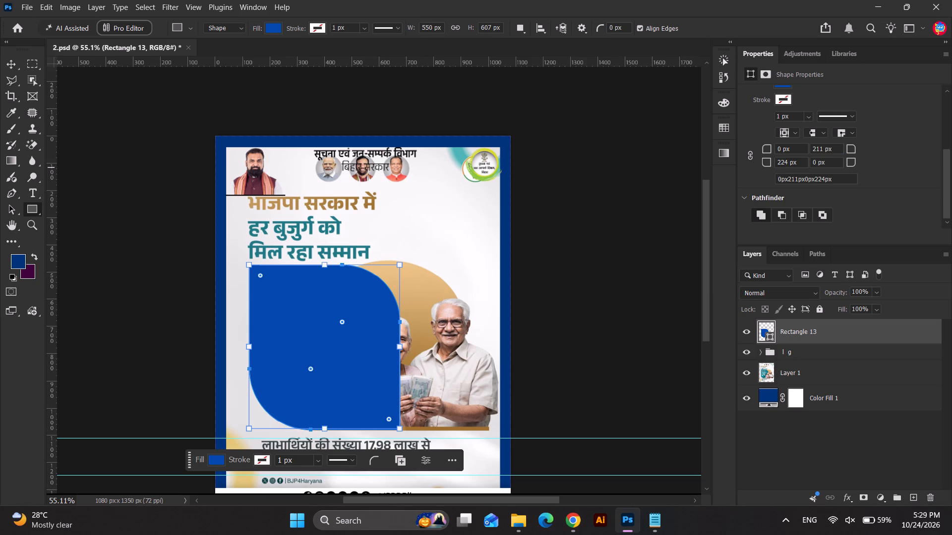
drag(821, 150, 806, 155)
drag(822, 146, 783, 156)
text(220)
key(Return)
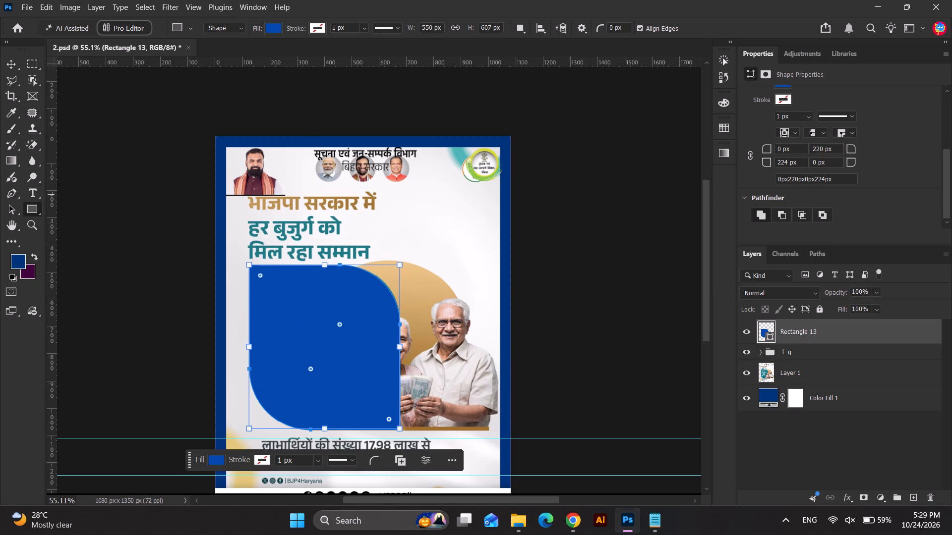
drag(799, 162, 734, 183)
text(220)
key(Return)
Move the blue rectangle's layer below the reference poster layer.
drag(802, 335, 802, 378)
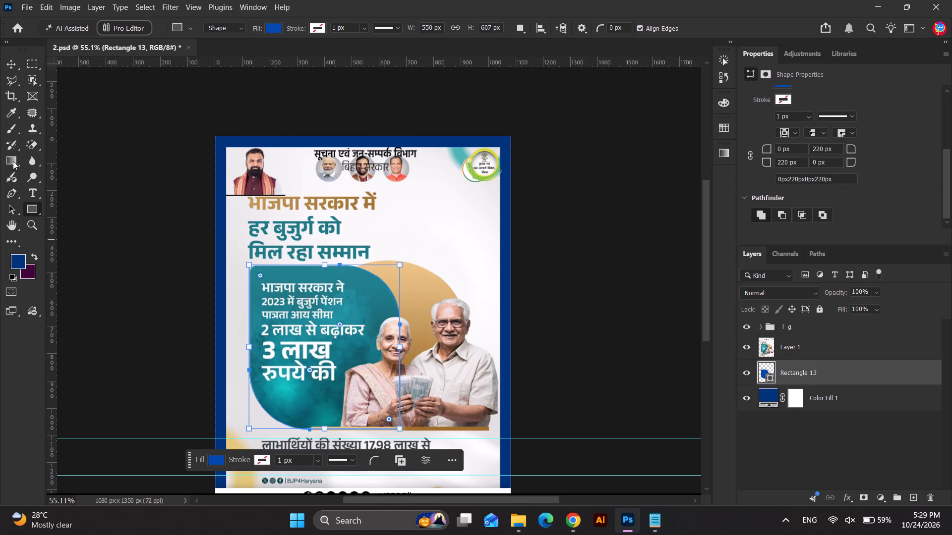
click(805, 374)
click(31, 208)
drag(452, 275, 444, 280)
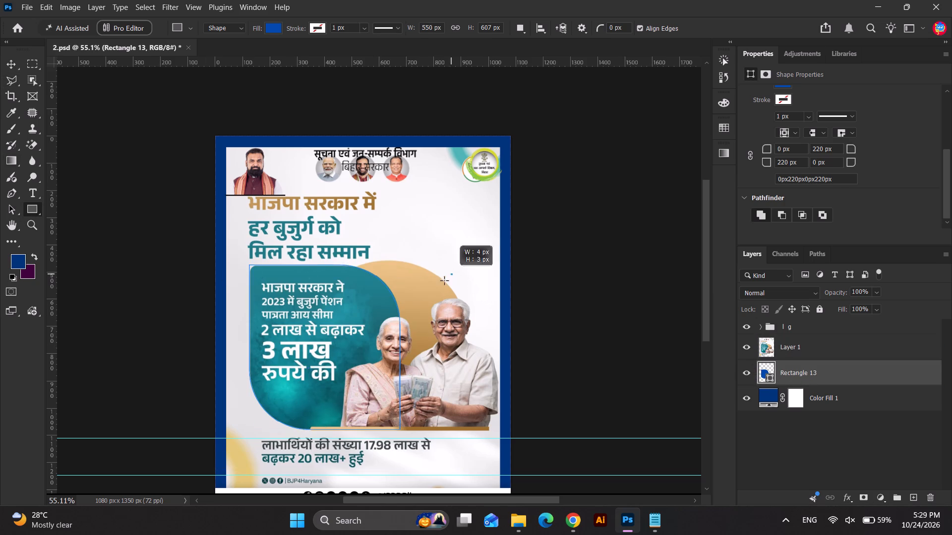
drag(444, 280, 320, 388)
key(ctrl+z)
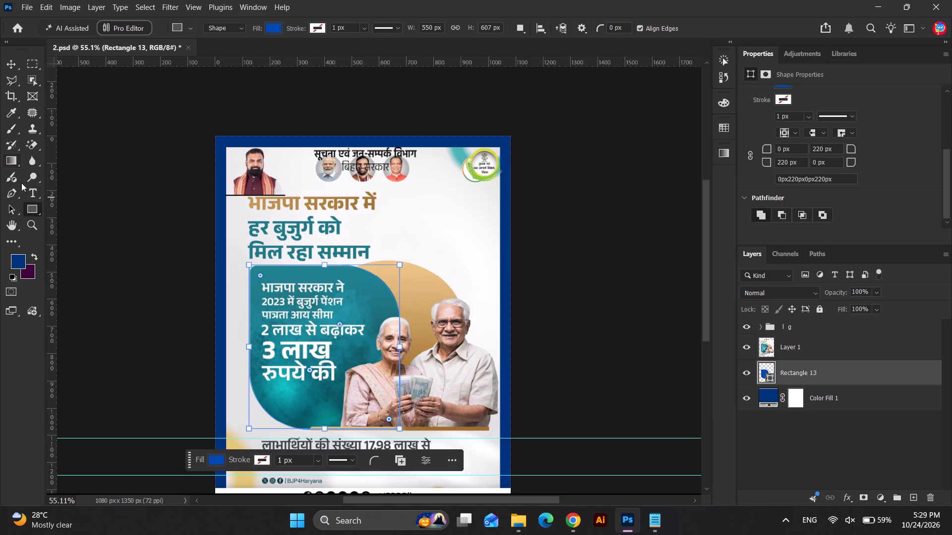
Draw a blue circle about 517 px in diameter with the Ellipse tool over the reference's teal and tan shapes.
right_click(30, 208)
click(67, 216)
scroll(327, 289, up, 2)
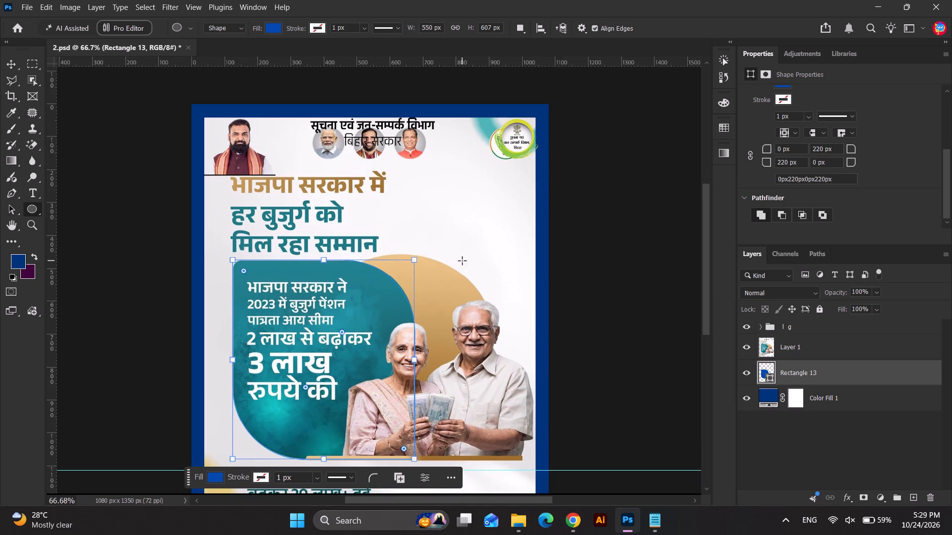
drag(466, 261, 286, 432)
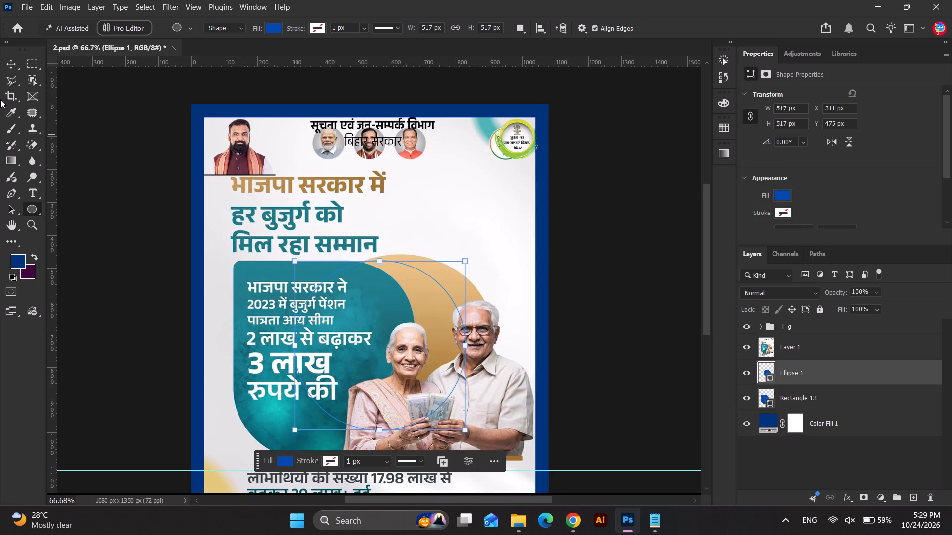
Bring the circle's layer above the reference poster layer.
click(12, 61)
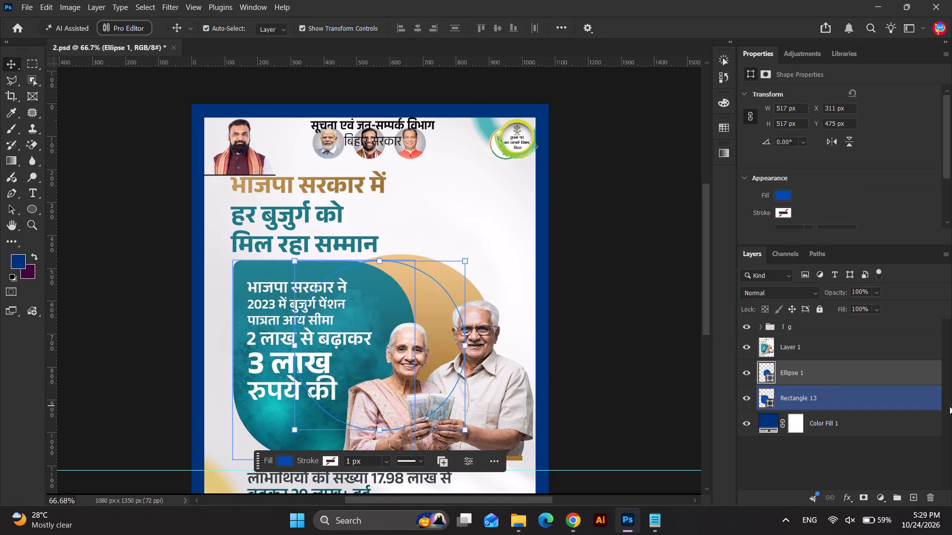
drag(825, 377, 813, 340)
Move the circle over the reference's tan shape and scale it down to about 451 px.
drag(366, 324, 393, 319)
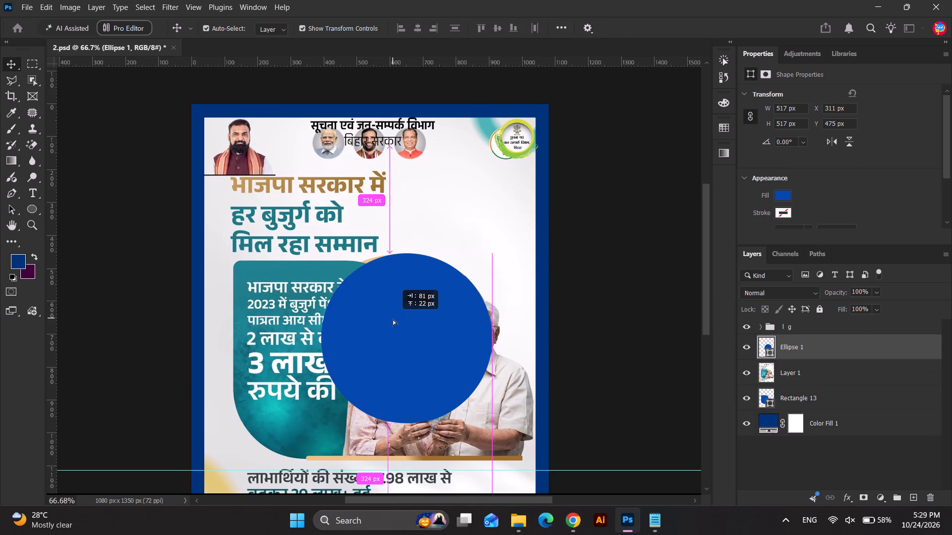
drag(393, 319, 391, 319)
scroll(394, 298, up, 4)
drag(414, 229, 414, 299)
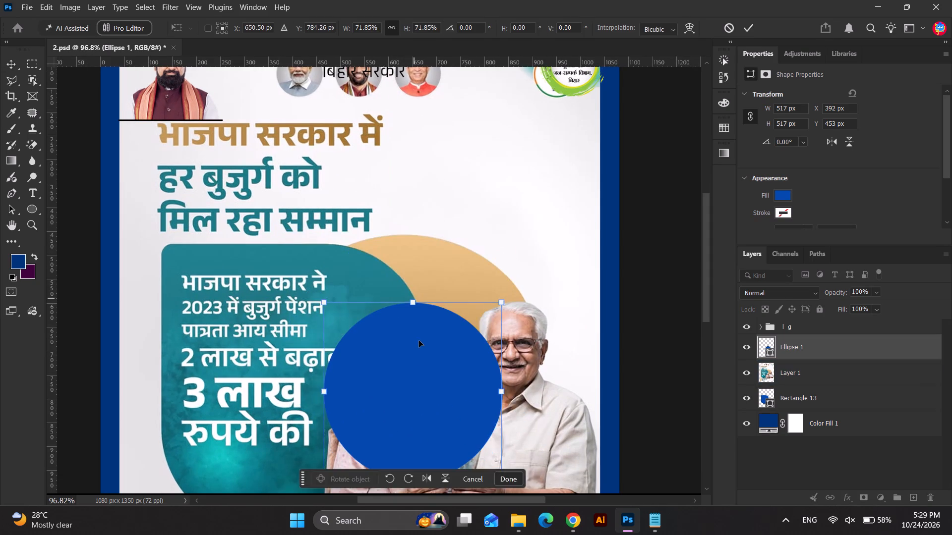
drag(419, 353, 384, 287)
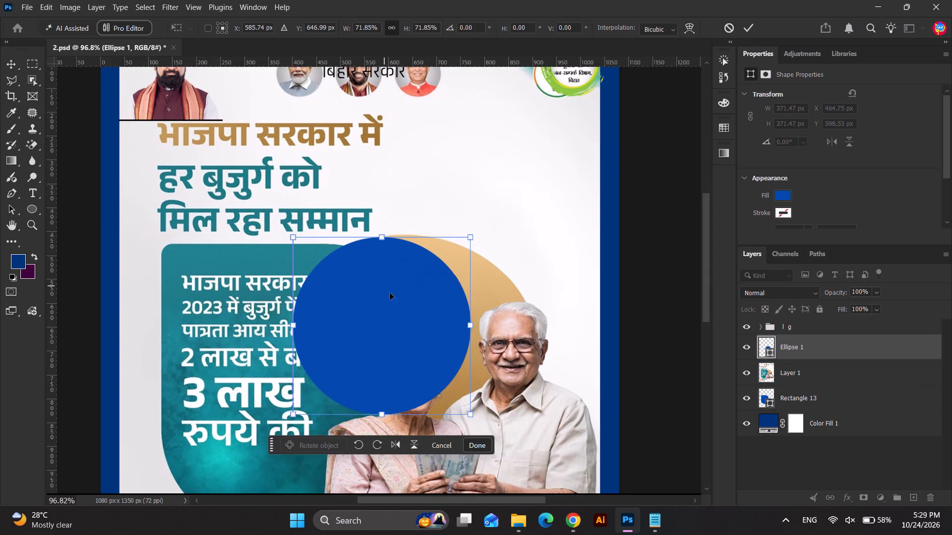
drag(472, 329, 510, 355)
drag(457, 344, 480, 365)
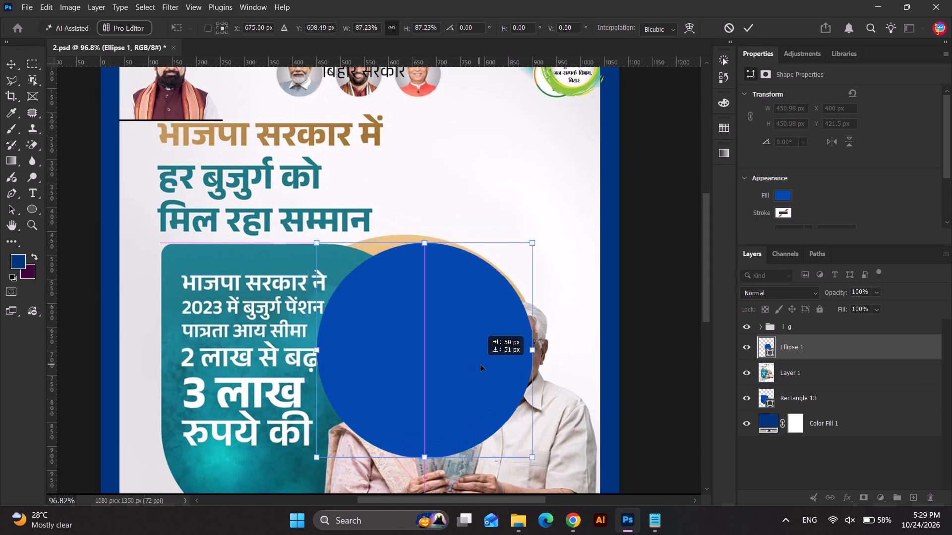
drag(480, 365, 444, 362)
Stretch the circle into an ellipse about 503 by 451 px and nudge it over the tan shape.
drag(499, 345, 524, 344)
drag(449, 336, 452, 336)
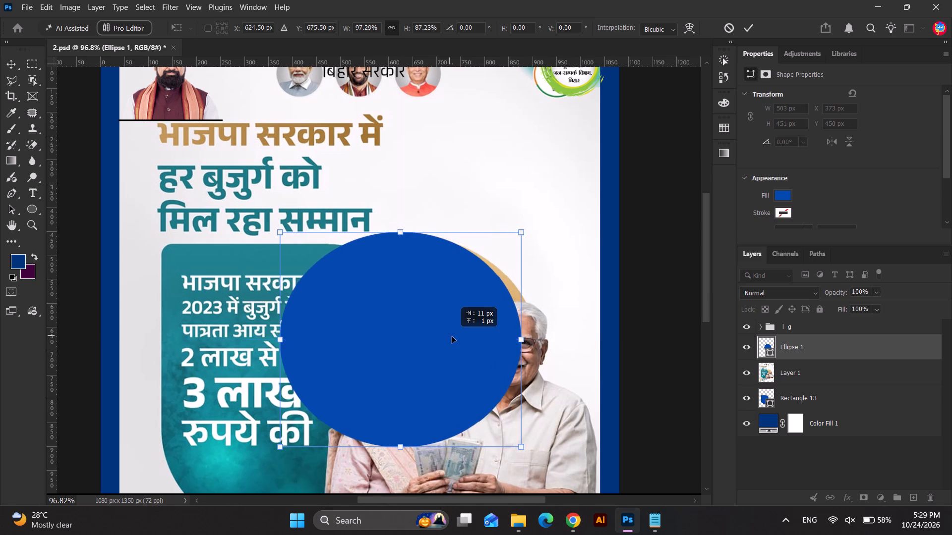
drag(452, 336, 460, 338)
key(Down)
key(Down)
key(Down)
key(Down)
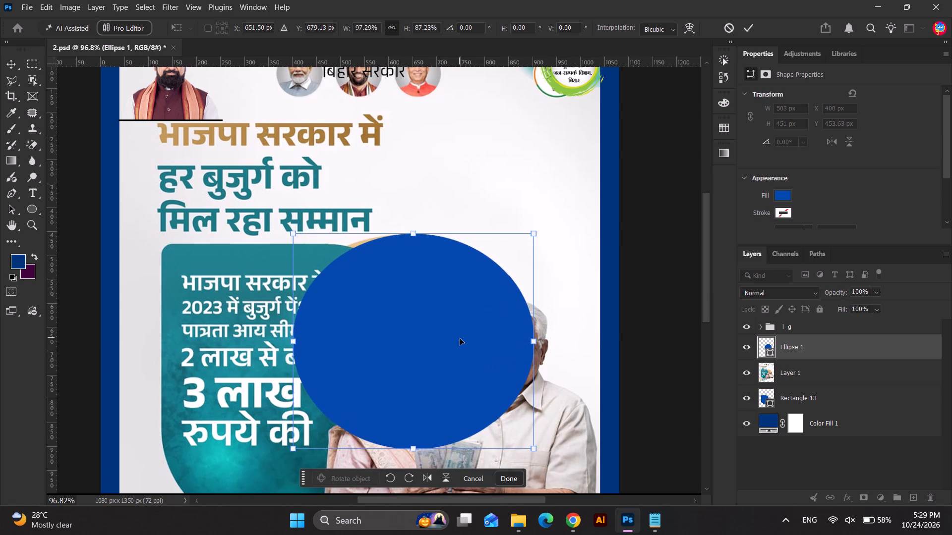
key(Down)
key(Down)
key(Down)
key(Down)
key(Down)
key(Down)
key(Down)
key(Down)
key(Down)
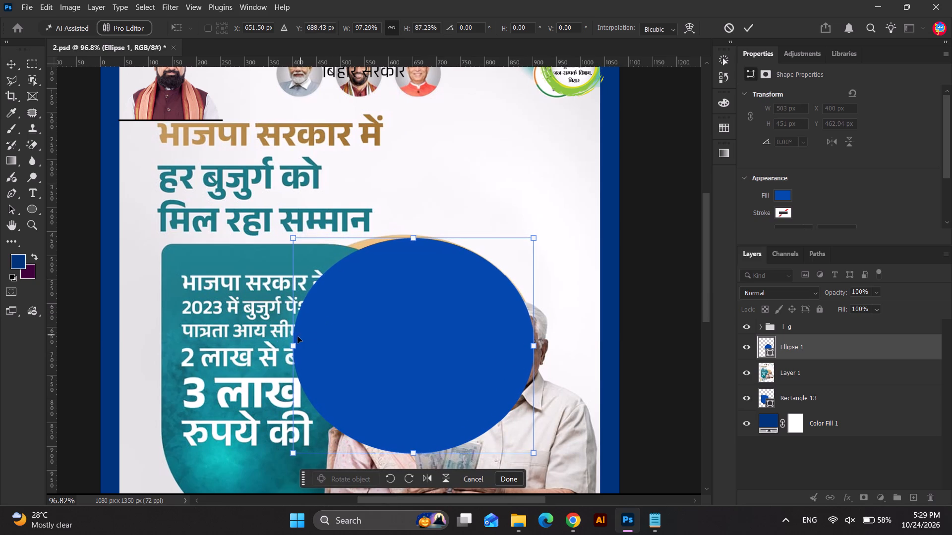
Widen the ellipse to about 561 px and nudge it until its upper edge matches the tan shape.
drag(291, 348, 274, 346)
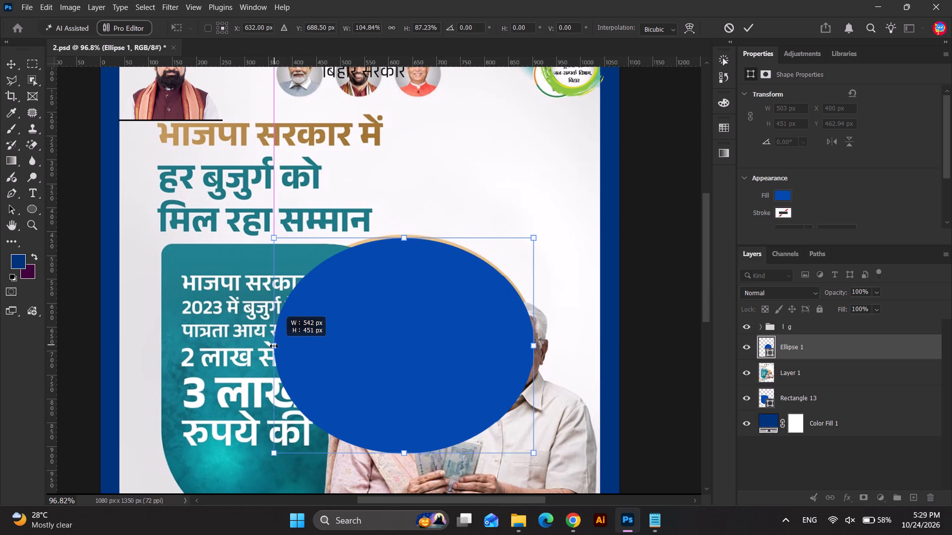
drag(274, 346, 266, 349)
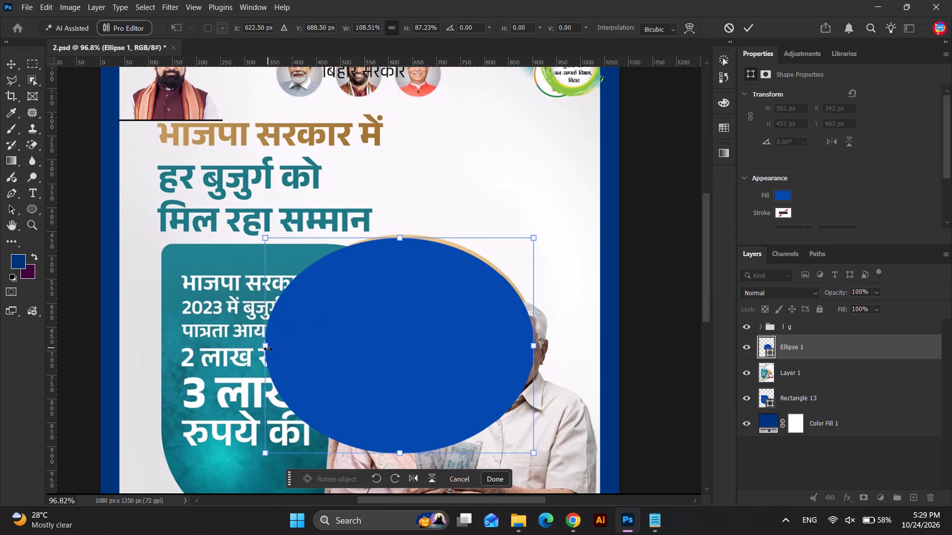
key(Up)
key(Up)
key(Up)
key(Up)
key(Up)
key(Up)
key(Right)
key(Right)
key(Right)
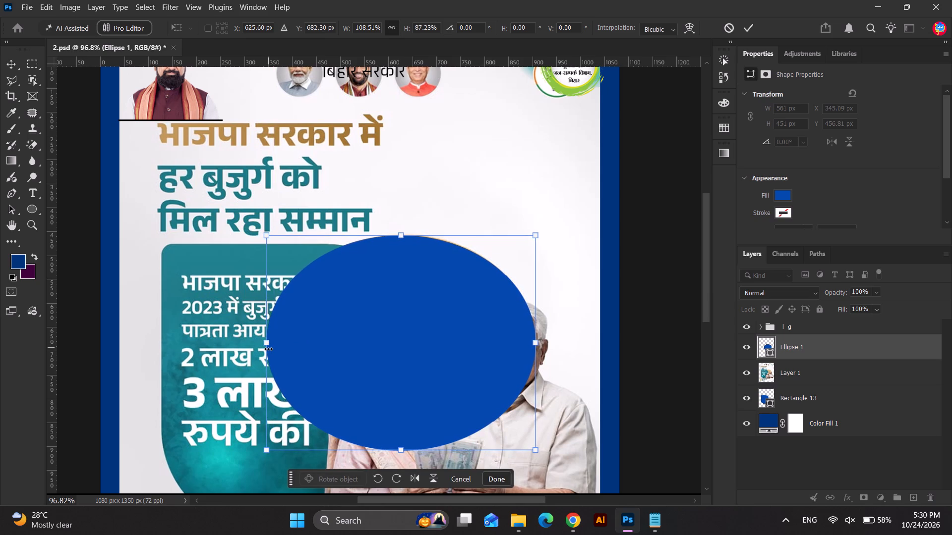
key(Up)
key(Up)
key(Return)
Move the ellipse's layer below the blue rectangle's layer.
drag(796, 354, 797, 404)
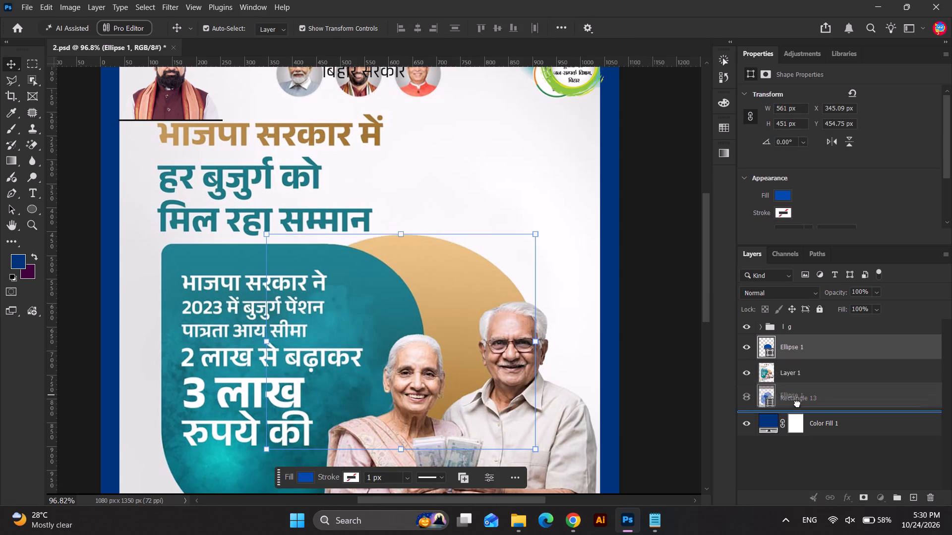
drag(797, 404, 797, 407)
Recolour the ellipse with the tan sampled from the reference poster's curved shape, then deselect it.
double_click(770, 401)
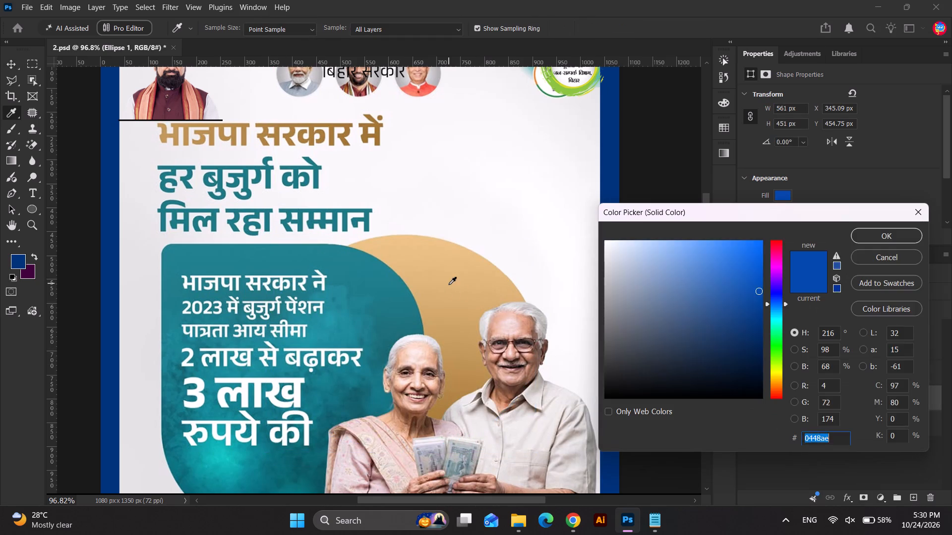
click(449, 284)
click(895, 237)
click(416, 169)
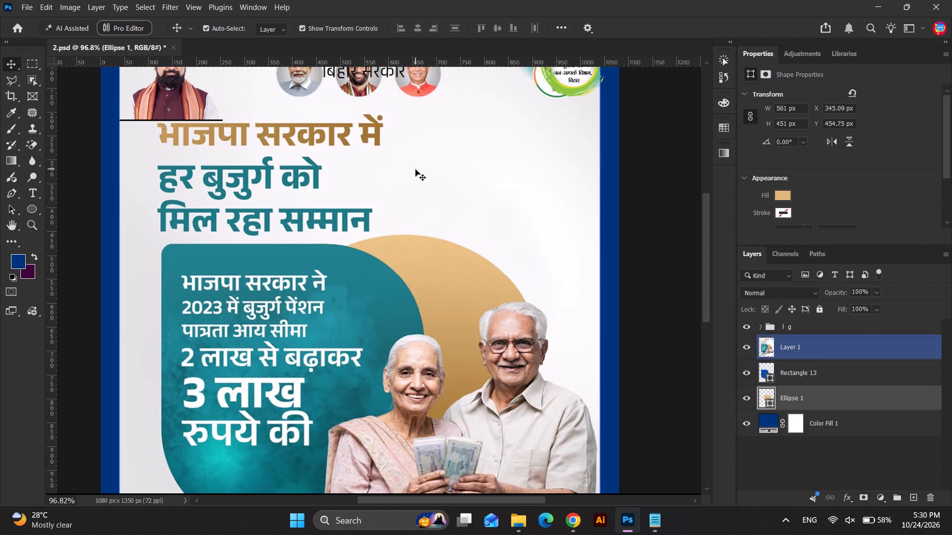
scroll(525, 364, down, 4)
click(622, 303)
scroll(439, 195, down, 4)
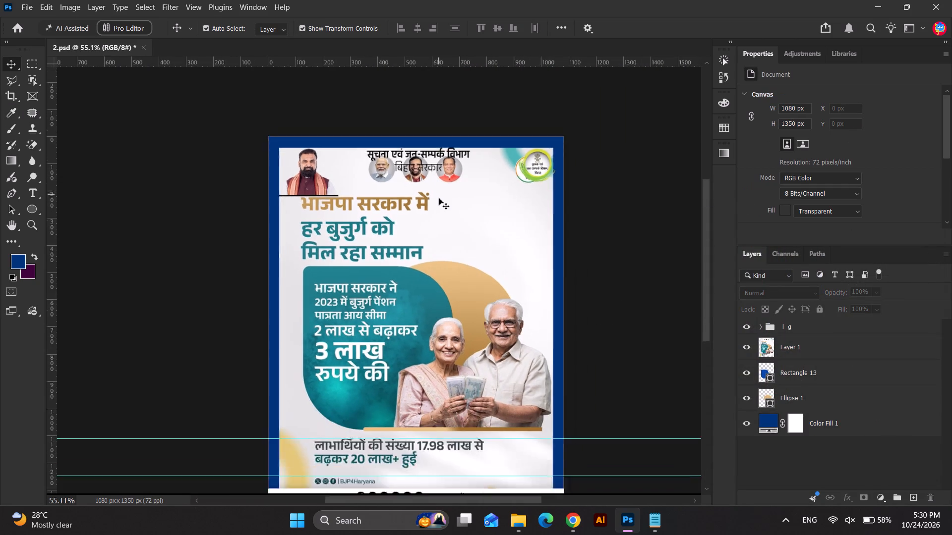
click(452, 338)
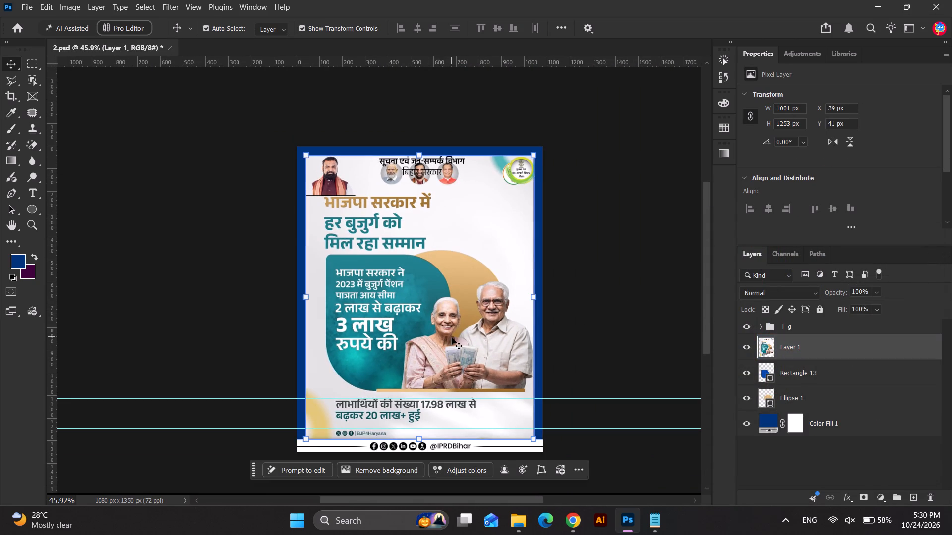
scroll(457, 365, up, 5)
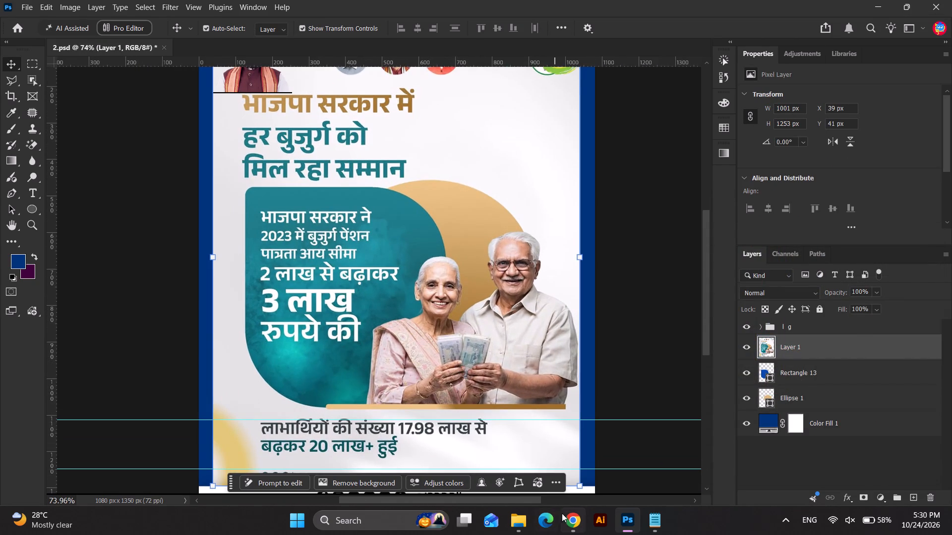
Switch to Chrome, search for "image bazar" in a new tab, and open the Imagesbazaar website.
click(566, 514)
click(748, 12)
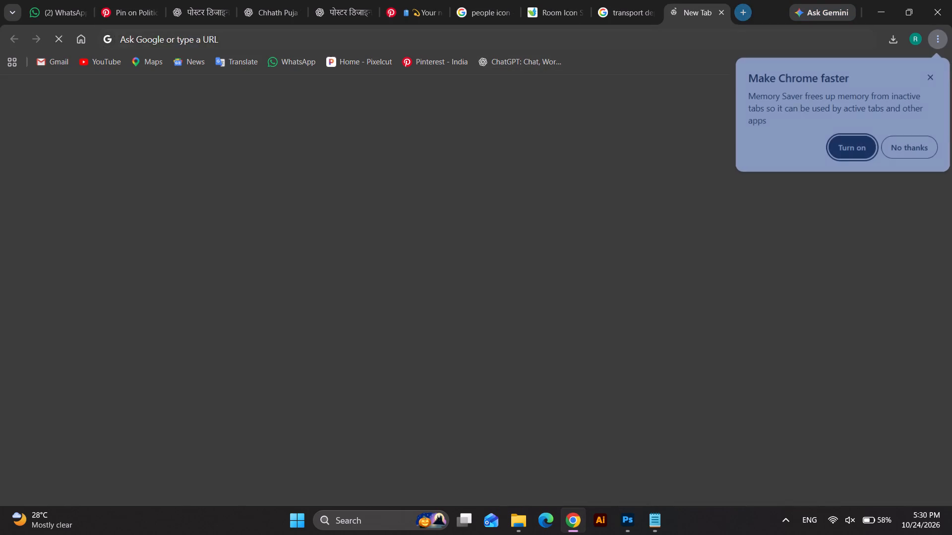
click(738, 42)
text(image bazar)
key(Return)
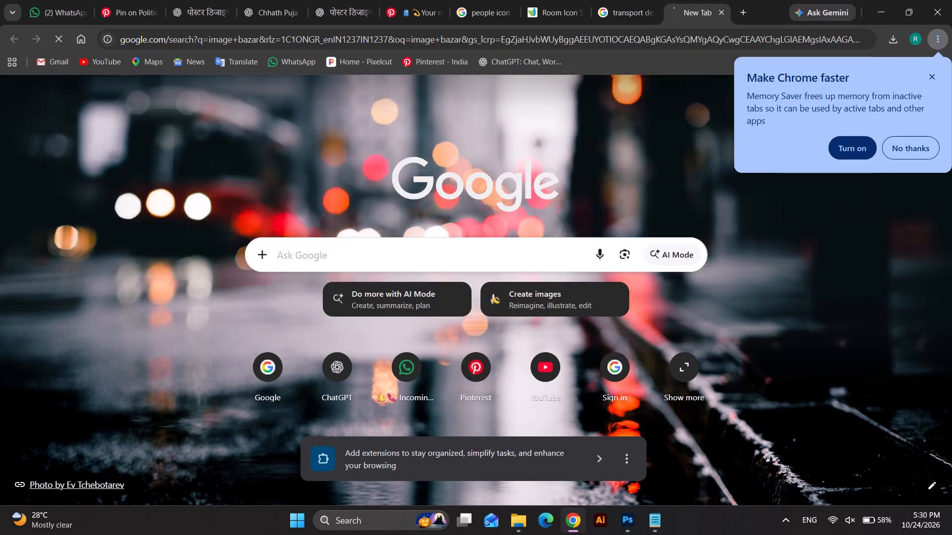
click(317, 253)
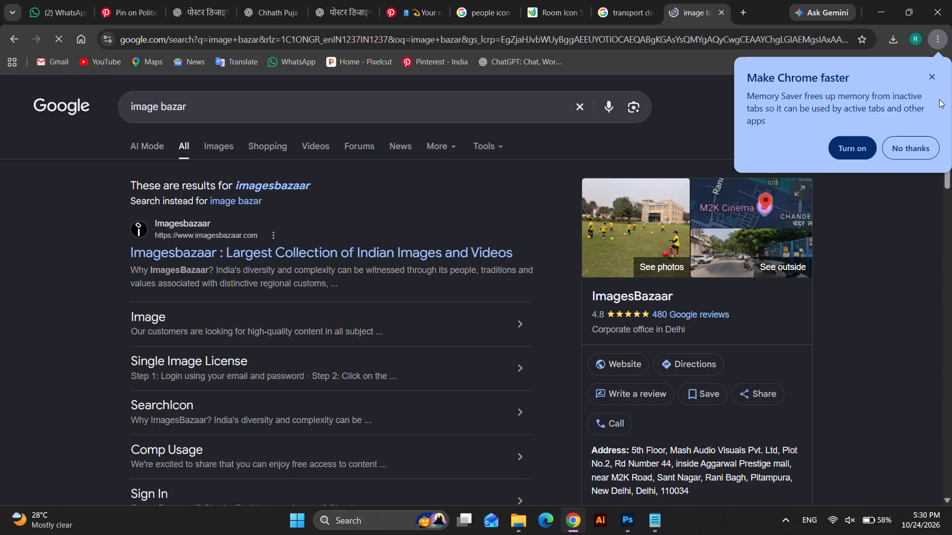
click(904, 151)
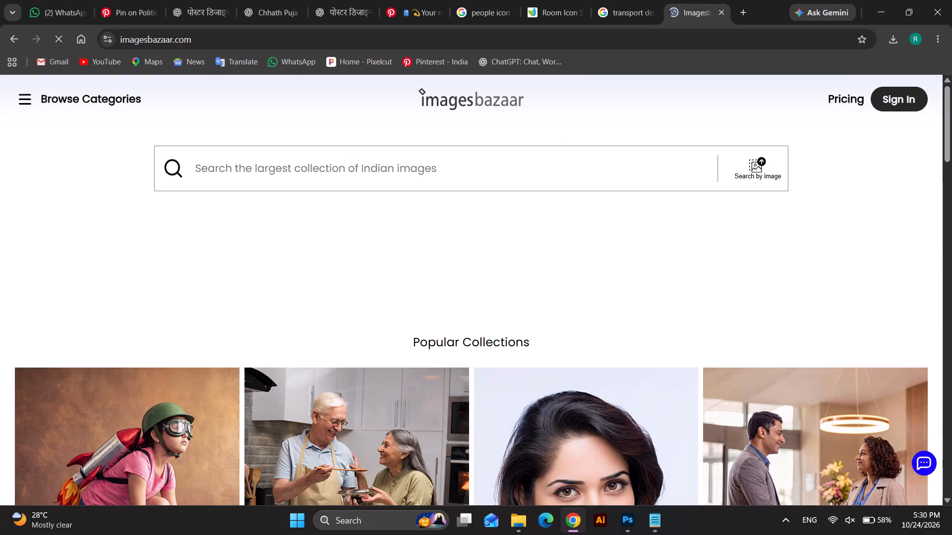
Search Imagesbazaar for "village women" and browse the photo results.
click(535, 164)
text(village women)
key(space)
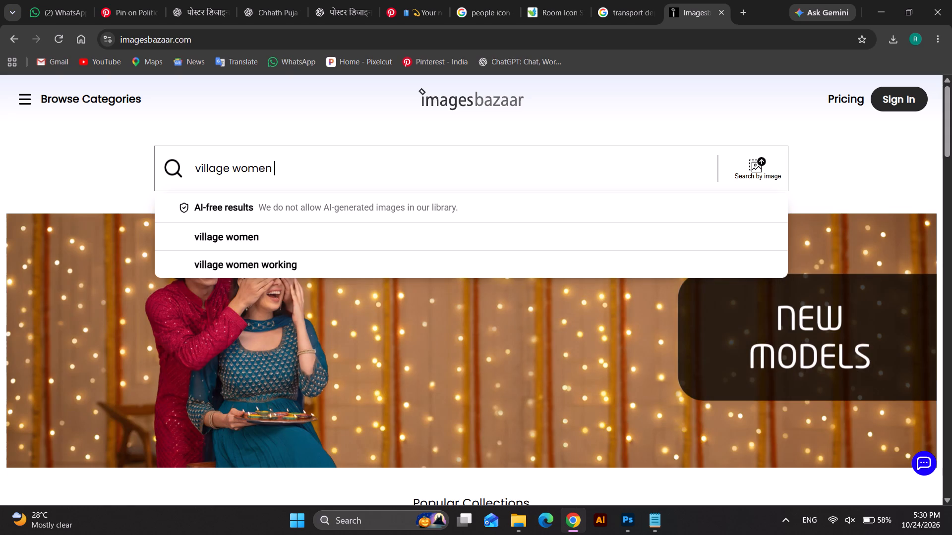
key(Return)
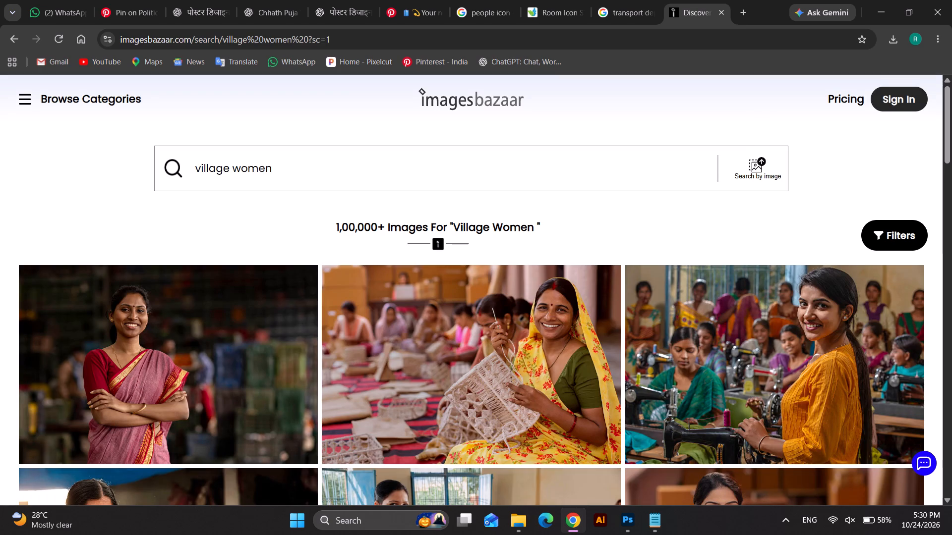
scroll(519, 296, down, 4)
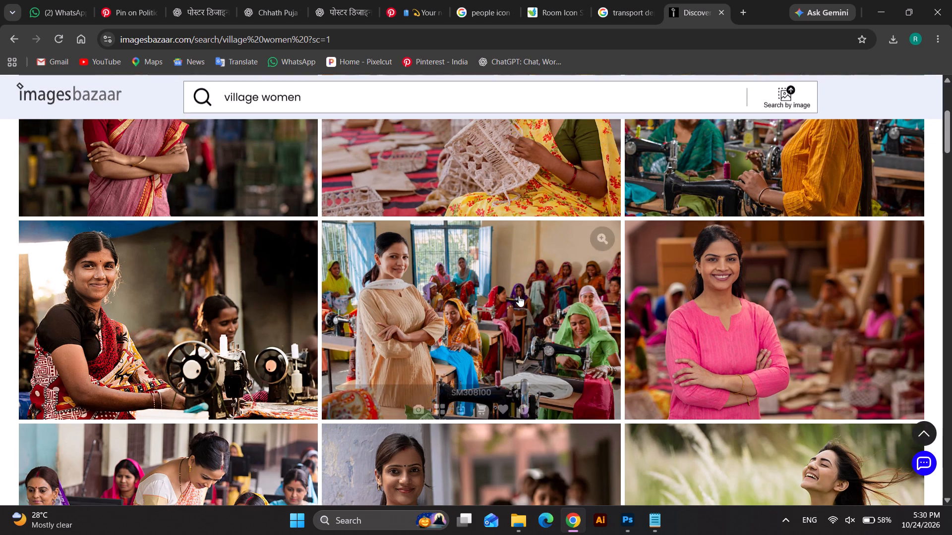
Look through the village women photo results for a portrait of a rural woman suitable for the poster.
scroll(419, 267, down, 2)
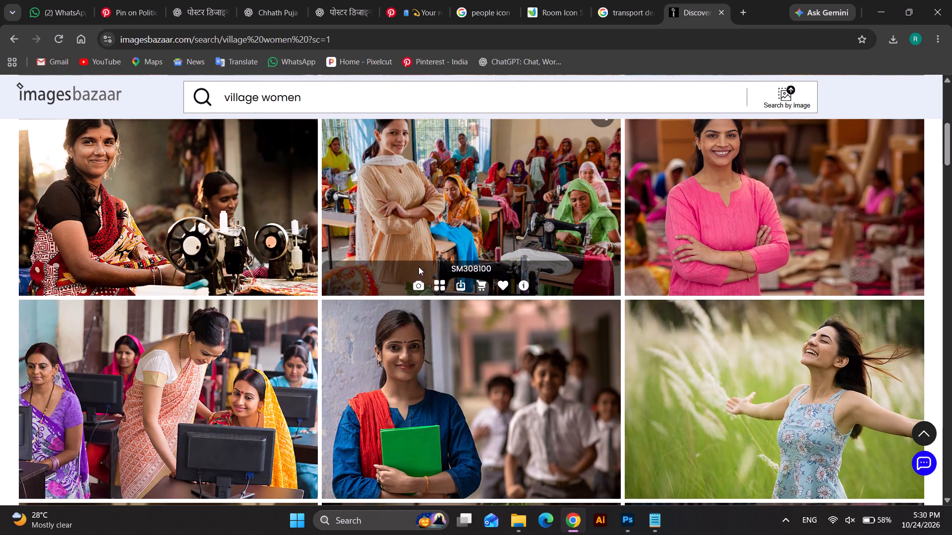
scroll(395, 253, down, 12)
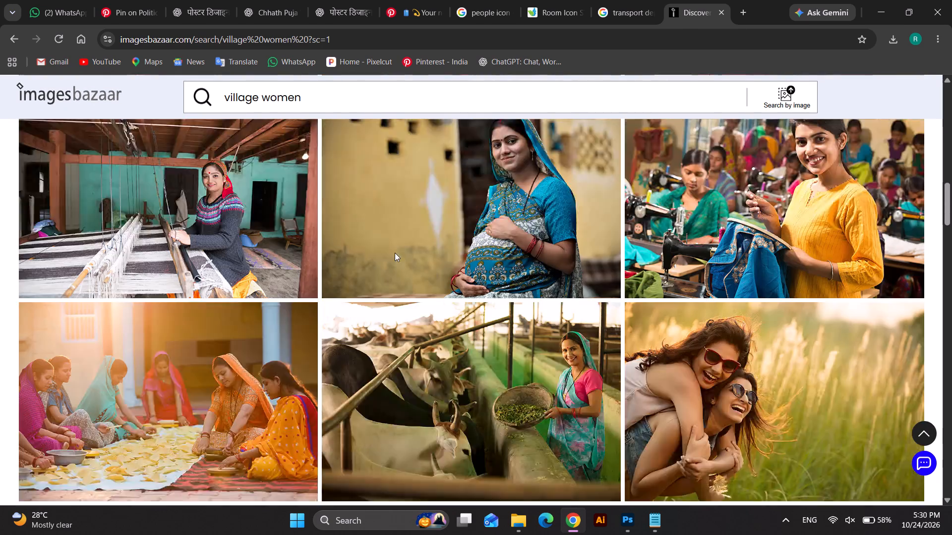
scroll(395, 253, down, 12)
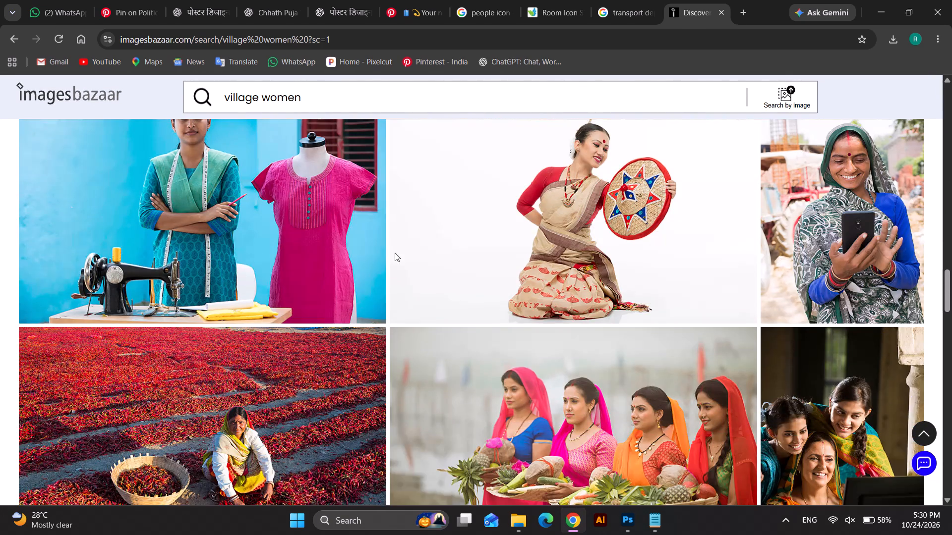
scroll(395, 253, down, 15)
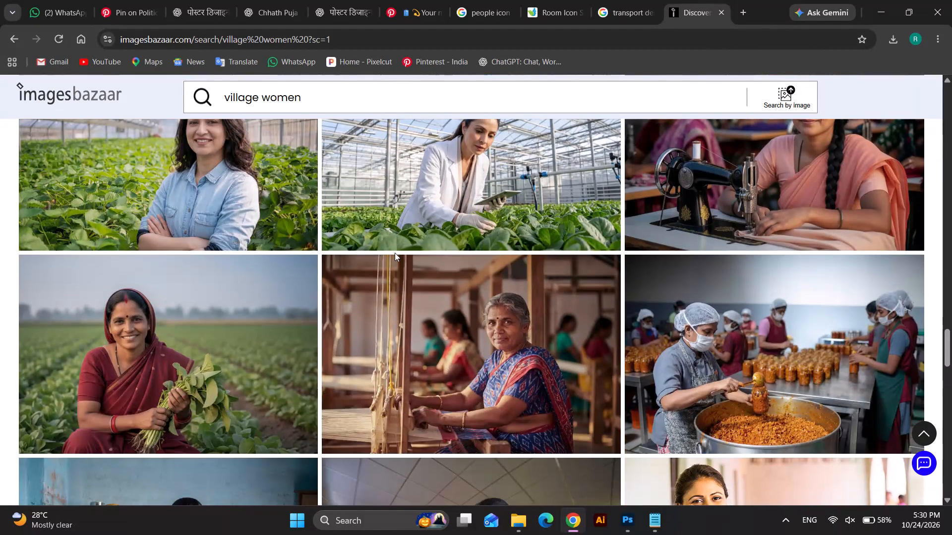
scroll(395, 253, down, 5)
scroll(395, 253, up, 8)
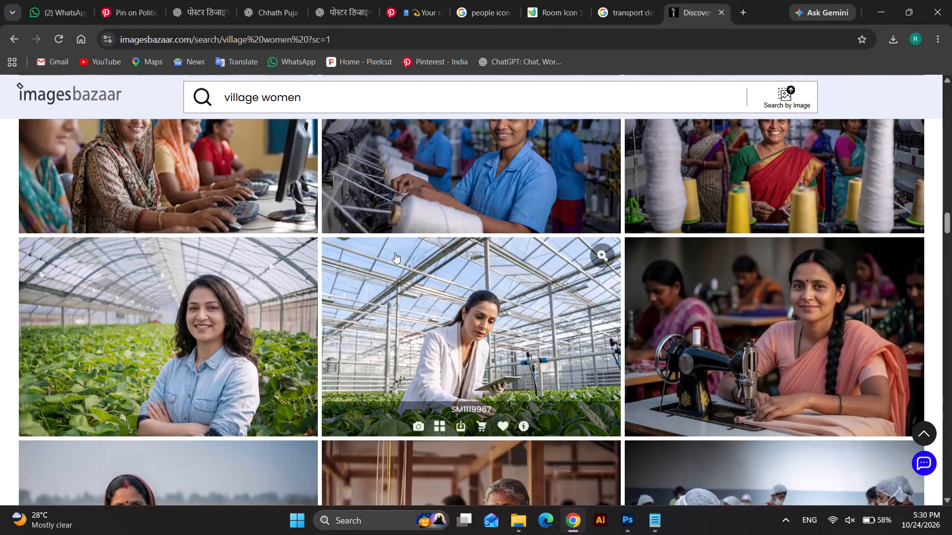
scroll(395, 253, down, 11)
scroll(391, 280, up, 1)
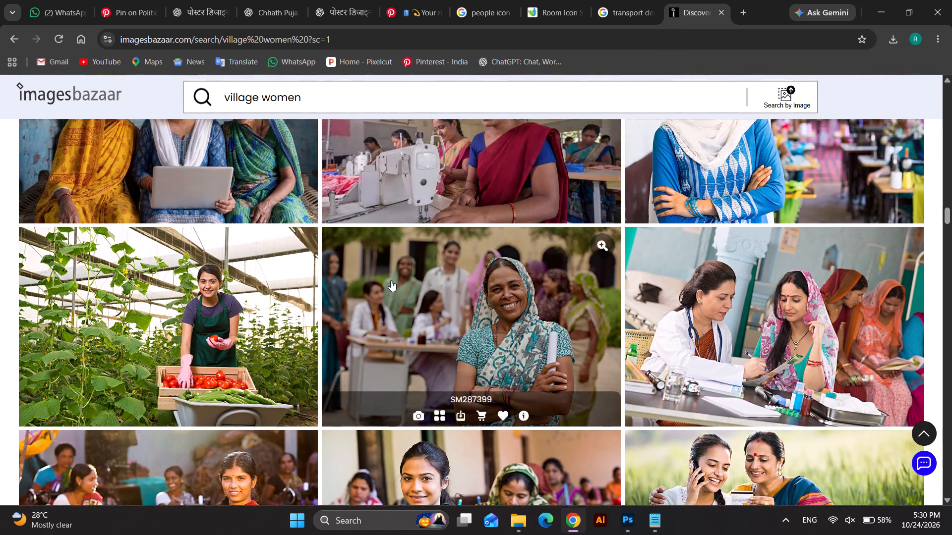
scroll(391, 280, down, 13)
scroll(391, 280, up, 2)
scroll(391, 280, down, 3)
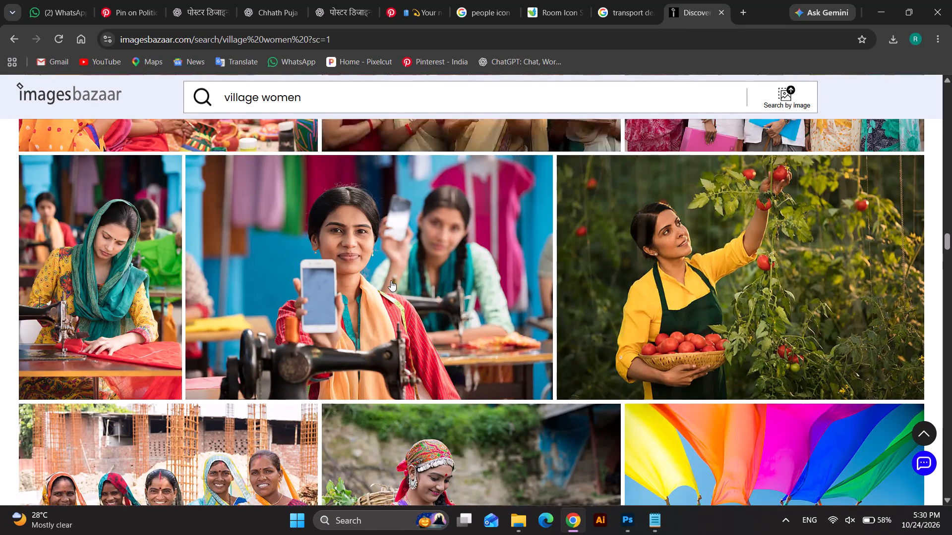
scroll(391, 280, down, 10)
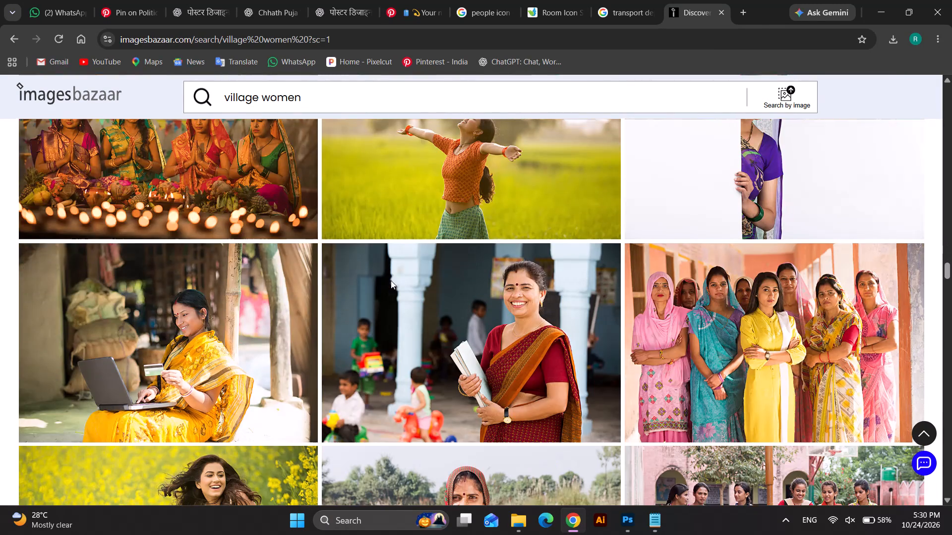
scroll(391, 280, down, 7)
scroll(391, 280, up, 3)
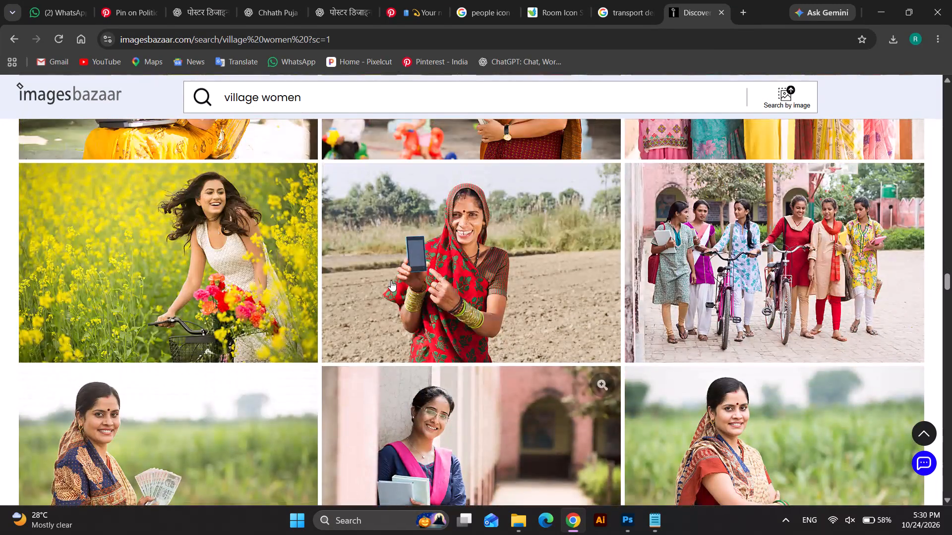
scroll(391, 280, down, 4)
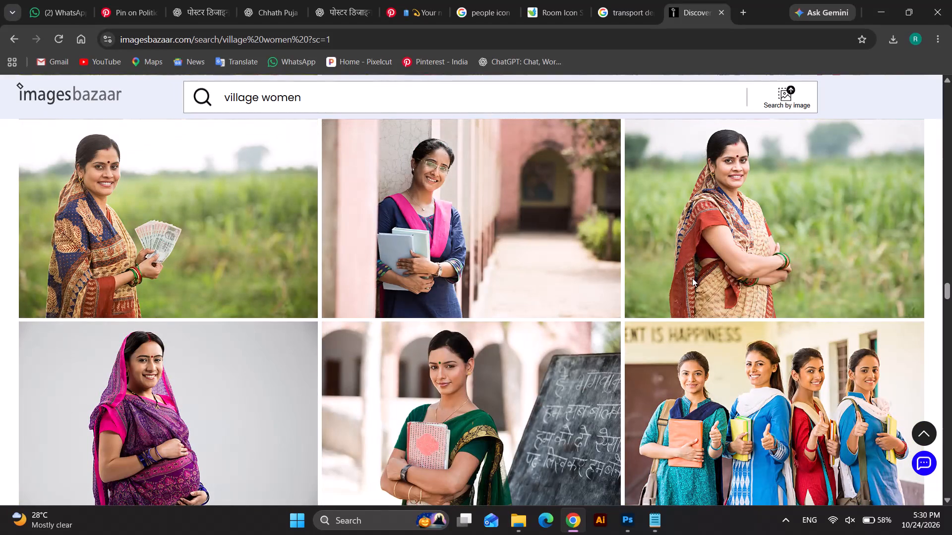
Open the photo of the sari-clad woman with folded arms before a green field and save it as SM466069 in Downloads.
click(719, 217)
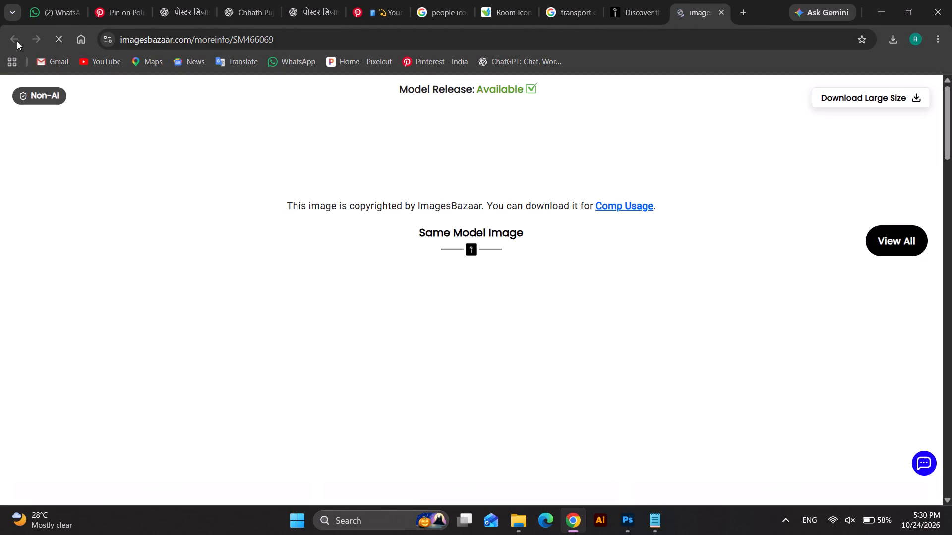
right_click(417, 281)
click(453, 318)
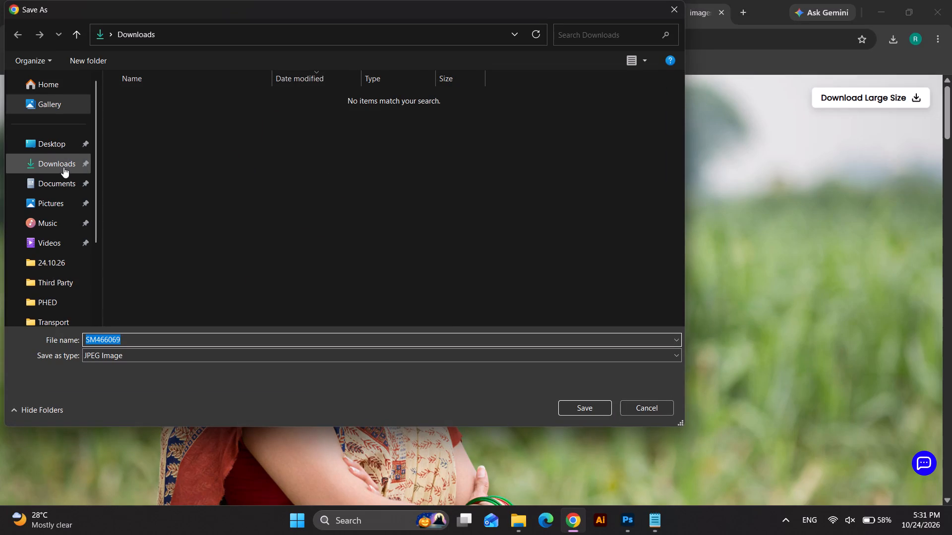
click(63, 166)
click(575, 404)
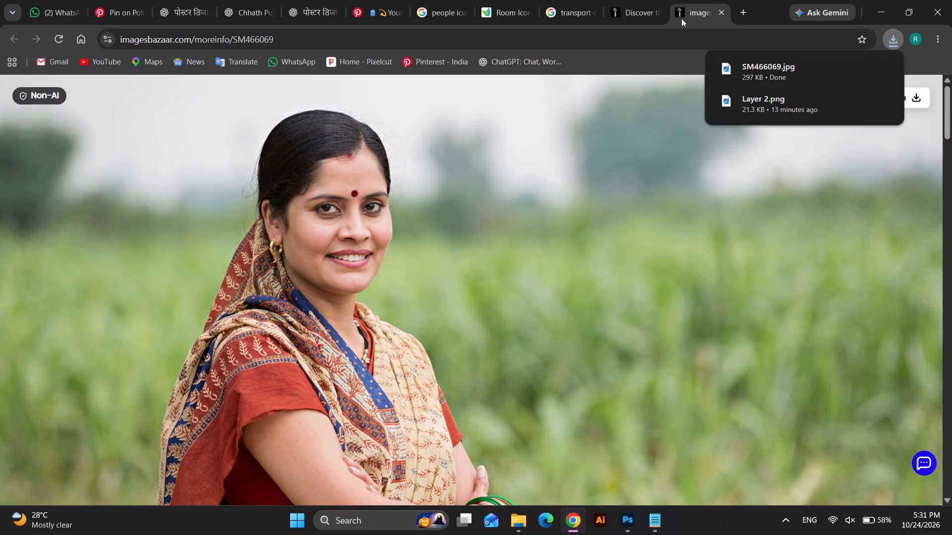
Open a new browser tab.
click(744, 12)
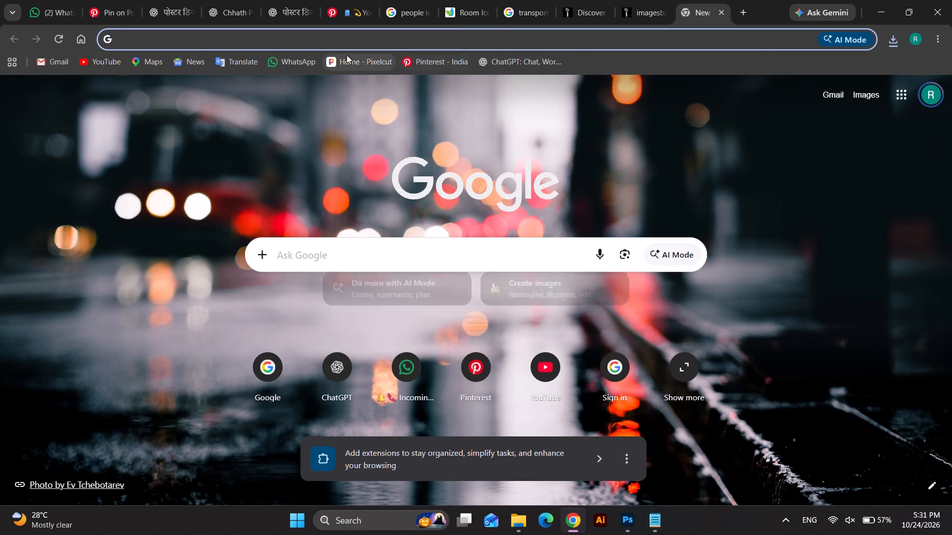
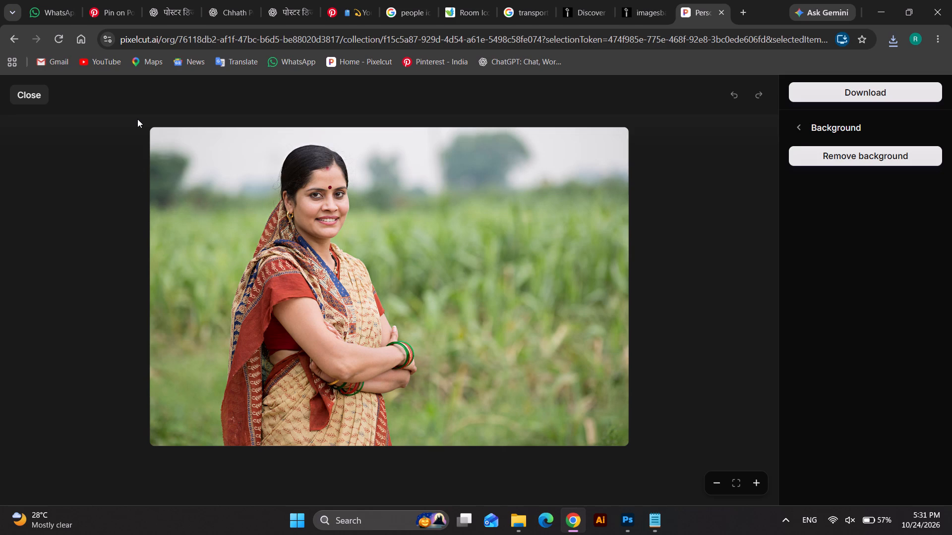
Remove the background from the sari-clad woman photo and download the cutout.
click(895, 147)
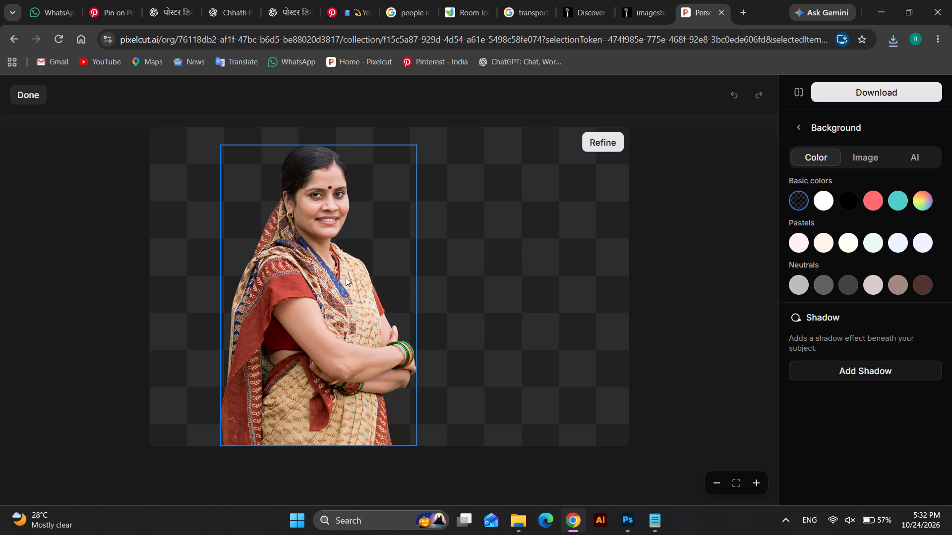
click(346, 277)
click(883, 98)
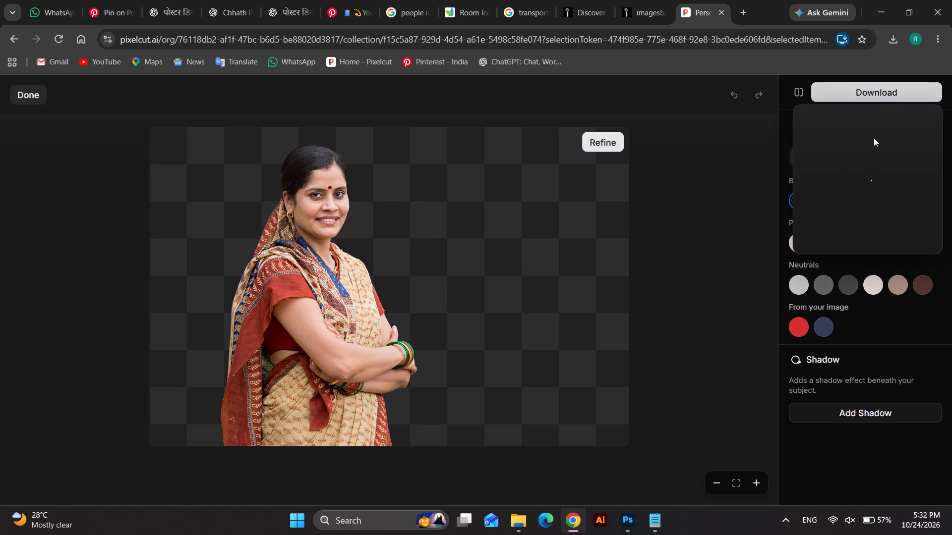
click(847, 251)
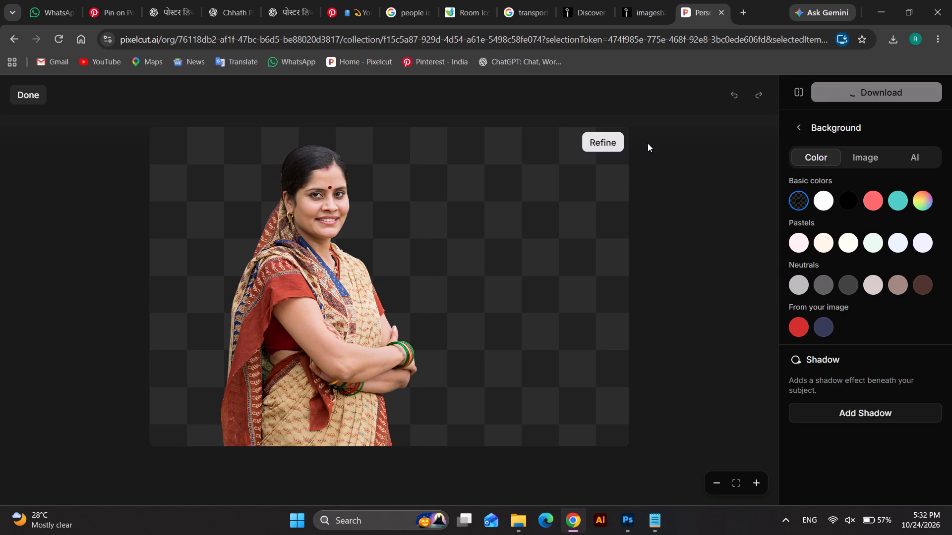
Place the downloaded SM466069.png into 2.psd in Photoshop and flip the woman horizontally.
drag(766, 74, 762, 122)
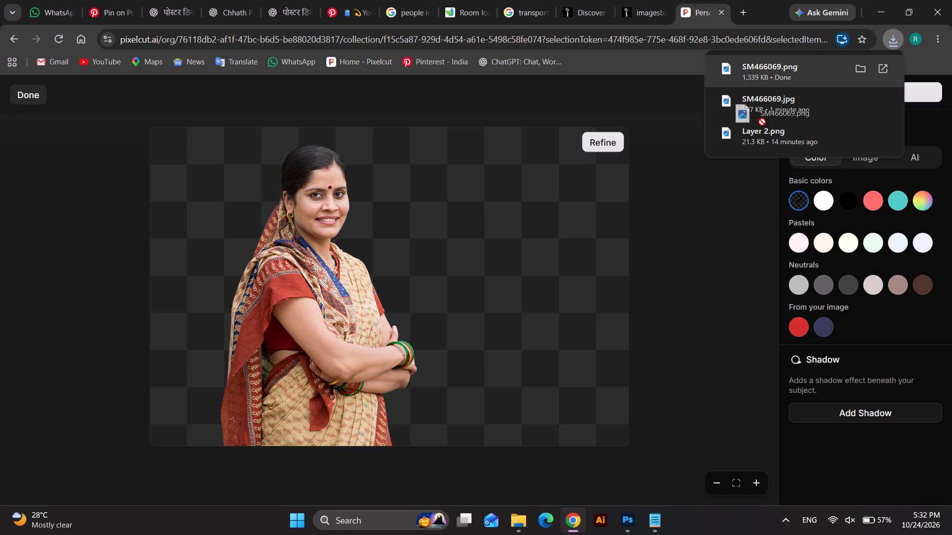
drag(762, 122, 466, 331)
key(alt+Tab)
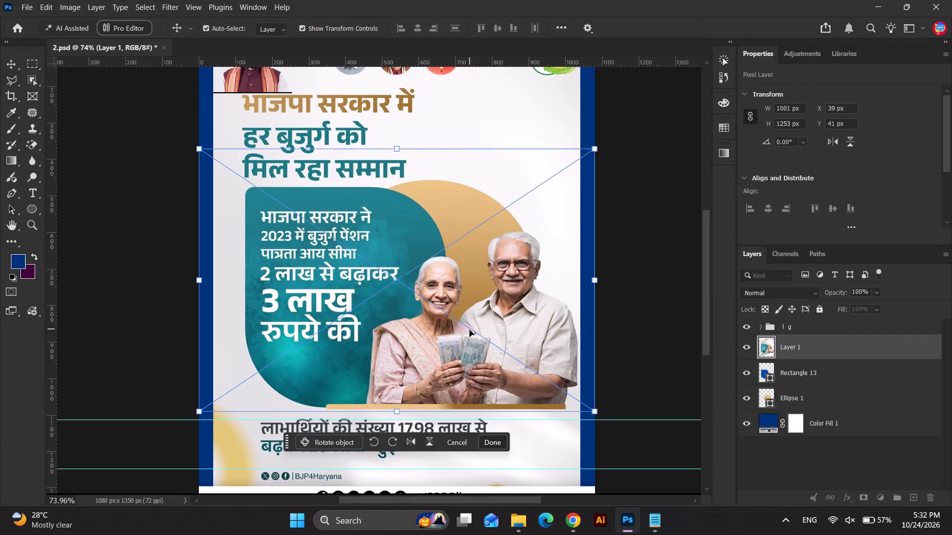
key(ctrl+r)
right_click(324, 314)
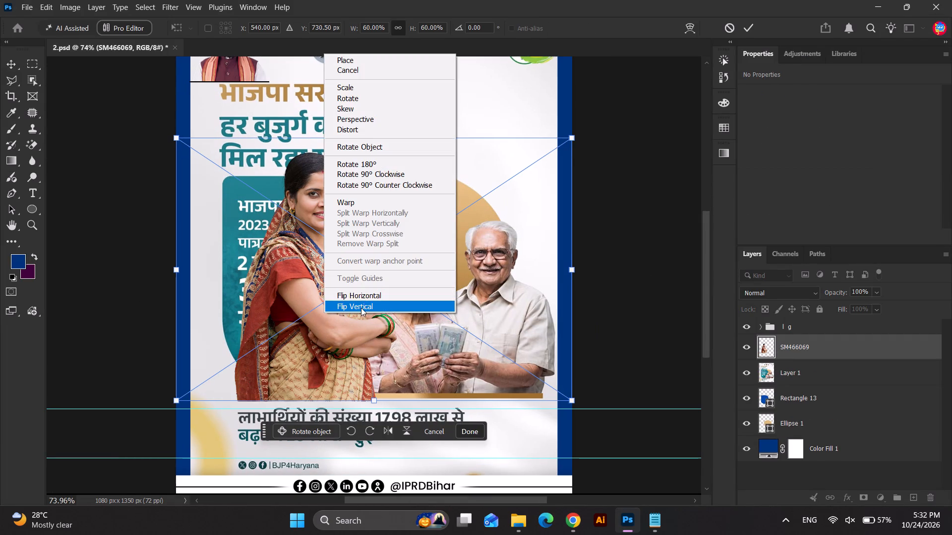
click(362, 299)
Scale the woman cutout to about 51% and position it over the elderly couple, with her lower edge below the tan bar.
drag(410, 305, 432, 302)
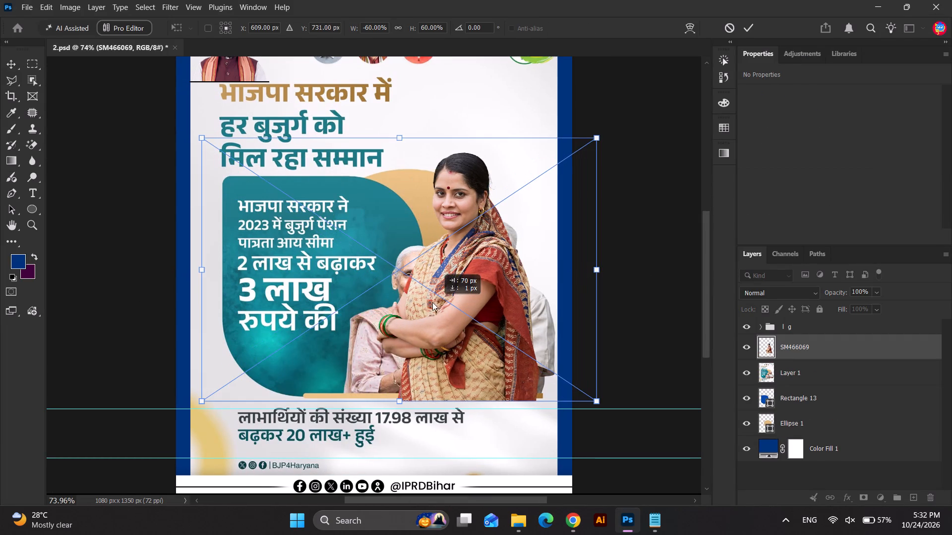
drag(432, 302, 427, 302)
drag(390, 136, 396, 207)
drag(404, 288, 440, 276)
drag(449, 324, 427, 314)
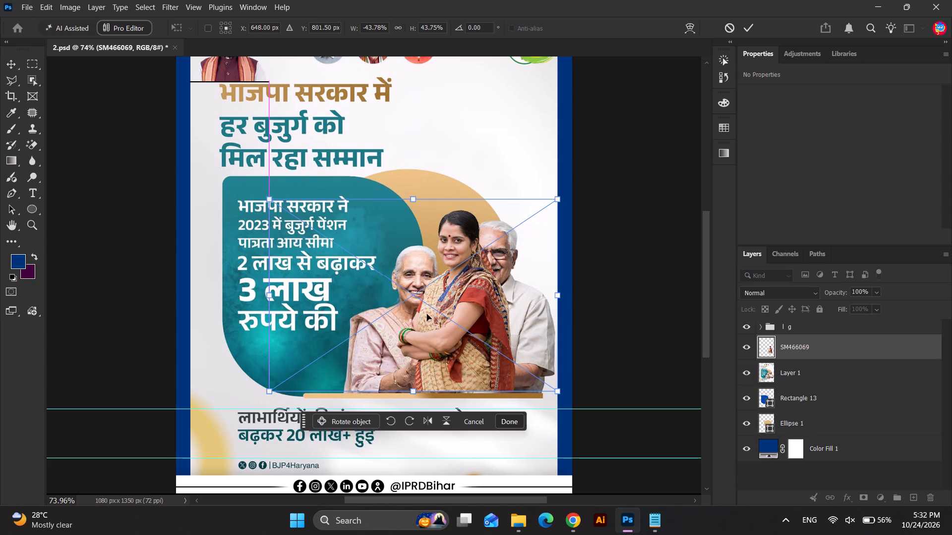
scroll(436, 286, up, 2)
drag(412, 182, 412, 163)
drag(467, 257, 460, 258)
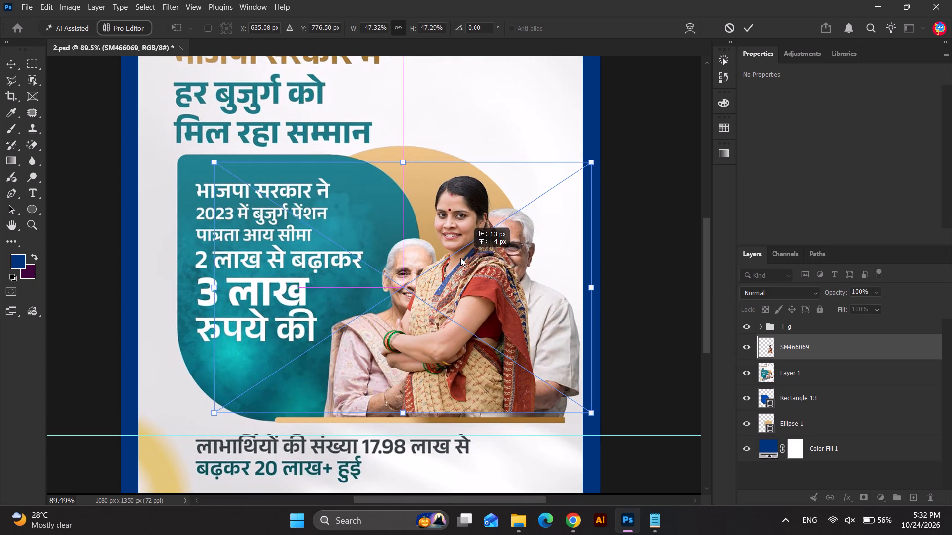
drag(460, 258, 456, 289)
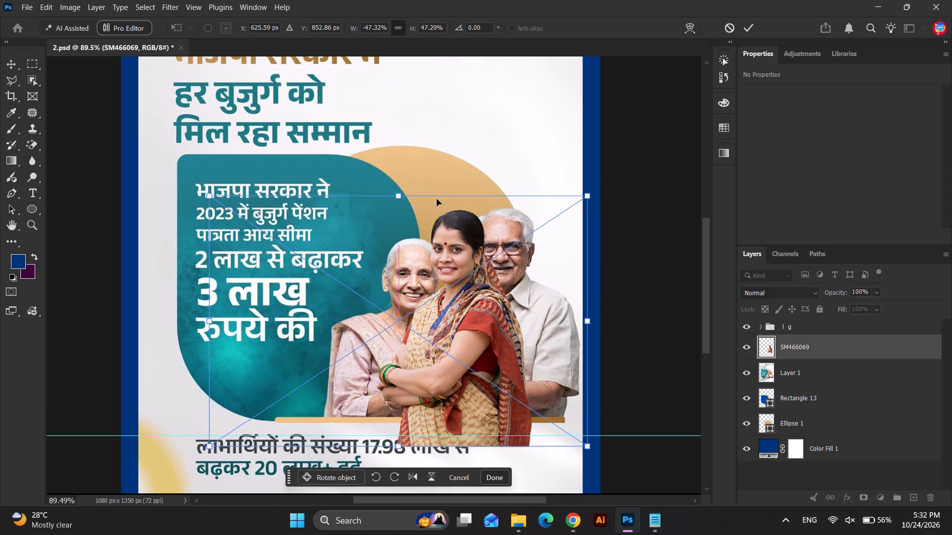
drag(396, 196, 396, 176)
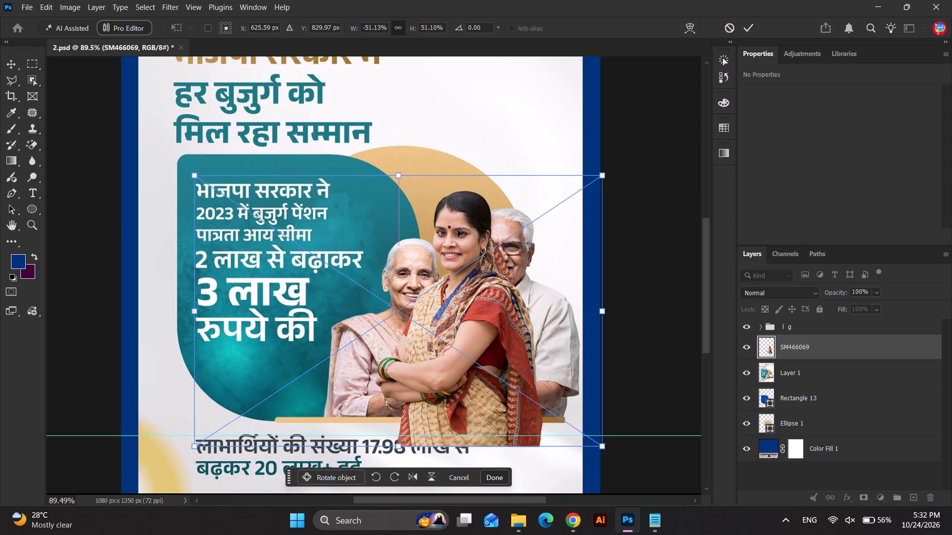
key(Return)
Hide the reference Layer 1 and stretch the tan ellipse downward to about 561 × 546 px.
click(745, 374)
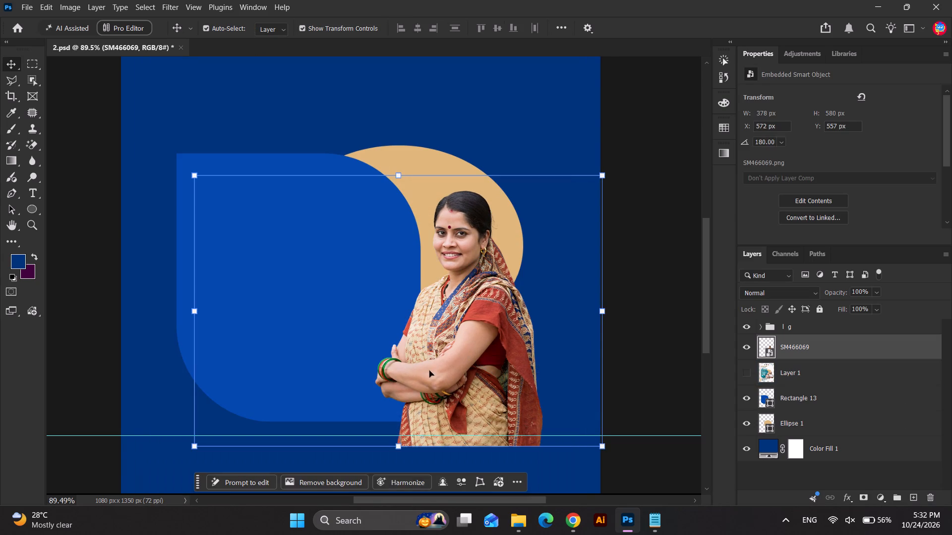
click(438, 160)
shift+drag(398, 345, 397, 356)
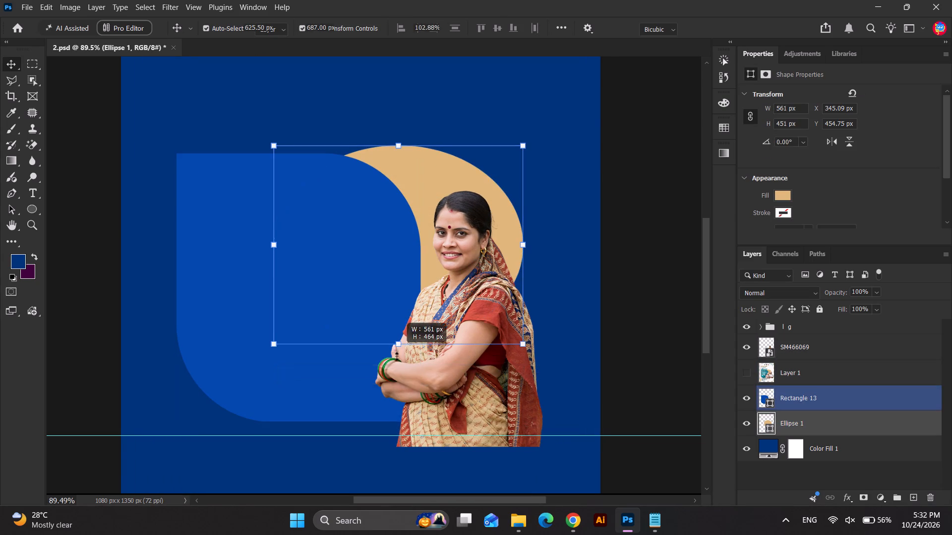
shift+drag(397, 356, 389, 387)
key(Return)
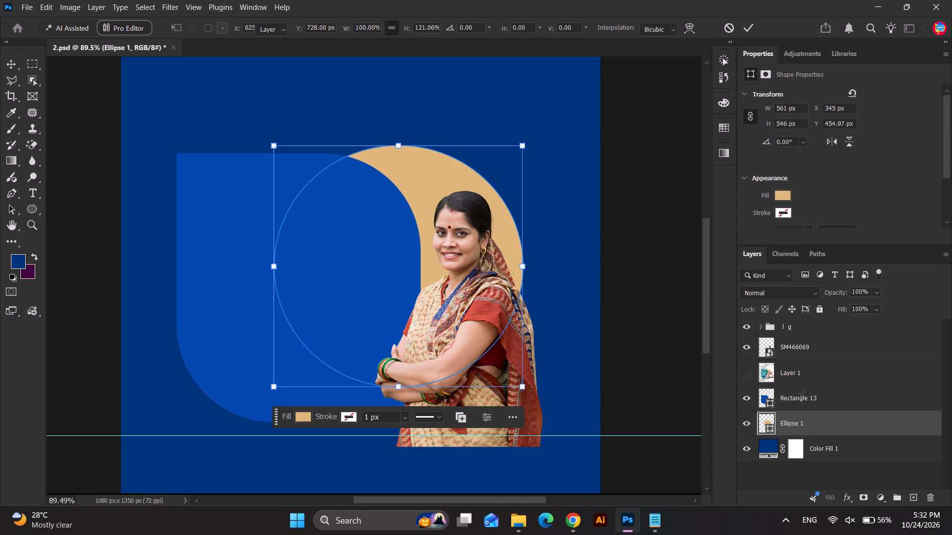
Draw a thin tan rectangle about 524 × 14 px across the woman's lower body with the Rectangle tool.
right_click(31, 211)
click(57, 211)
scroll(374, 149, down, 2)
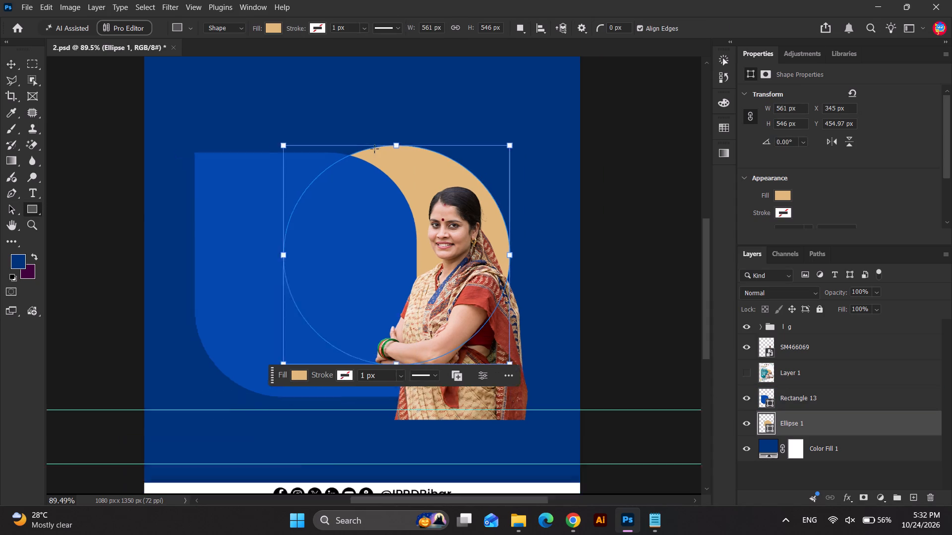
scroll(374, 149, down, 2)
scroll(471, 345, up, 3)
drag(538, 343, 462, 356)
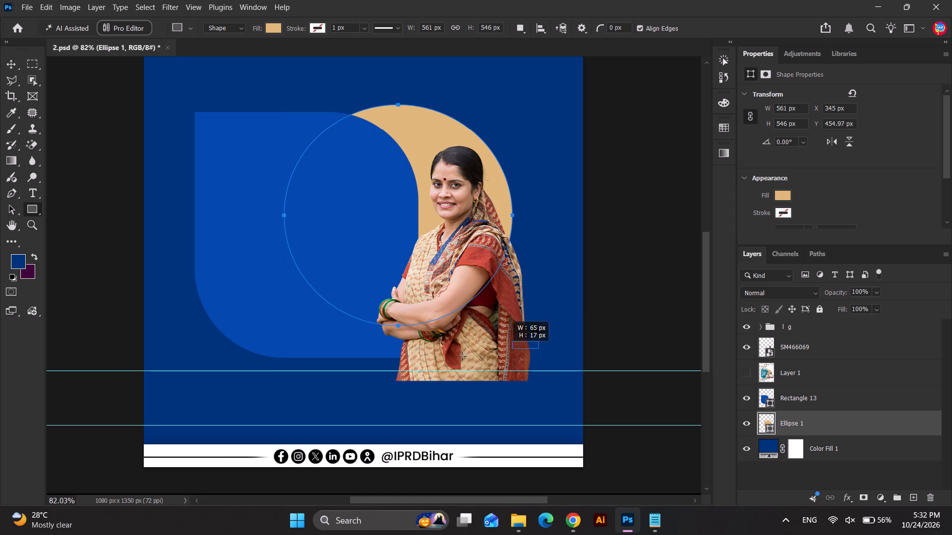
drag(462, 356, 326, 348)
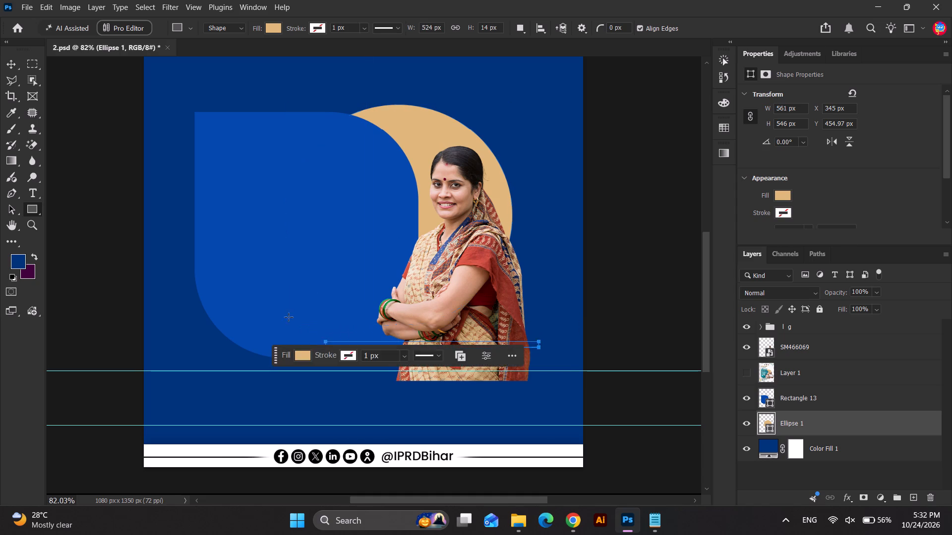
Move the thin rectangle's layer above SM466069 and shift the bar down to the blue panel's bottom edge, at about Y 1066 px.
click(12, 69)
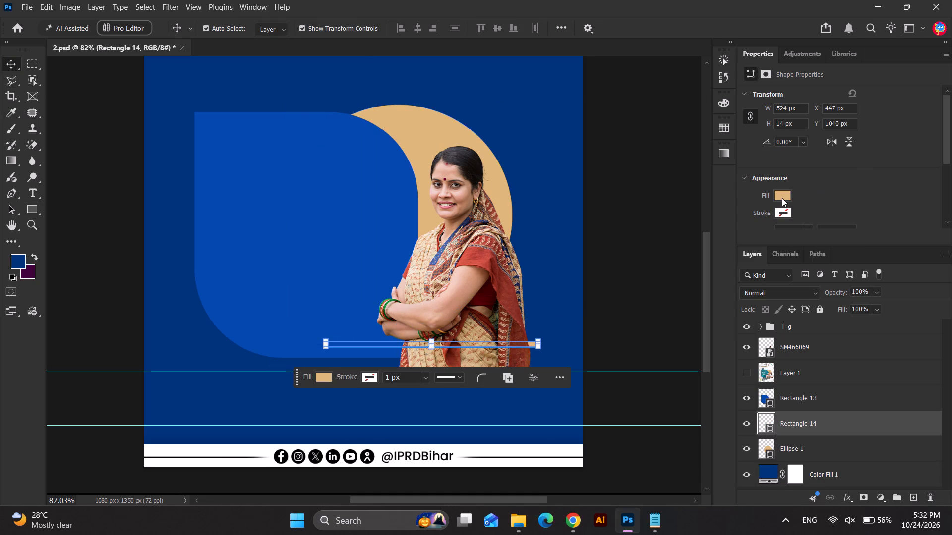
drag(807, 425, 805, 390)
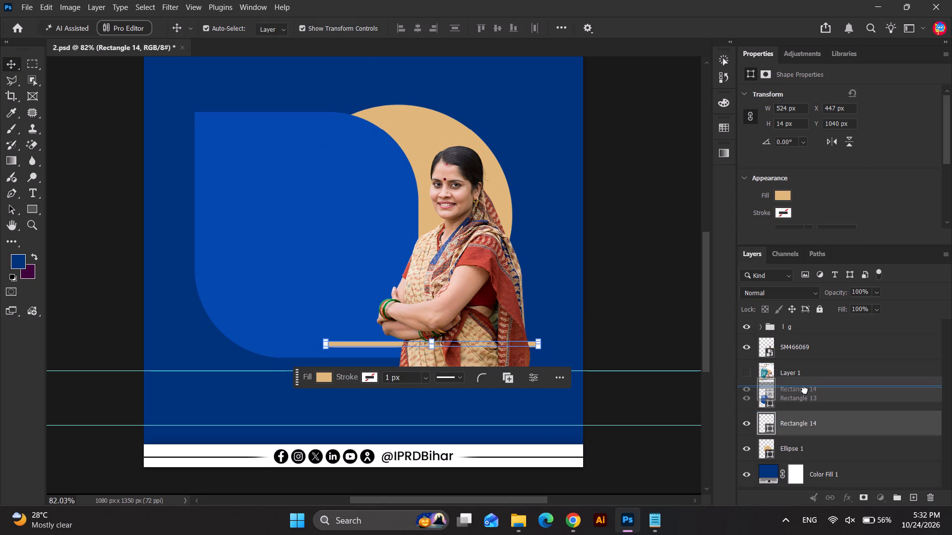
drag(805, 390, 799, 336)
key(shift+Down)
key(shift+Down)
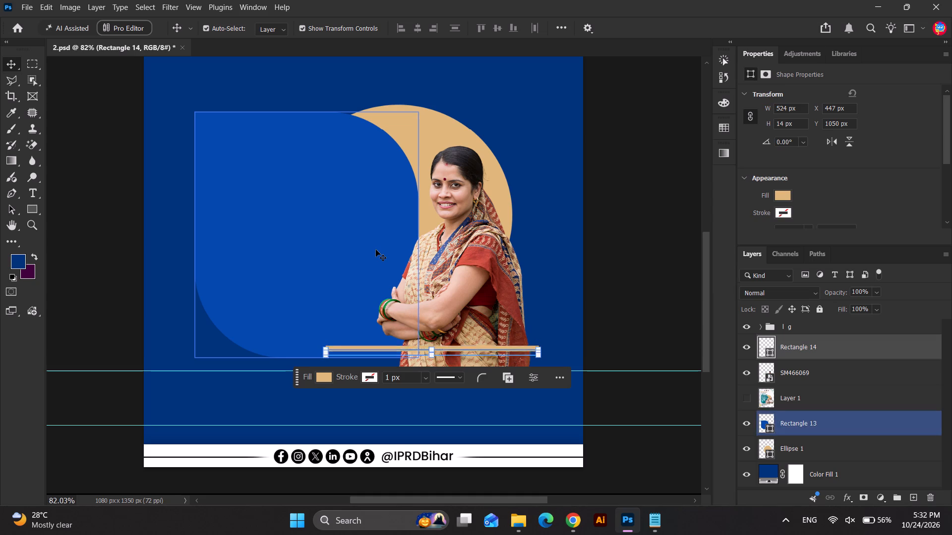
key(shift+Down)
scroll(360, 334, up, 3)
click(273, 309)
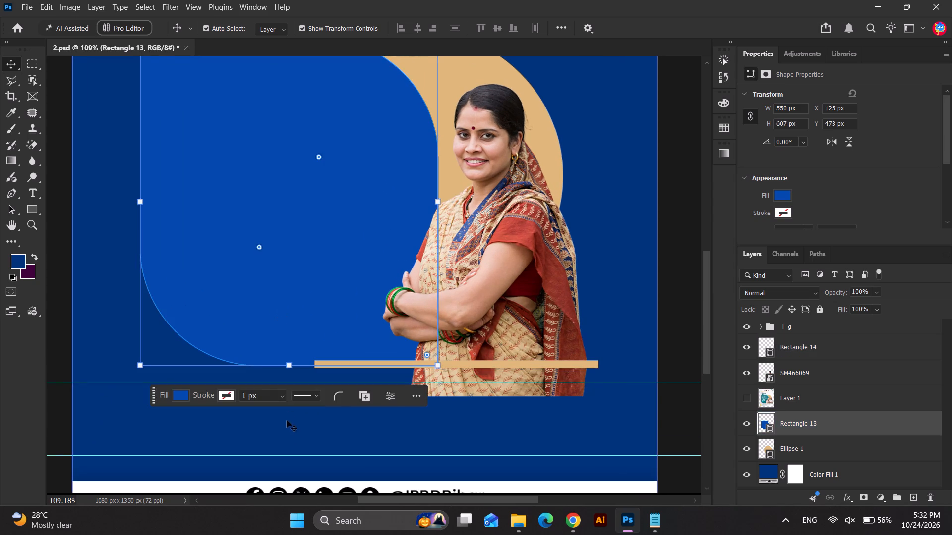
click(288, 432)
scroll(344, 376, up, 9)
drag(387, 358, 387, 353)
scroll(237, 267, down, 11)
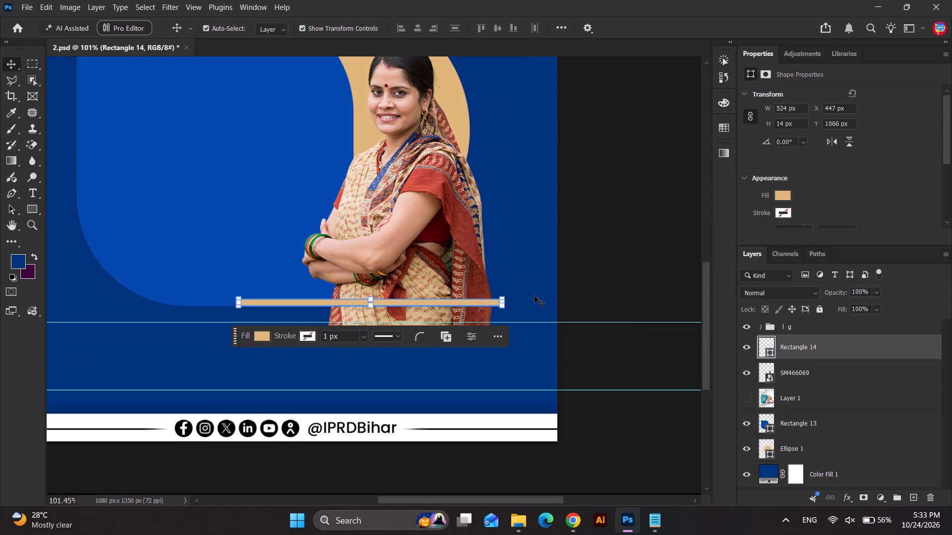
Show the reference Layer 1 again and resize the thin bar against it to about 513 × 13 px.
click(753, 396)
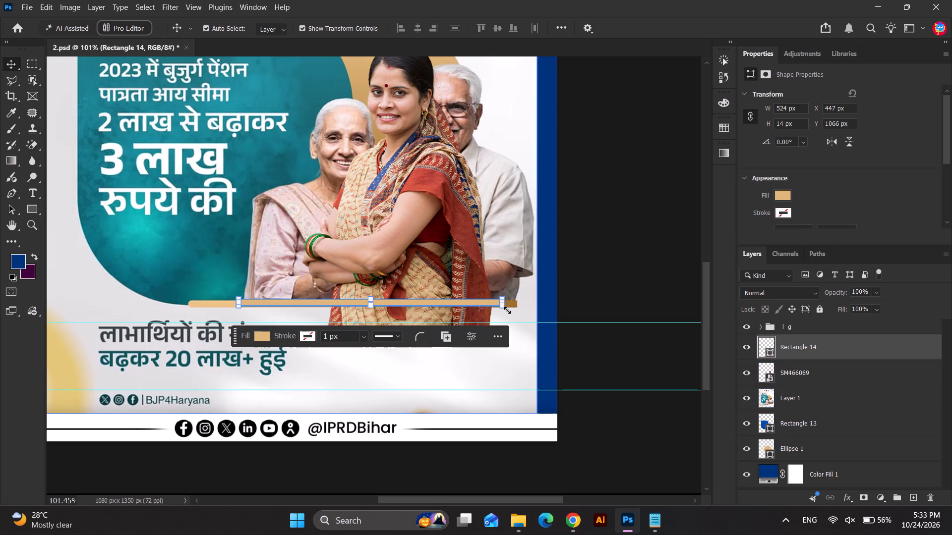
drag(506, 302, 499, 303)
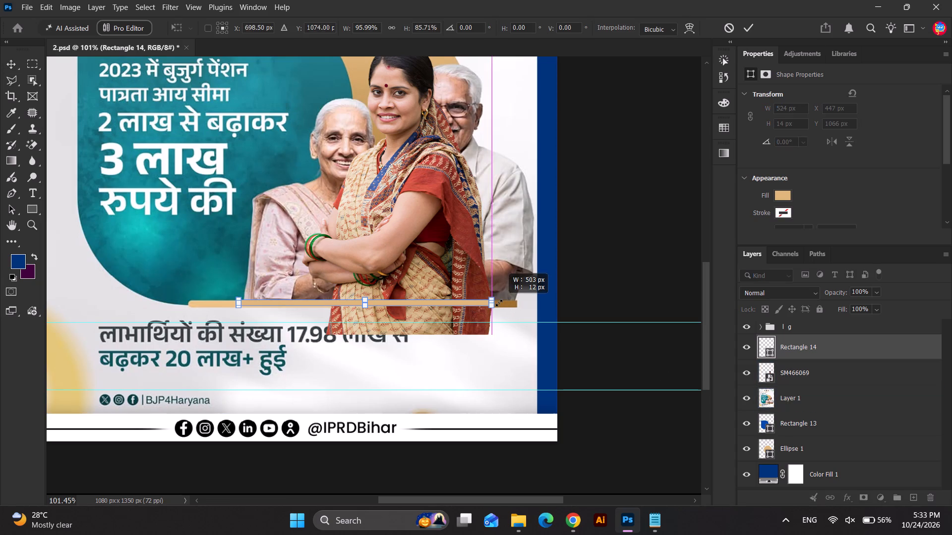
drag(499, 303, 500, 302)
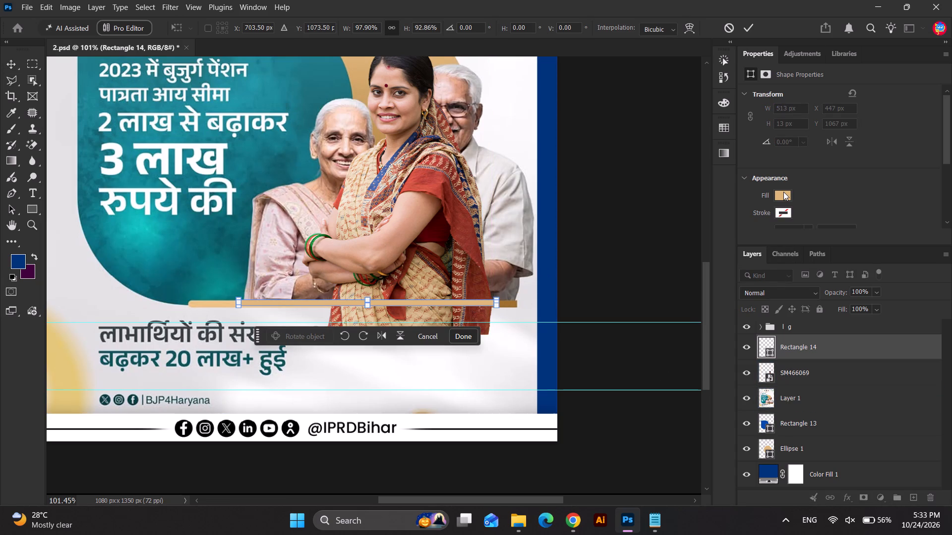
click(783, 192)
key(Return)
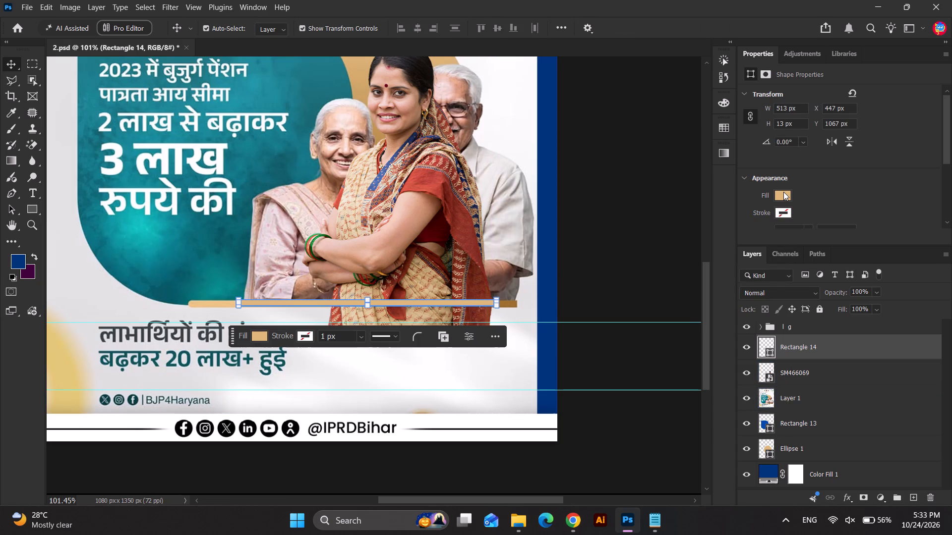
Set the thin bar's fill to brown 9d6c2a, sampled from the reference bar.
click(783, 192)
click(909, 216)
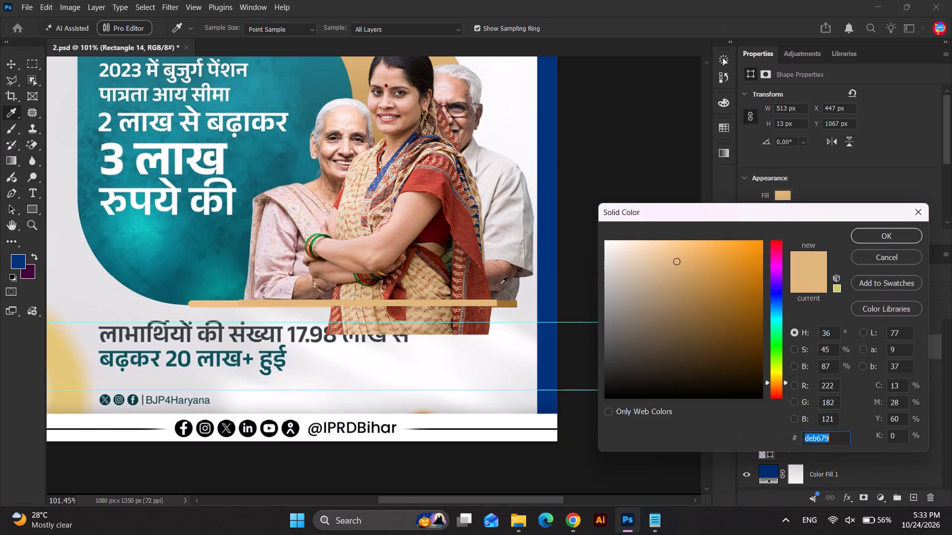
click(510, 304)
click(865, 238)
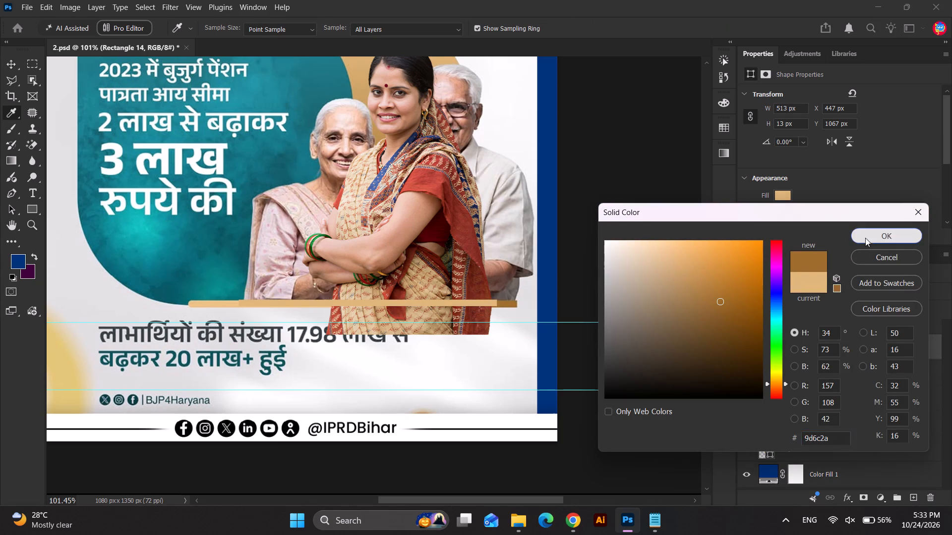
click(642, 269)
Add a layer mask to SM466069 and mask out the part of the woman below the brown bar.
scroll(474, 326, up, 2)
click(472, 318)
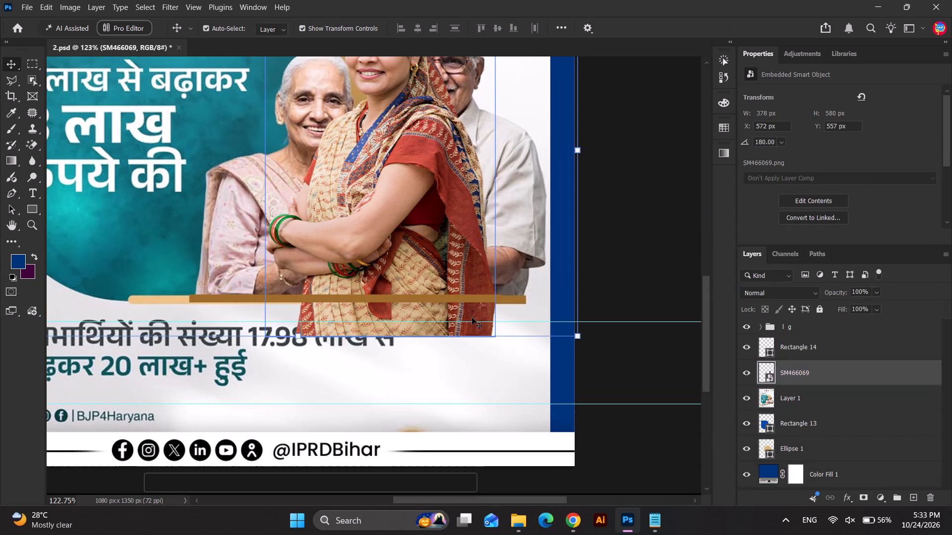
click(866, 499)
click(28, 63)
drag(552, 362, 255, 300)
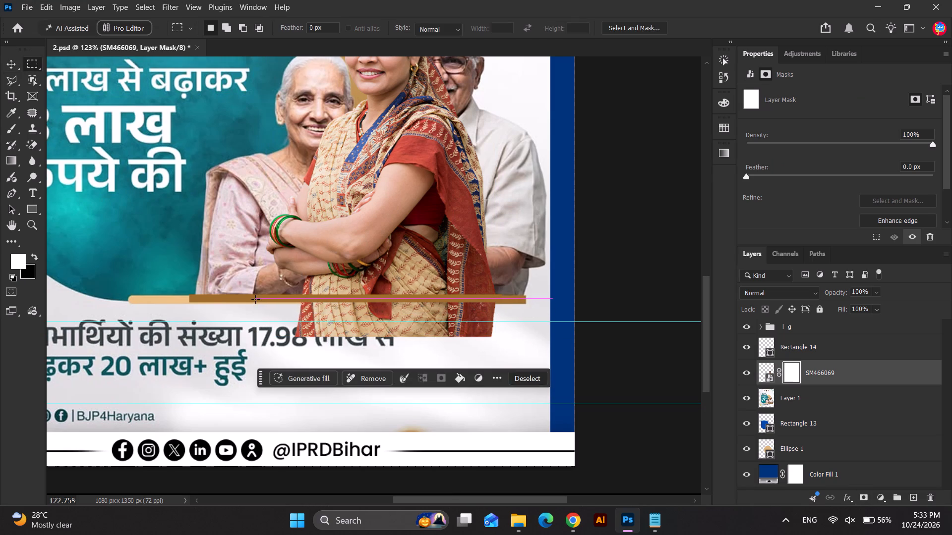
key(Delete)
click(322, 252)
scroll(334, 294, down, 4)
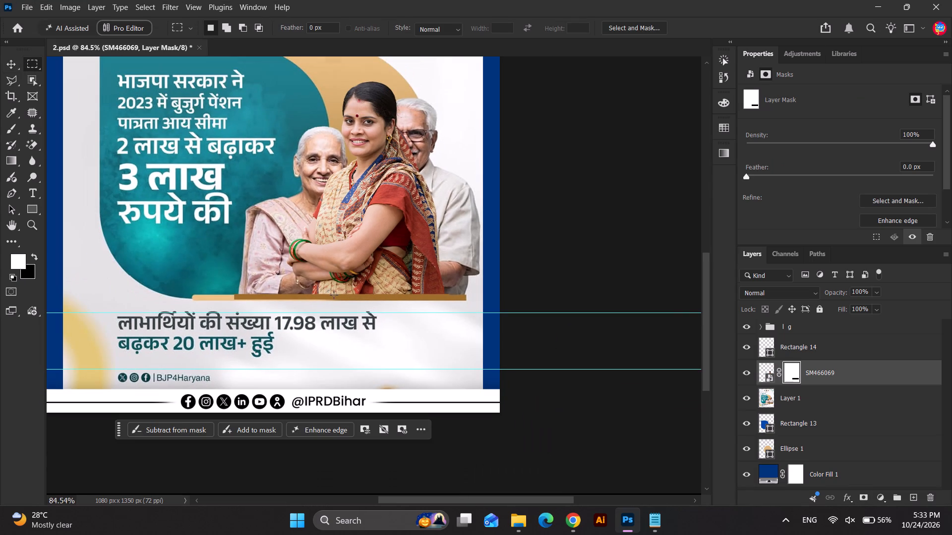
click(6, 62)
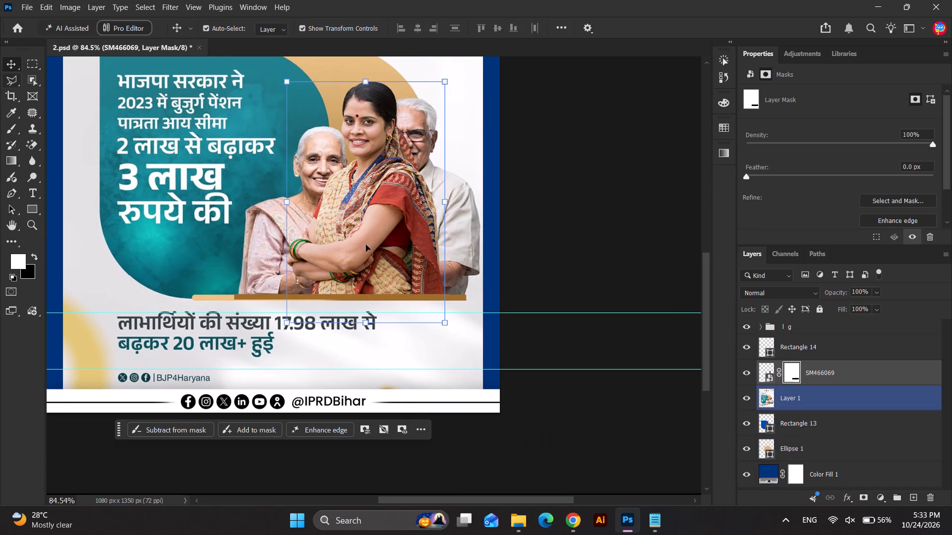
click(525, 293)
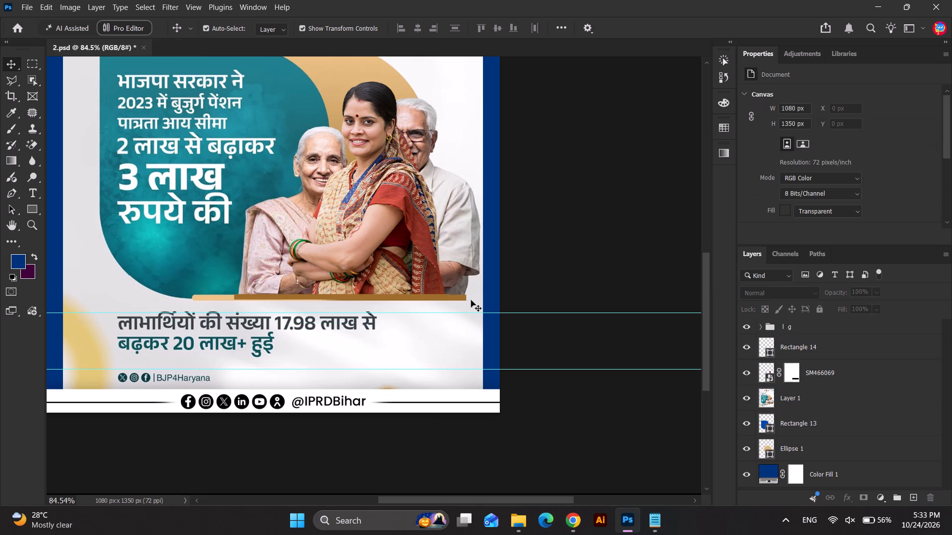
Round the brown bar's two left corners to 6.5 px, keeping both right corners at 0 px.
click(463, 299)
click(452, 296)
click(413, 296)
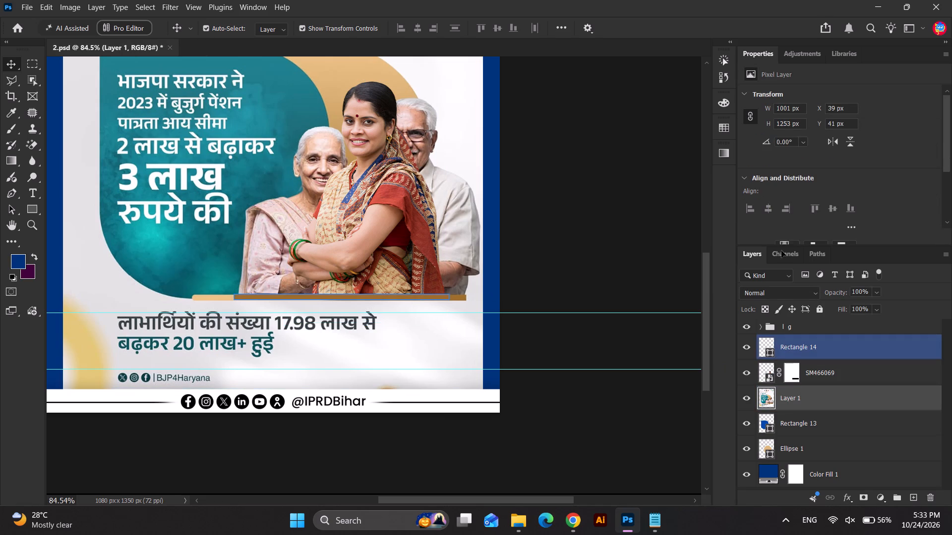
scroll(848, 175, down, 8)
click(752, 198)
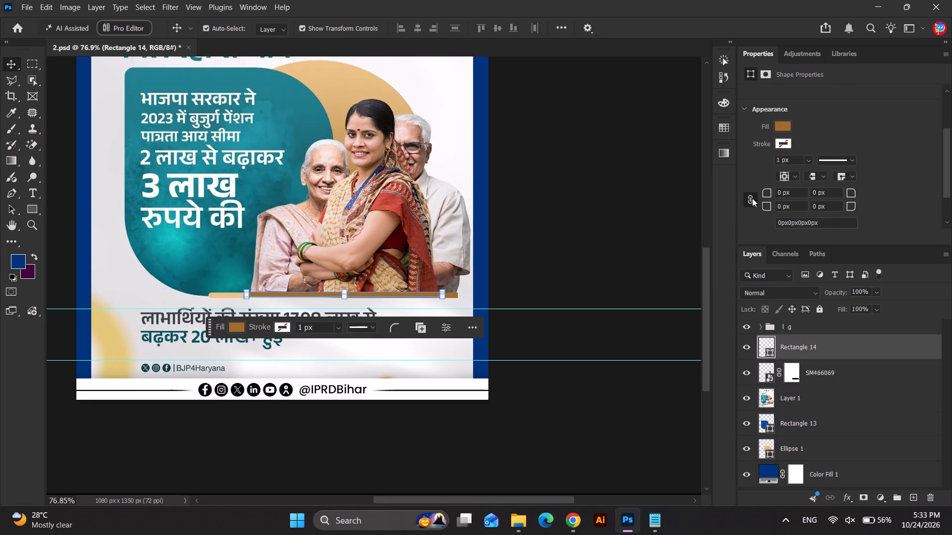
drag(766, 194, 951, 197)
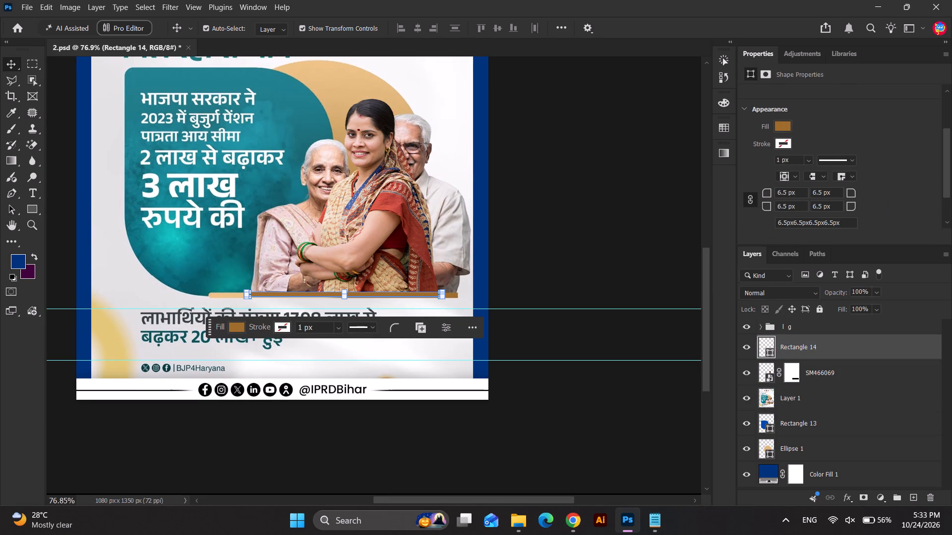
click(746, 201)
drag(835, 195, 790, 201)
key(0)
drag(832, 207, 766, 213)
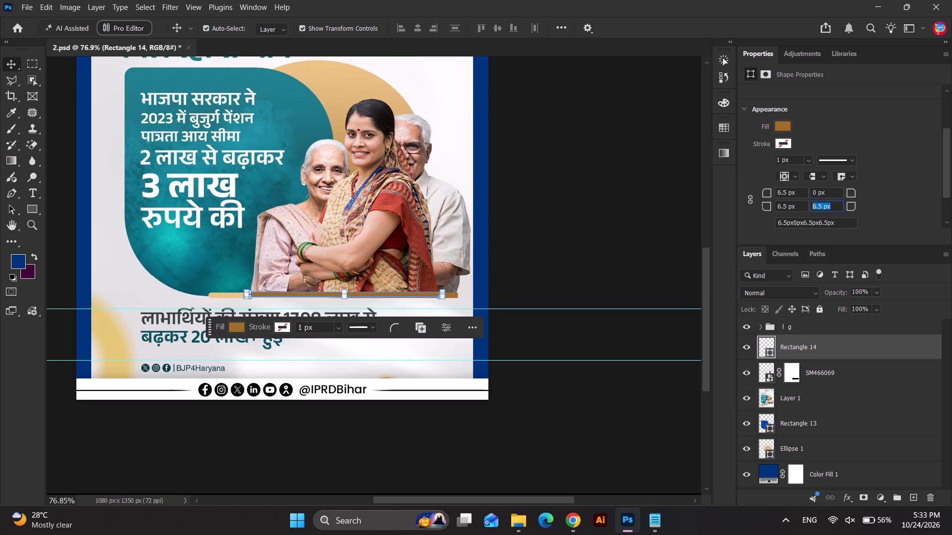
key(0)
key(Return)
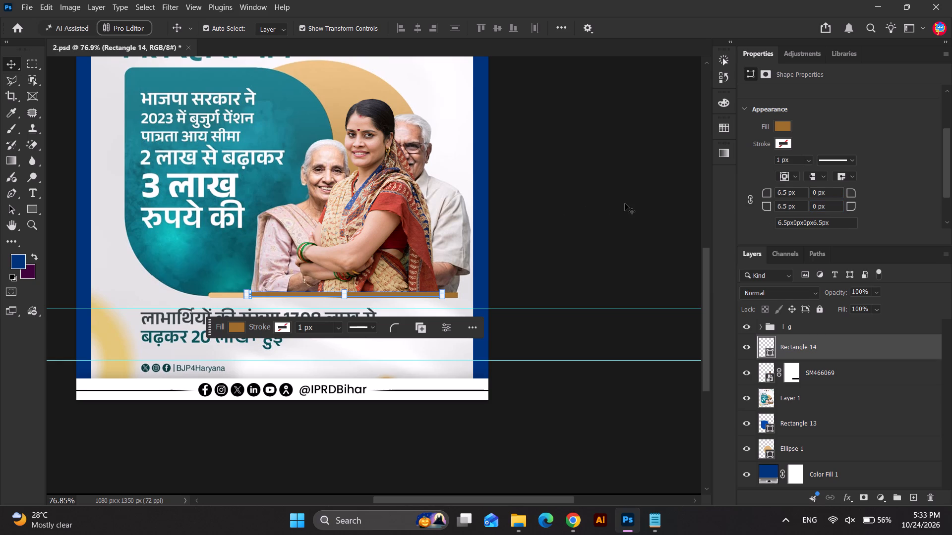
click(625, 204)
Hide the reference Layer 1 after comparing it with the rebuilt poster layout.
click(458, 244)
scroll(471, 264, down, 4)
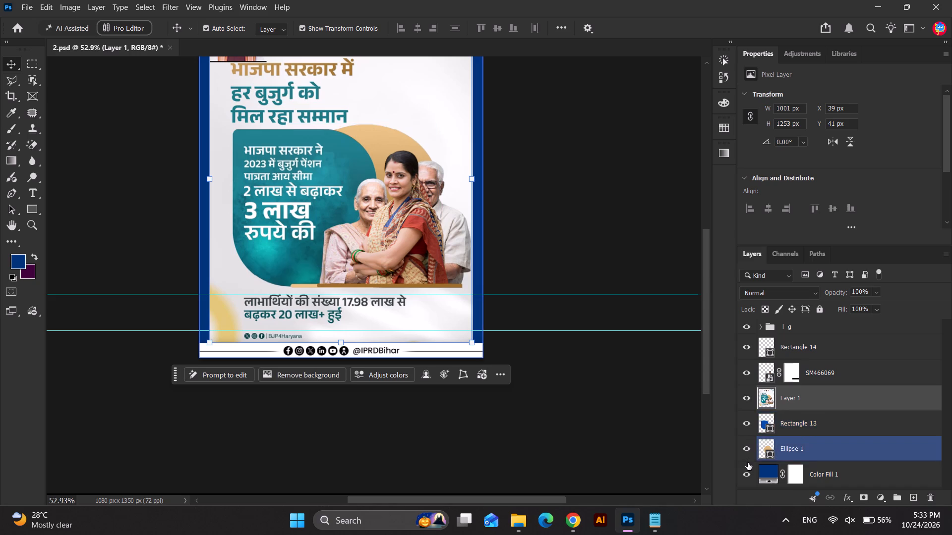
click(748, 396)
click(604, 258)
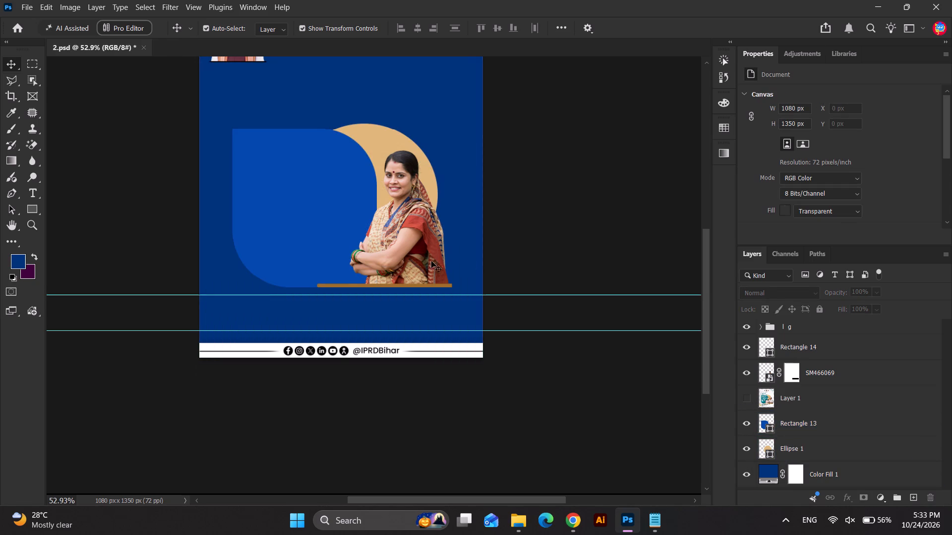
scroll(431, 267, down, 4)
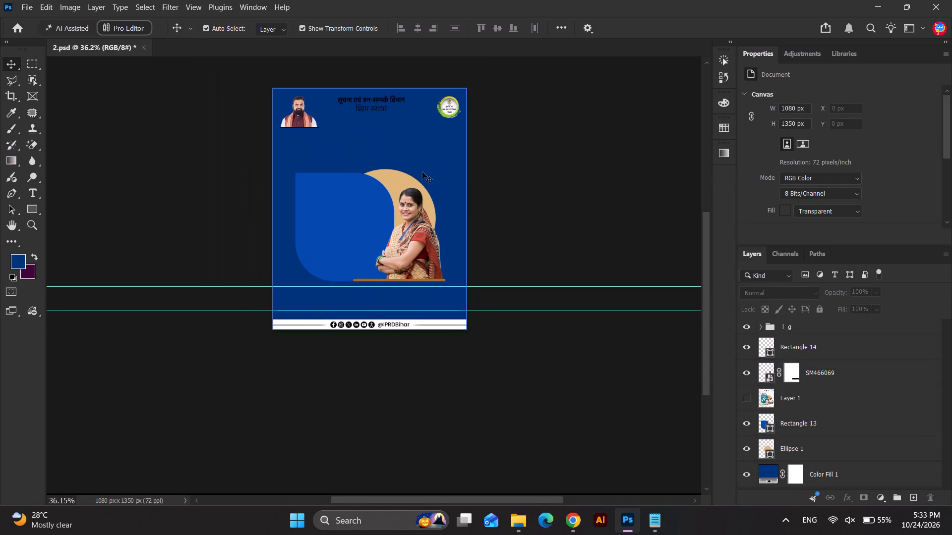
click(518, 162)
click(459, 151)
scroll(322, 148, up, 3)
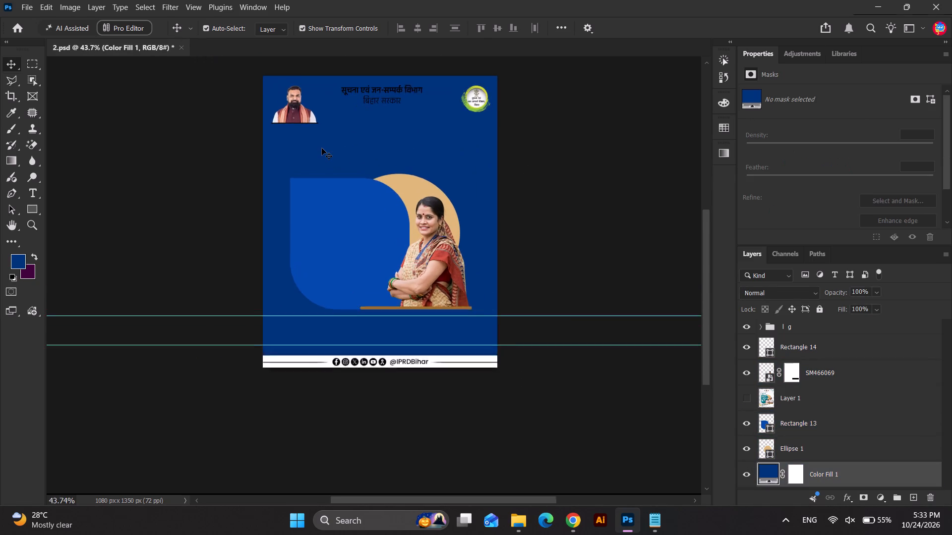
scroll(322, 148, up, 1)
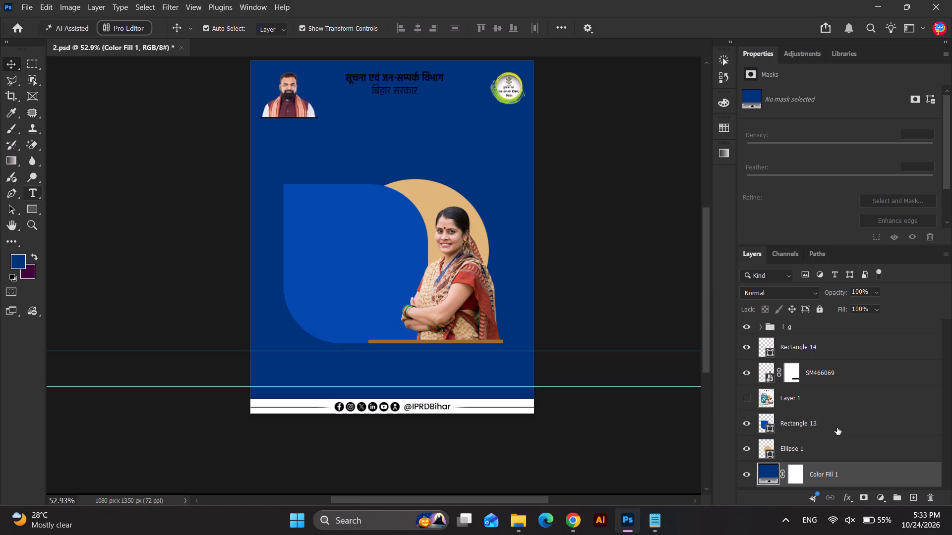
click(743, 397)
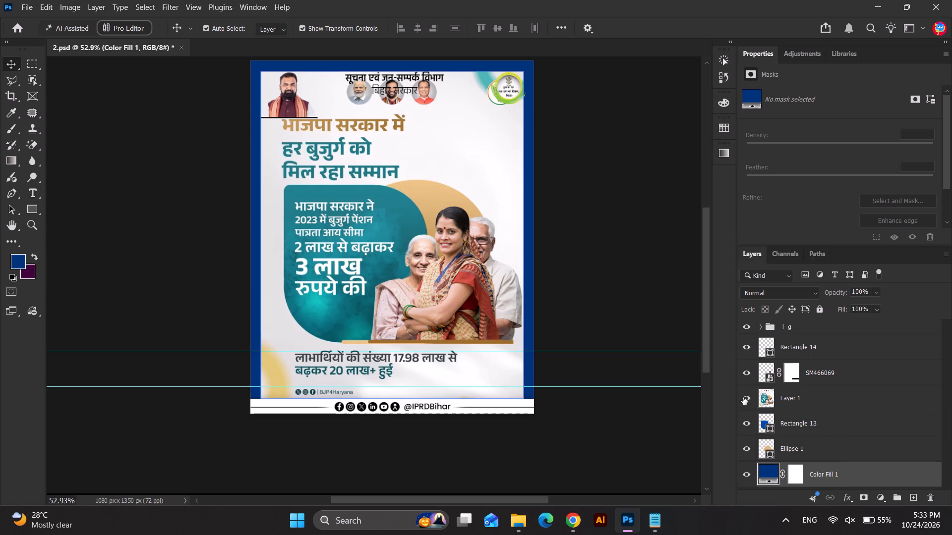
click(743, 397)
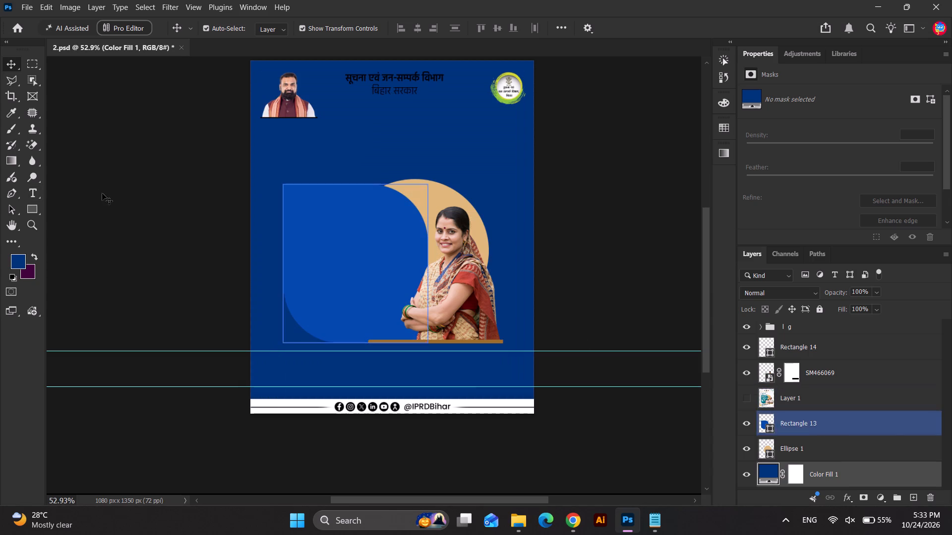
Draw a rectangle about 1021 × 1213 px directly above the Color Fill 1 background and fill it with white.
click(29, 213)
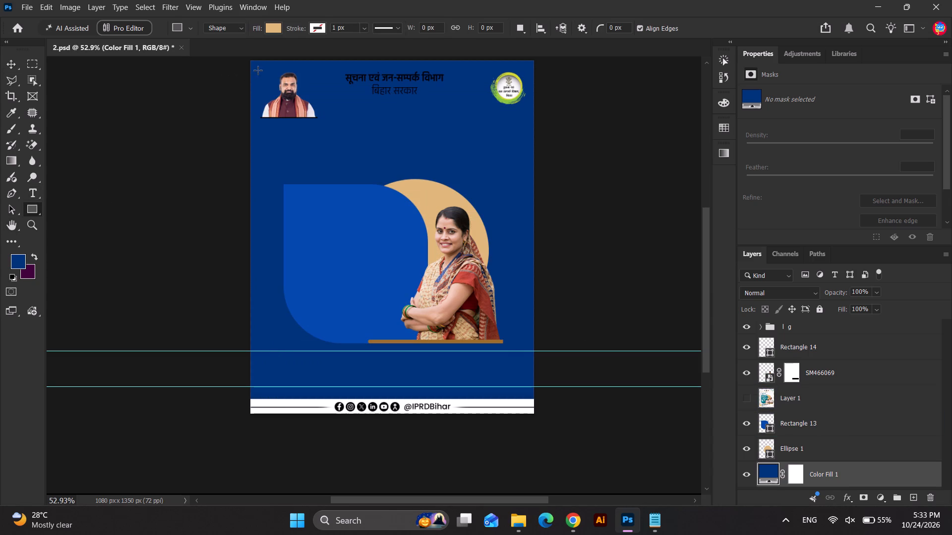
drag(257, 70, 512, 397)
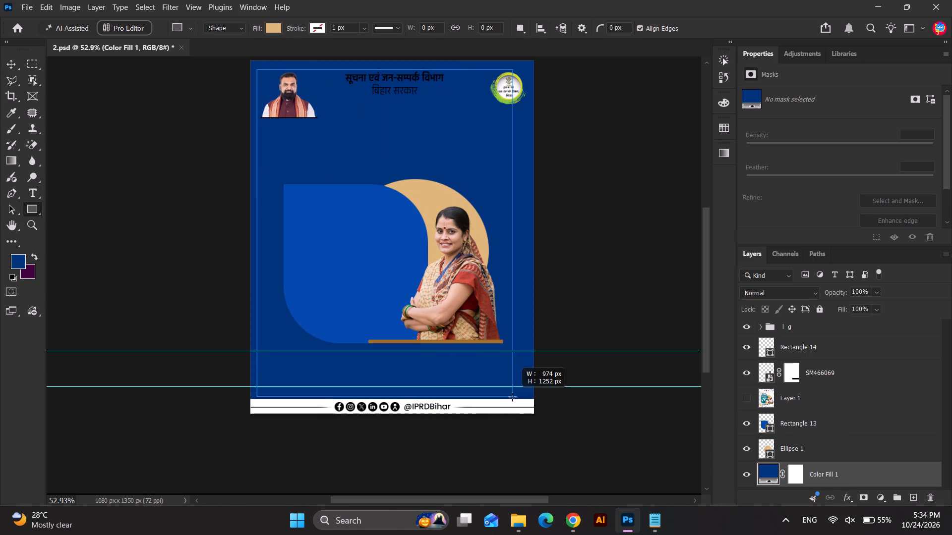
drag(512, 397, 525, 391)
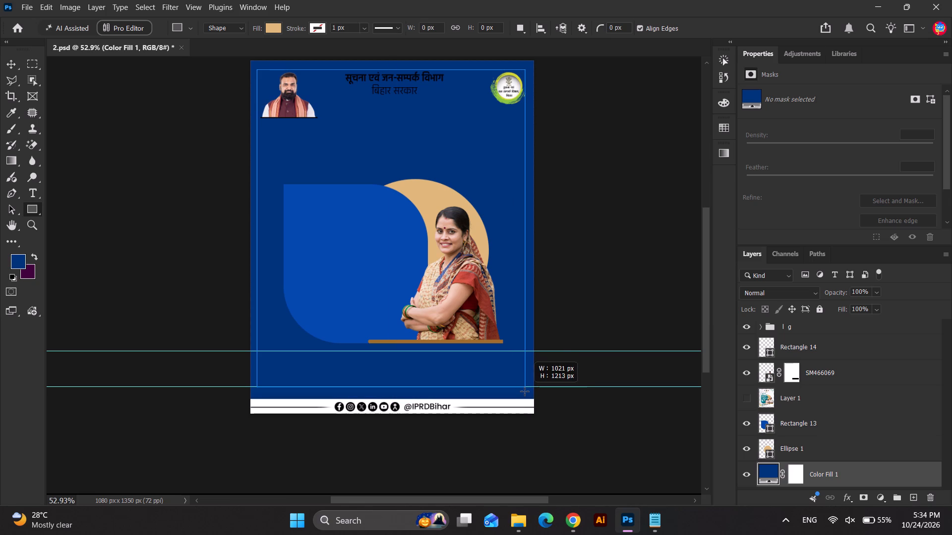
drag(525, 391, 525, 392)
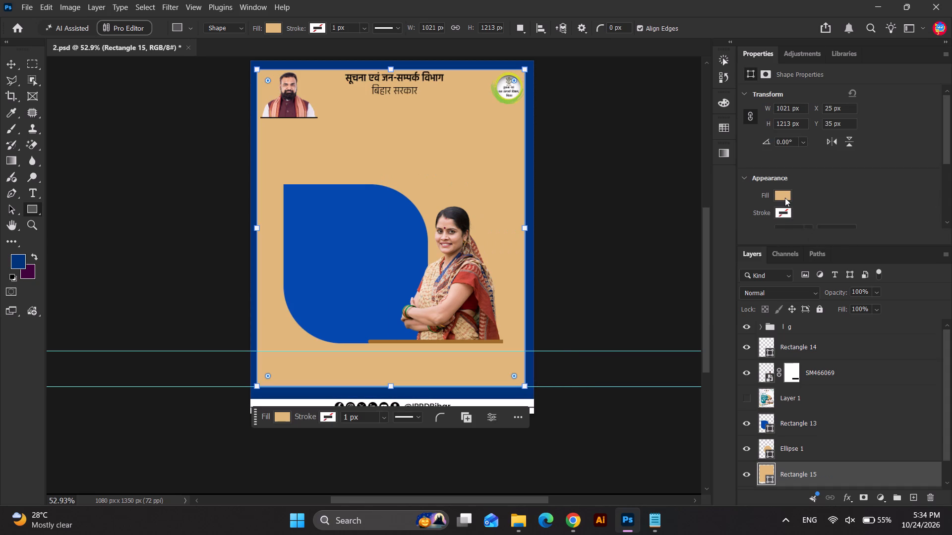
click(785, 197)
click(841, 257)
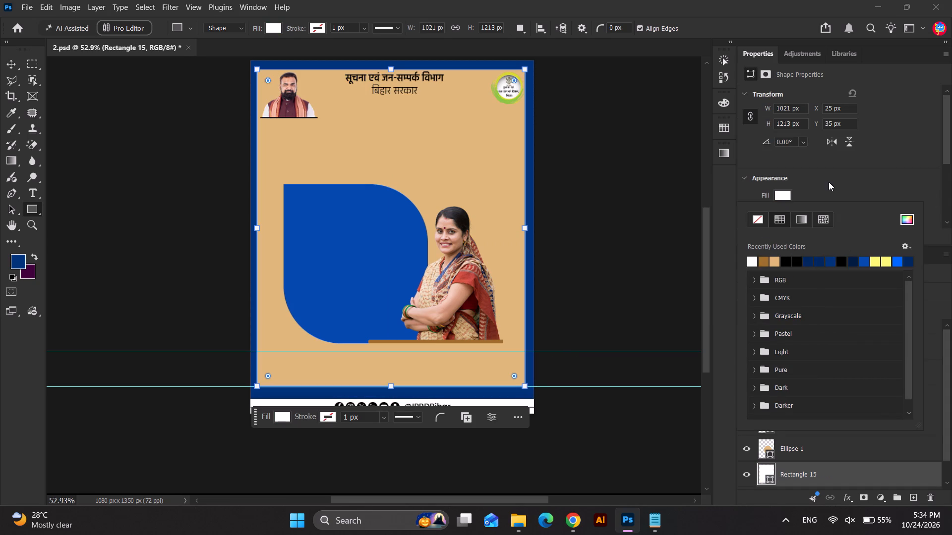
click(828, 181)
Resize the white rectangle with linked proportions, first to a width of 1030 px and finally to a height of 1250 px.
click(788, 109)
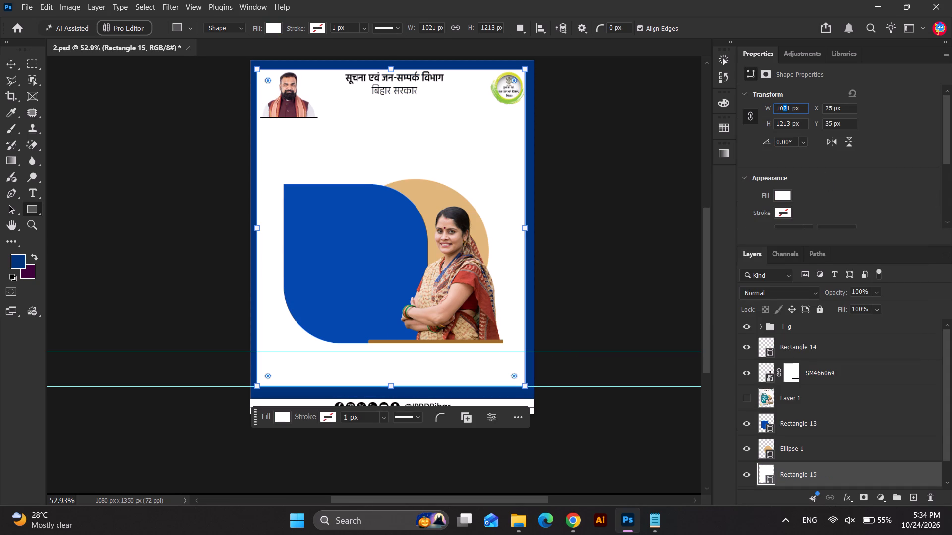
key(3)
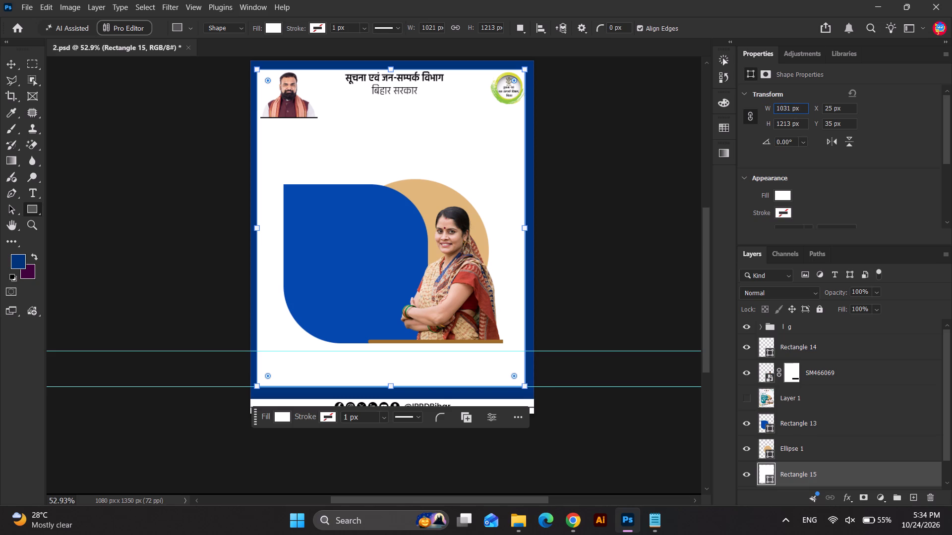
click(787, 111)
key(0)
key(Return)
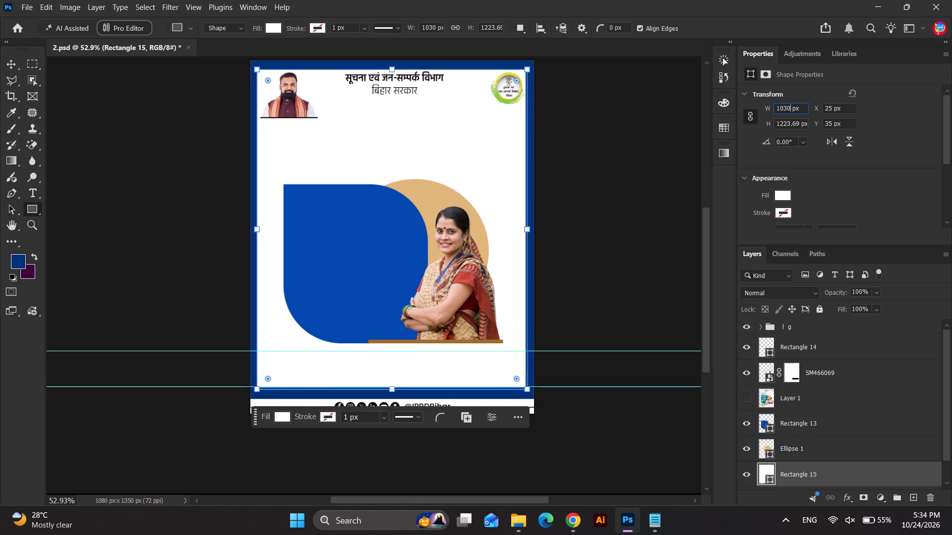
drag(798, 125, 785, 128)
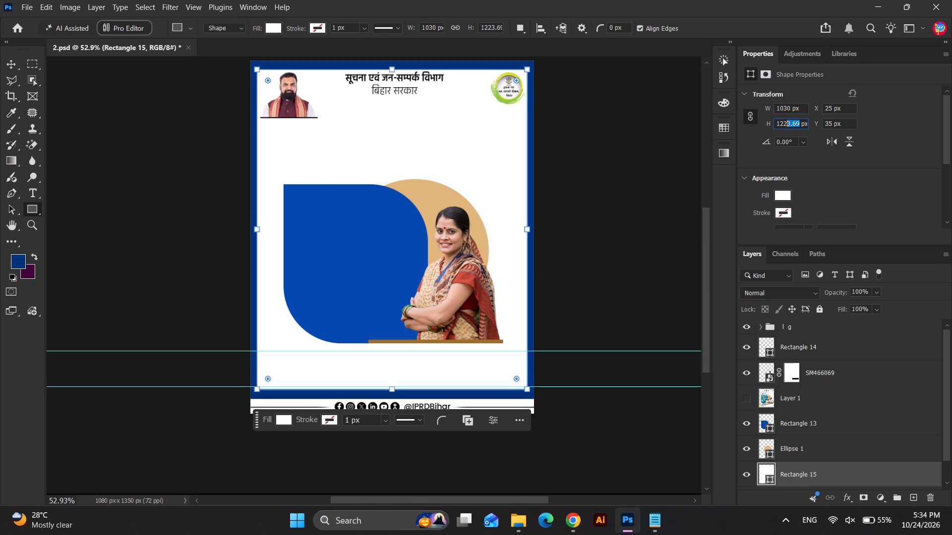
drag(785, 128, 784, 128)
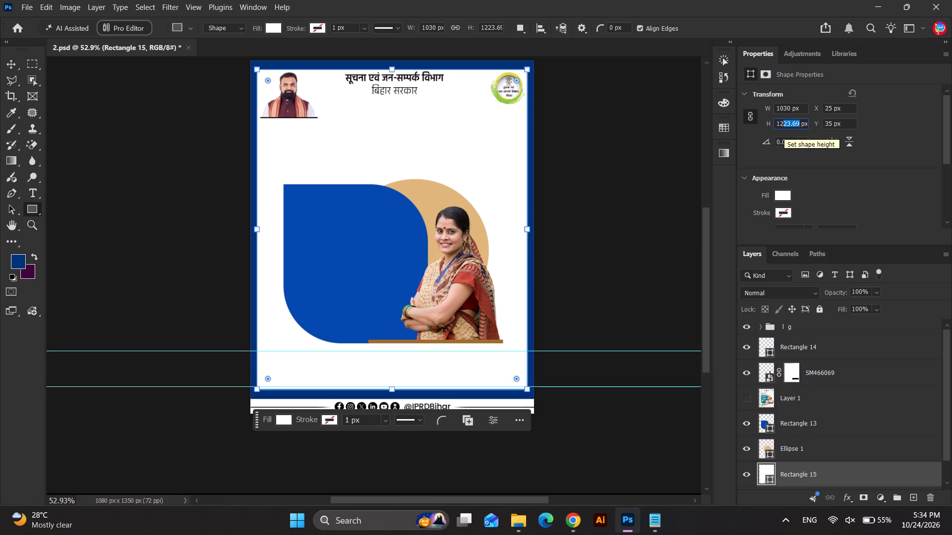
text(50)
key(Return)
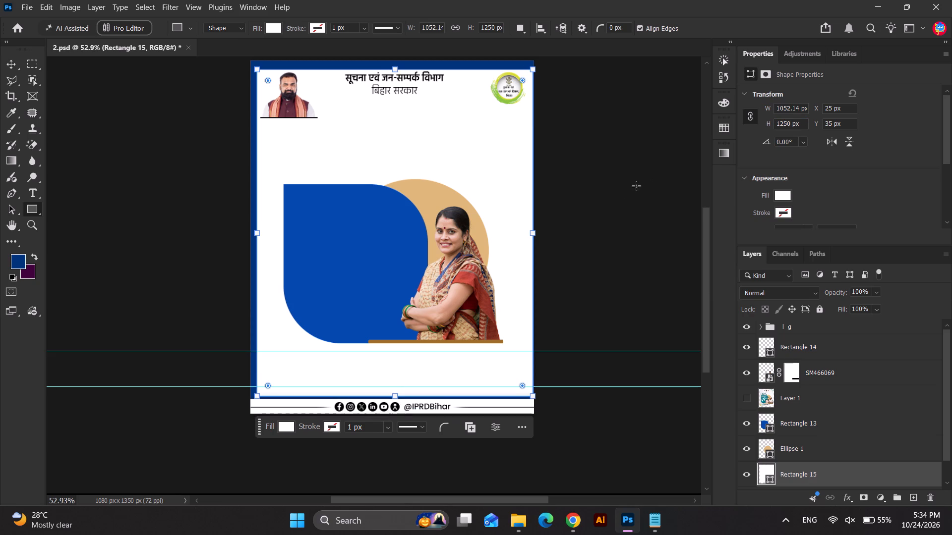
Centre the white rectangle horizontally on the canvas and unlink its width and height.
click(8, 59)
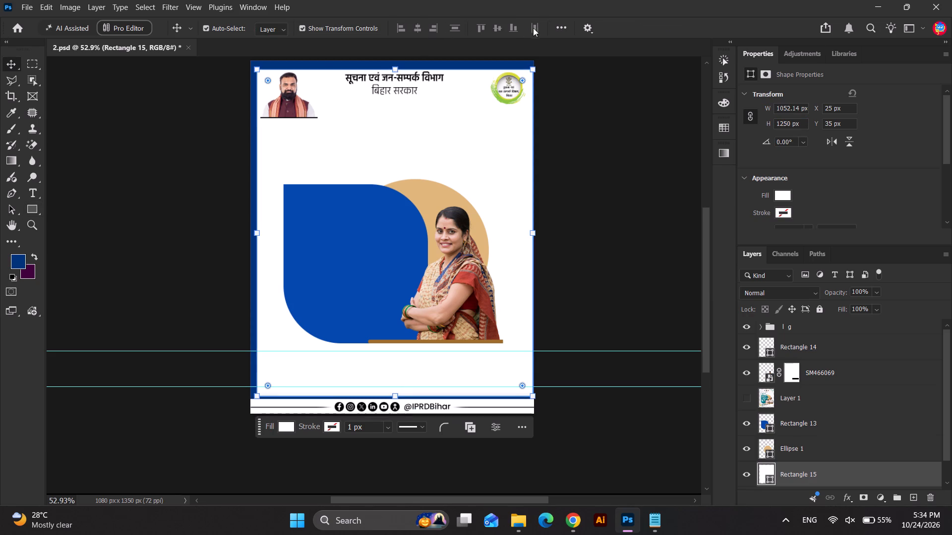
click(570, 26)
click(562, 28)
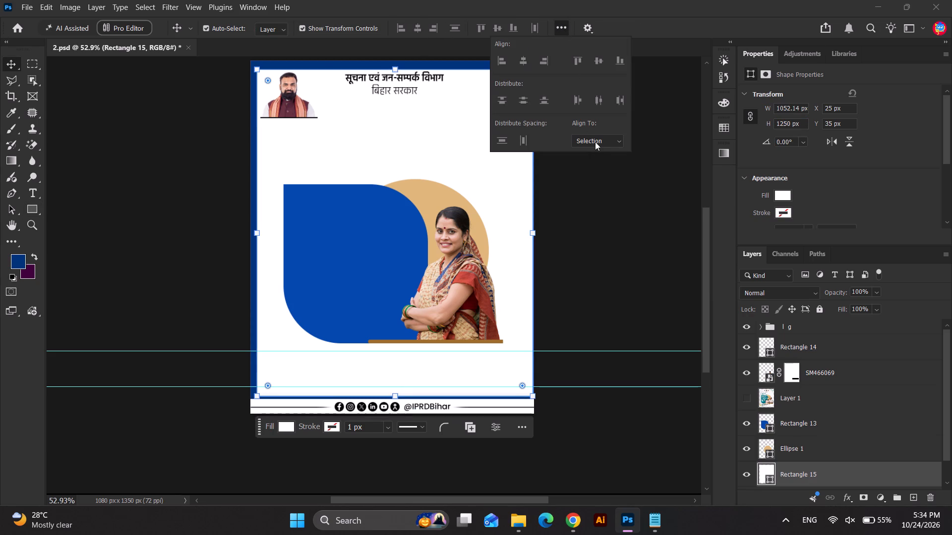
click(595, 142)
click(600, 163)
click(419, 26)
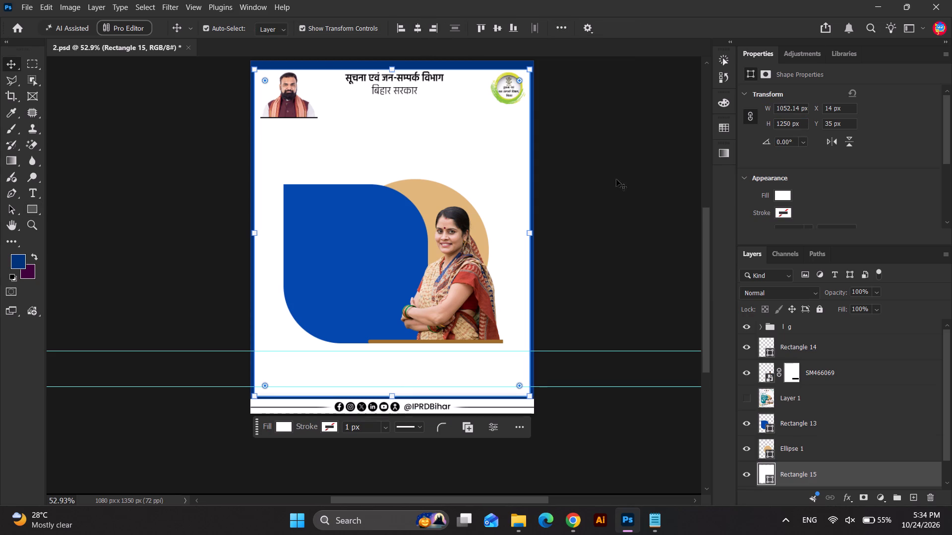
click(752, 116)
Centre the white rectangle vertically on the canvas, then nudge it up to Y 28 px.
click(497, 27)
click(495, 157)
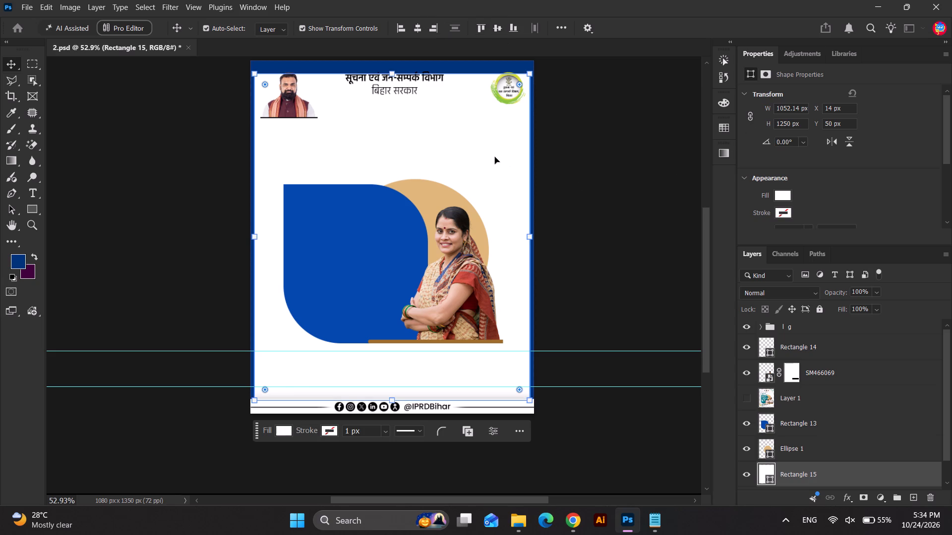
key(shift+Up)
key(Up)
key(shift+Up)
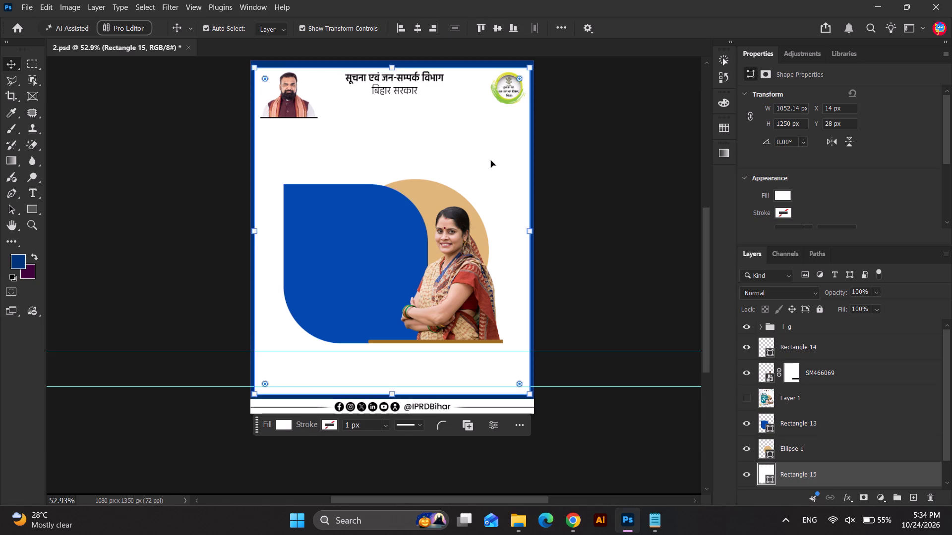
key(shift+Up)
key(shift+Down)
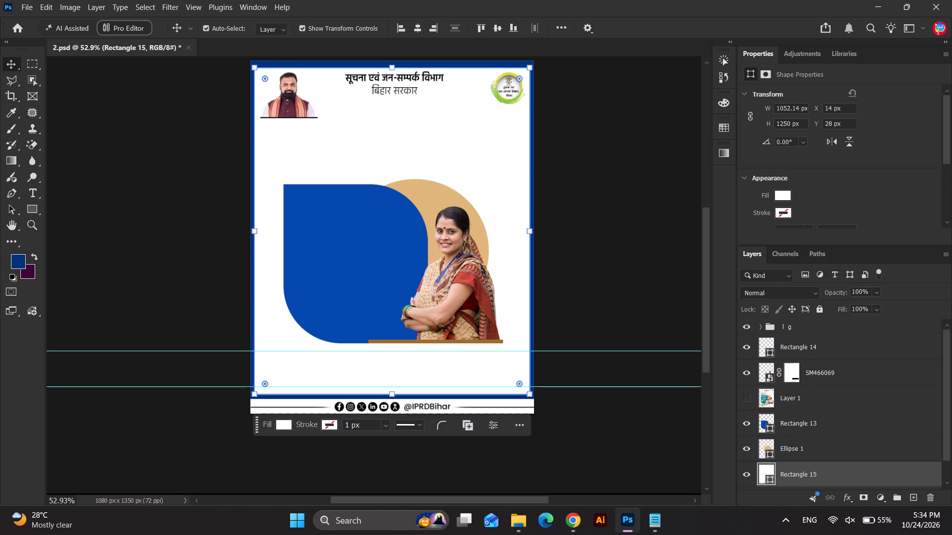
Set the white rectangle's height to 1275 px and nudge it up to Y 24 px.
drag(790, 125, 783, 126)
text(76)
key(BackSpace)
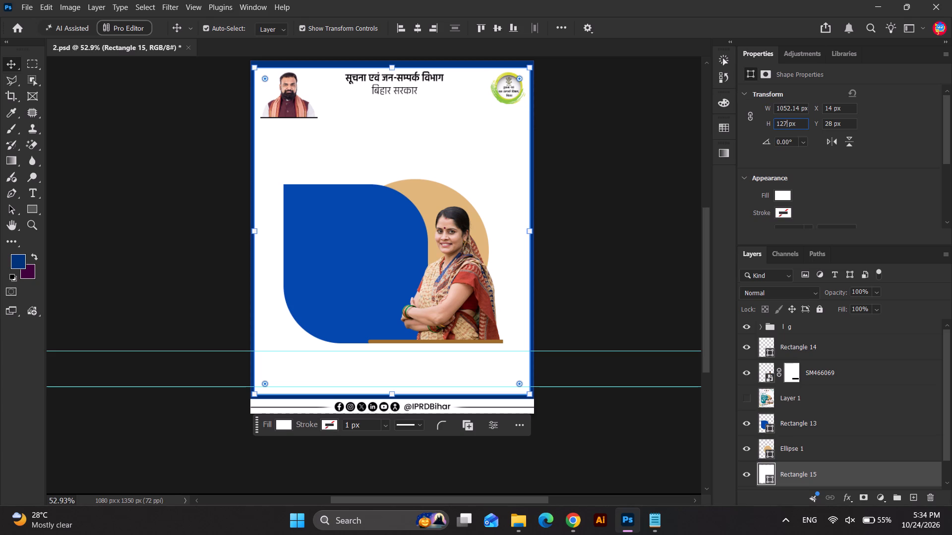
key(5)
key(Return)
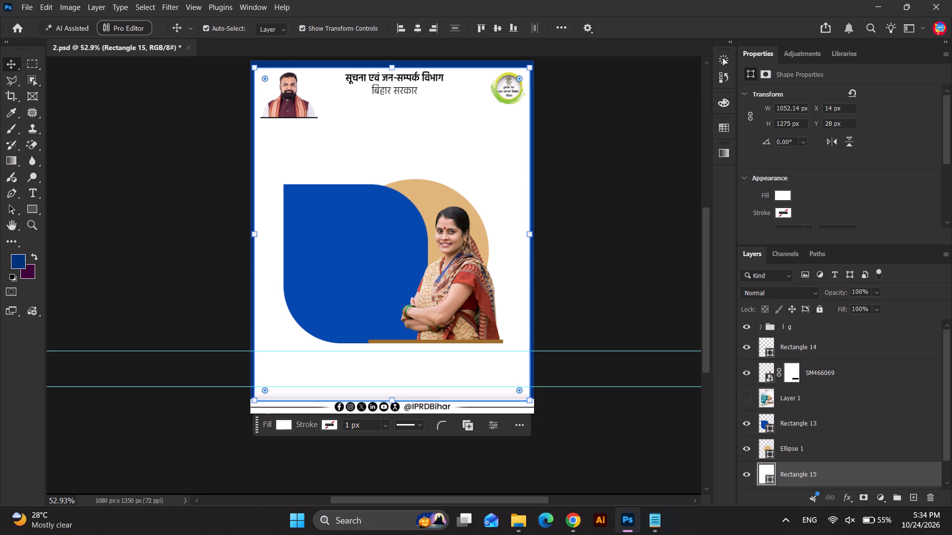
key(Up)
key(Up)
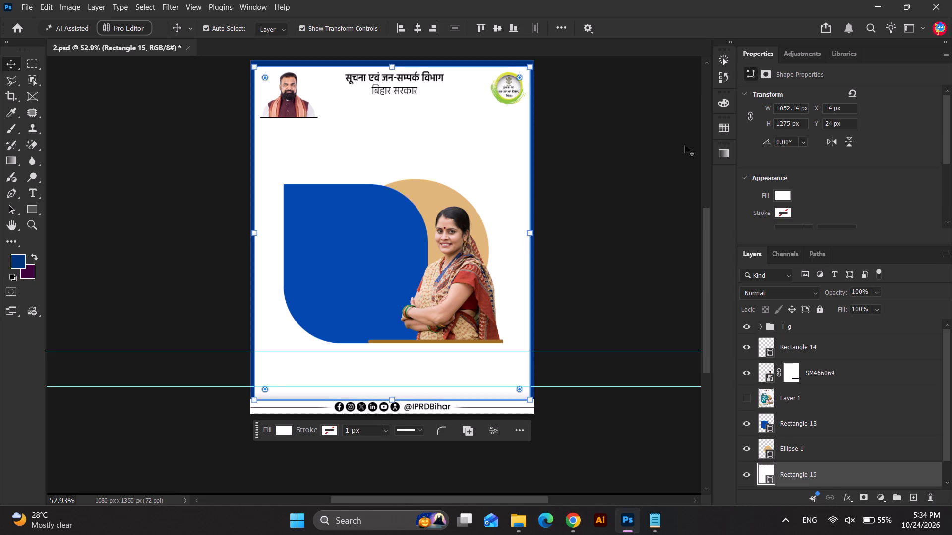
Nudge the white rectangle up to Y 16 px.
key(Up)
key(Up)
key(Up)
key(Up)
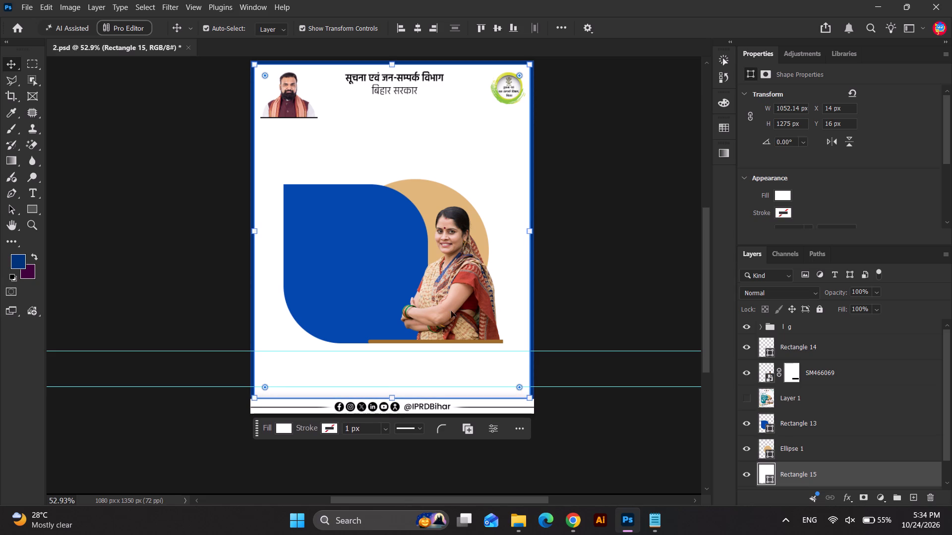
Shorten the white rectangle from its bottom edge to a height of 1261 px, keeping its width, and deselect it.
scroll(385, 396, up, 3)
shift+drag(393, 399, 394, 398)
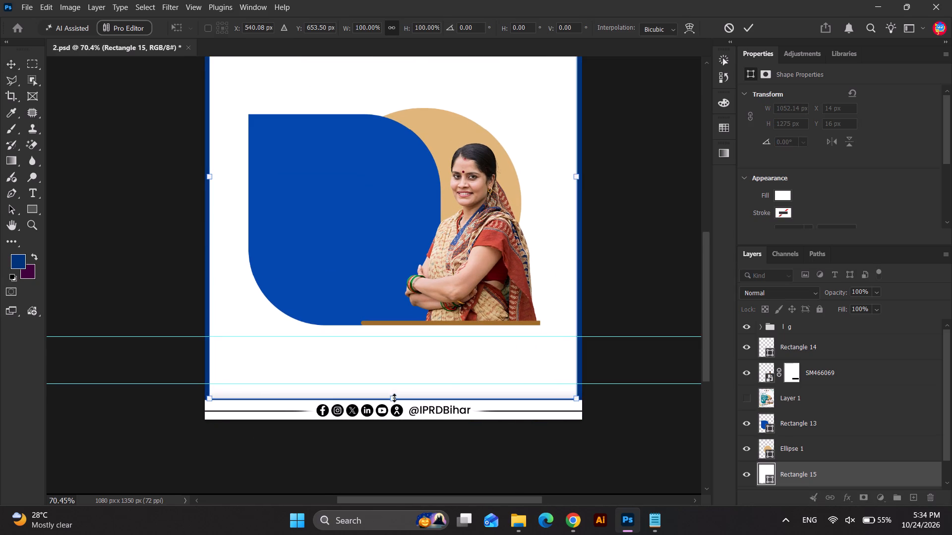
shift+drag(394, 398, 392, 395)
key(ctrl+z)
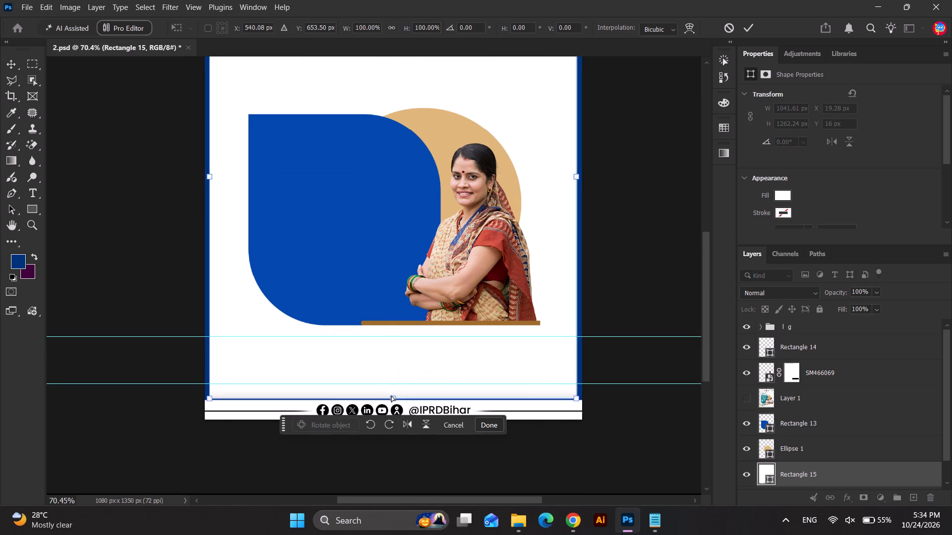
scroll(388, 399, up, 2)
drag(393, 399, 391, 393)
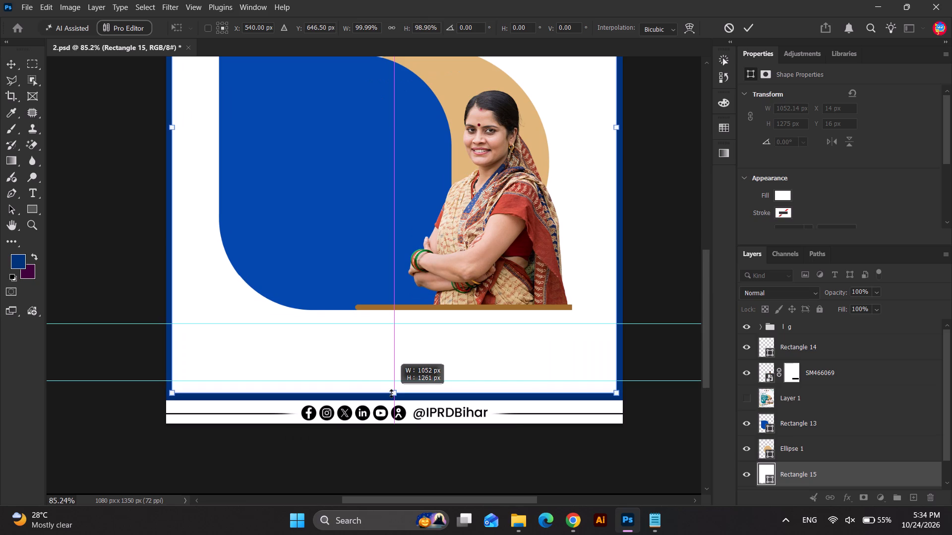
drag(391, 393, 391, 393)
scroll(391, 393, down, 7)
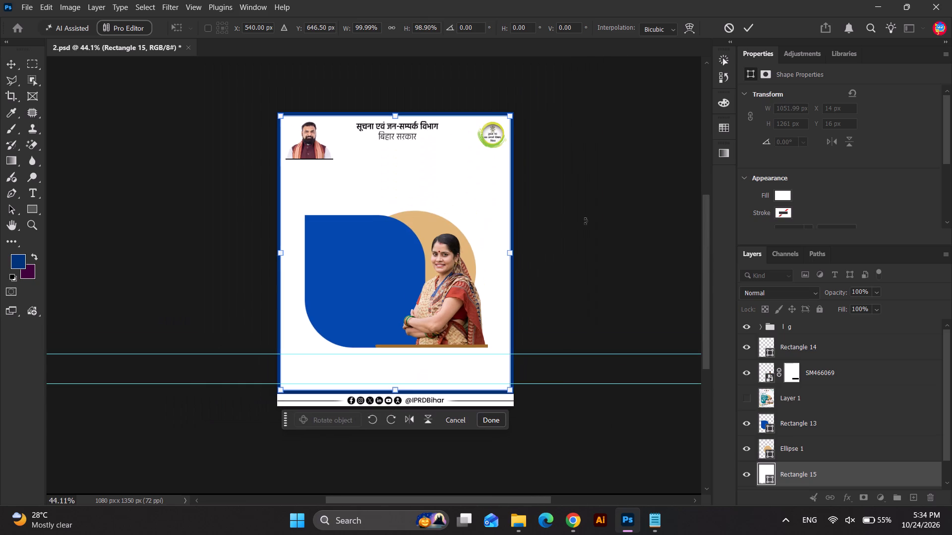
key(Return)
click(628, 216)
click(607, 245)
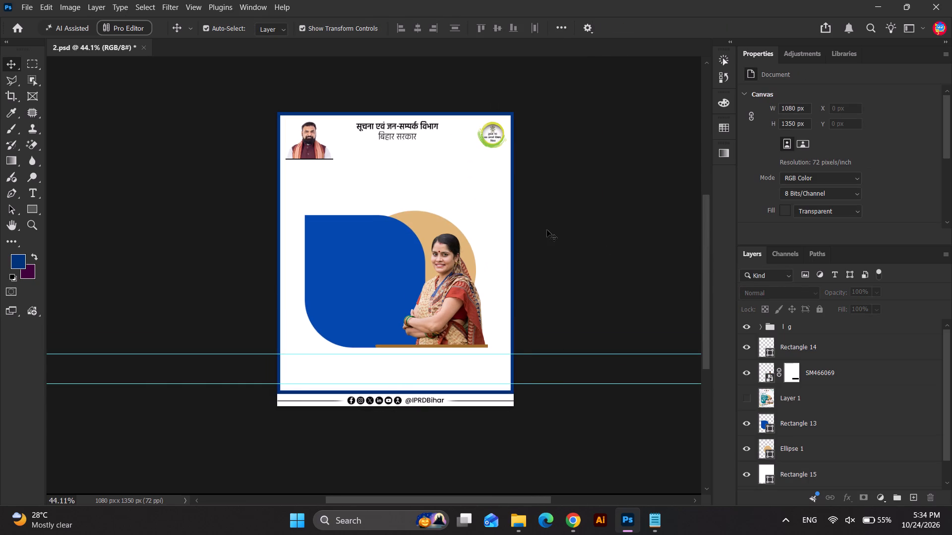
click(613, 263)
Add a linear blue gradient overlay at 69% scale to the blue rounded shape and reposition the gradient inside it.
scroll(597, 272, up, 3)
click(366, 275)
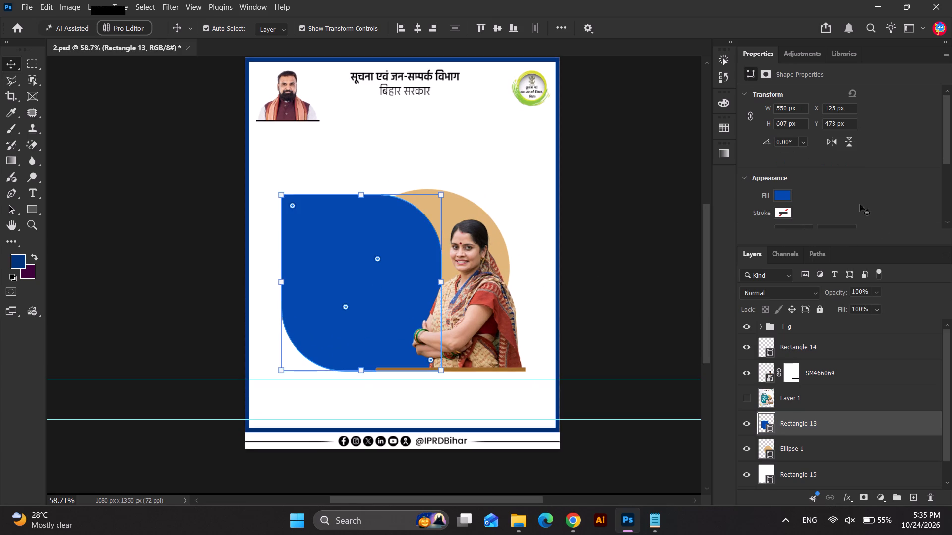
double_click(887, 428)
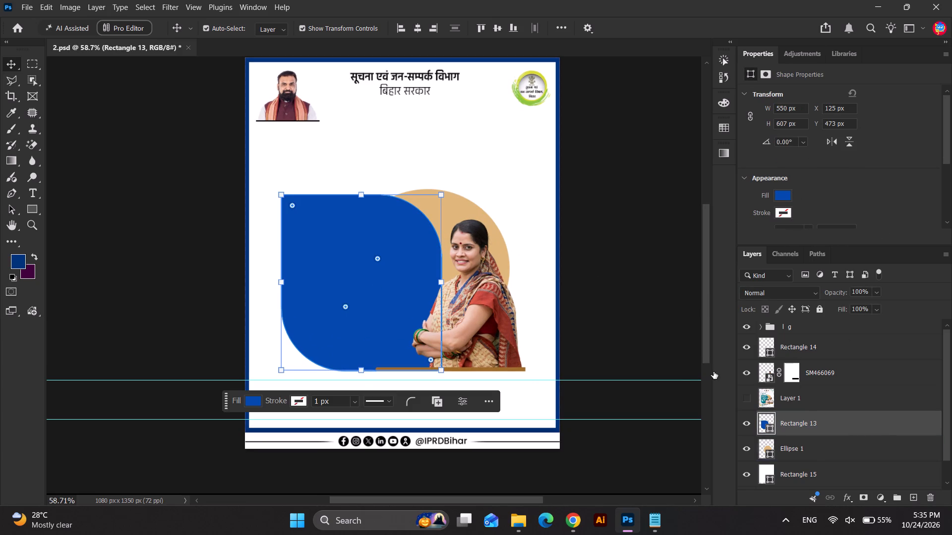
click(509, 286)
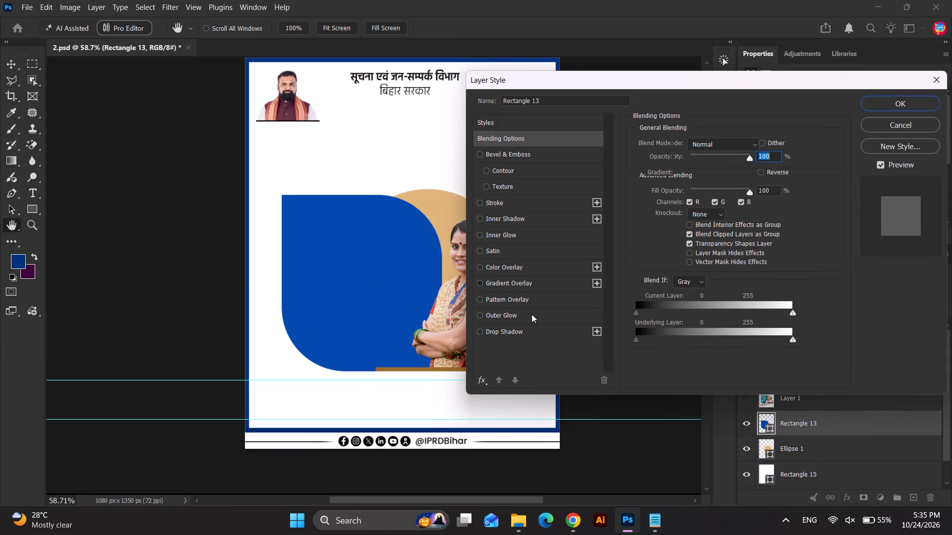
drag(374, 240, 377, 303)
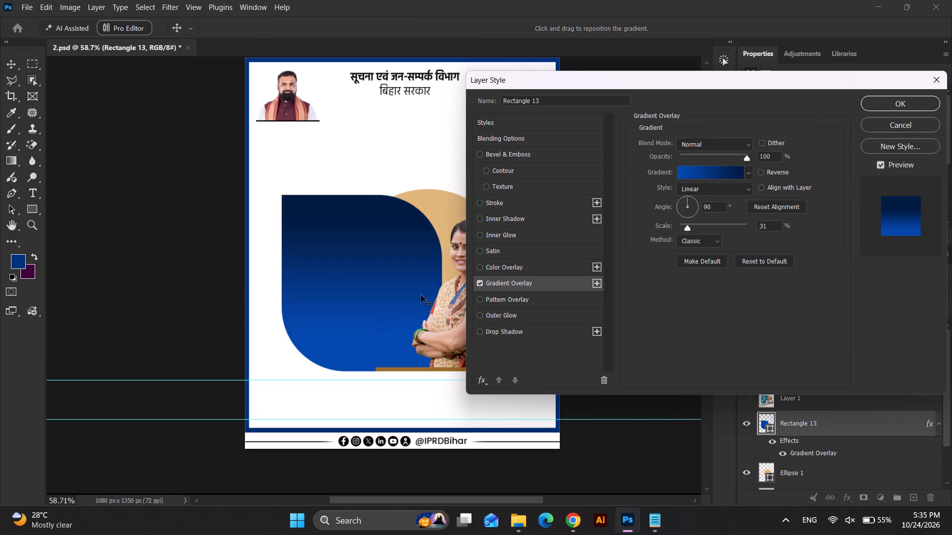
click(705, 226)
drag(397, 254, 397, 281)
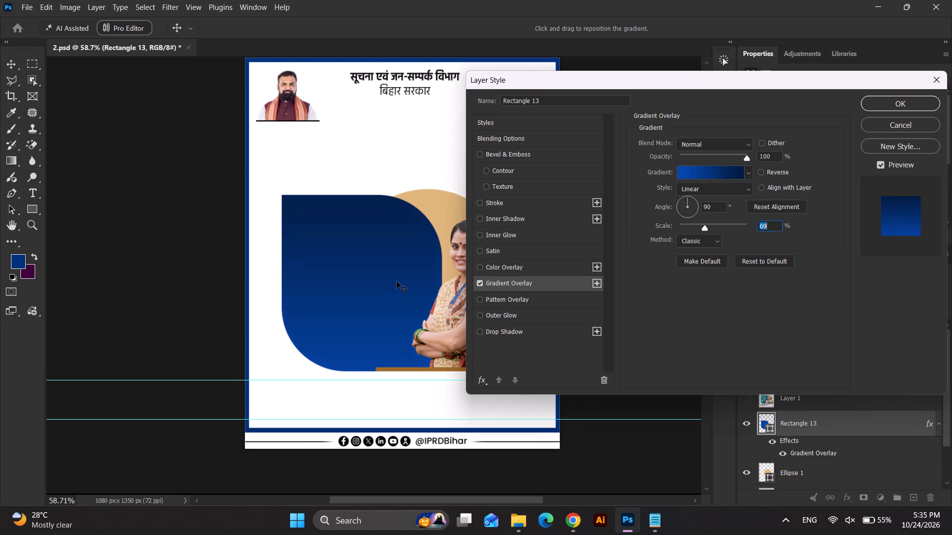
drag(397, 281, 397, 260)
click(905, 103)
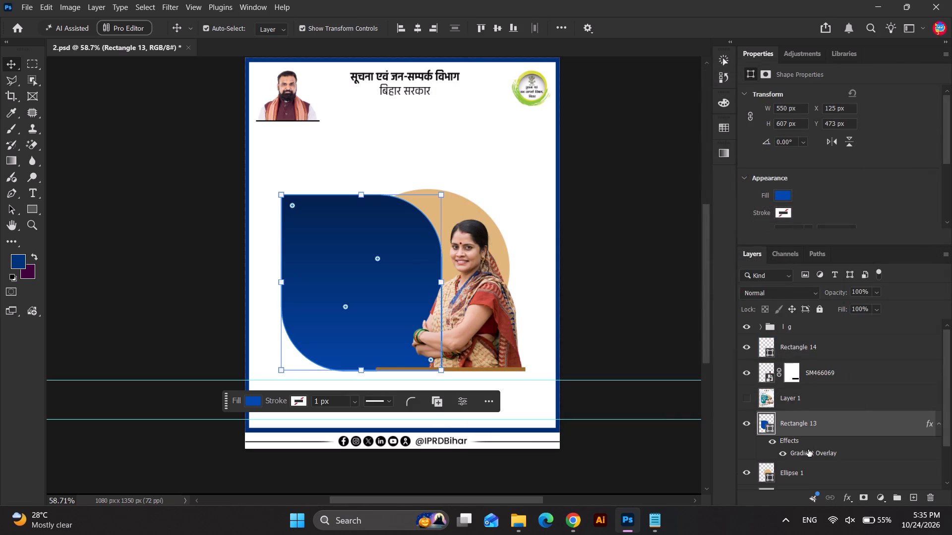
Reverse the blue shape's gradient overlay, set its angle to 141°, and reposition the gradient within the shape.
double_click(810, 455)
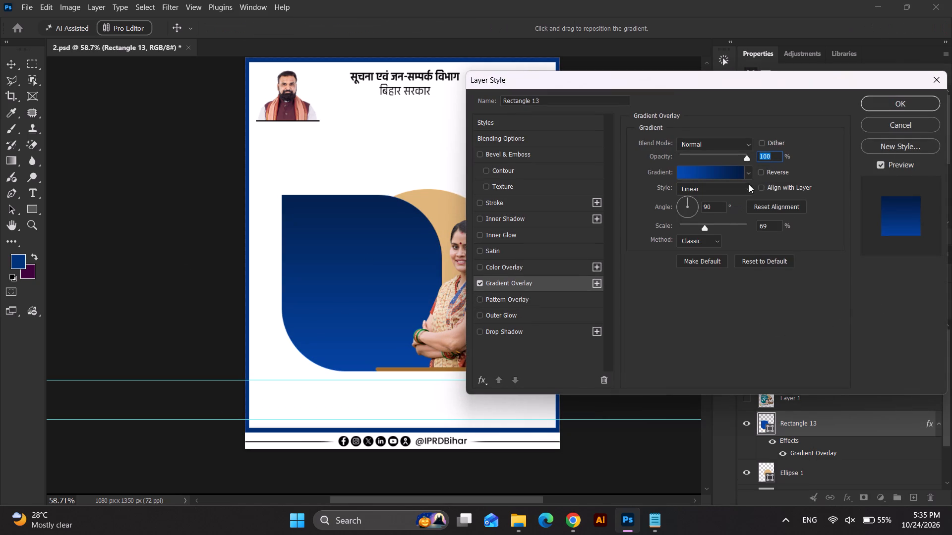
click(760, 174)
drag(394, 280, 417, 278)
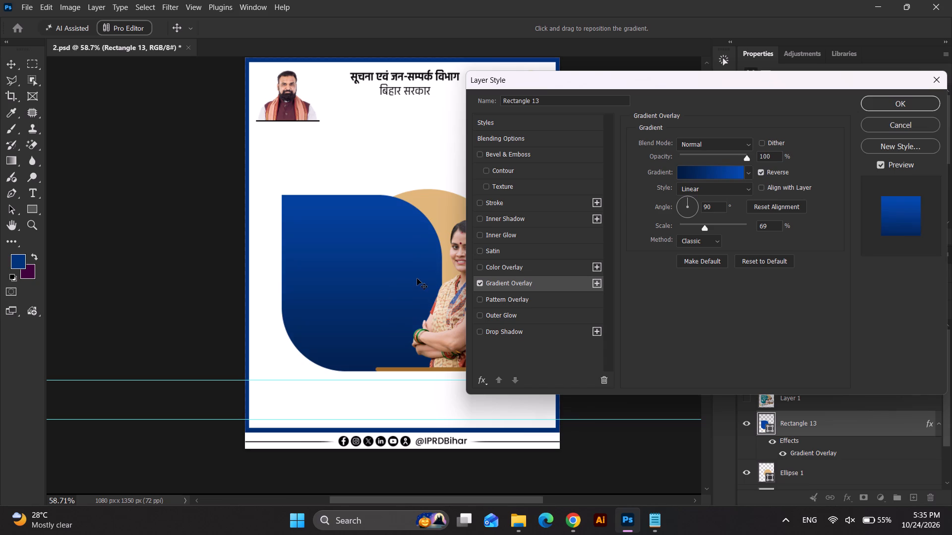
drag(417, 278, 417, 275)
click(681, 202)
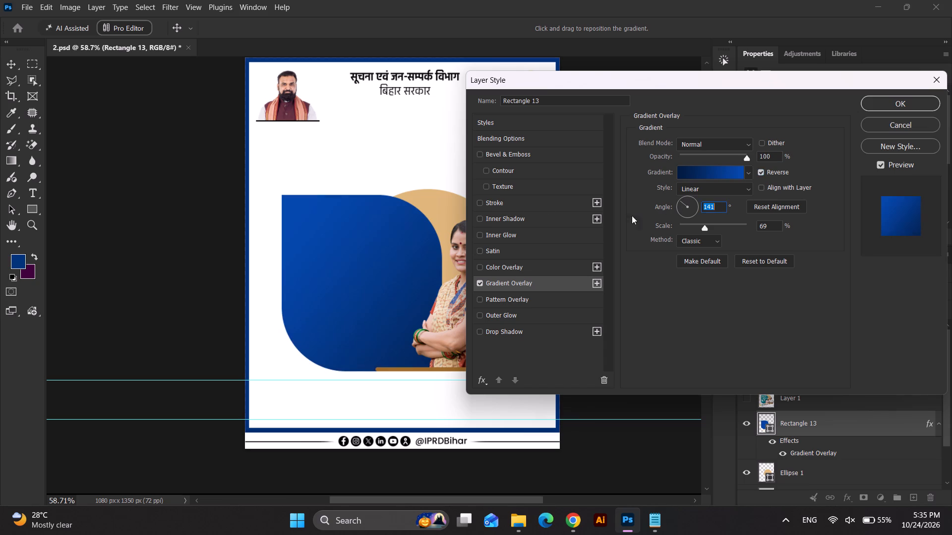
drag(457, 248, 409, 237)
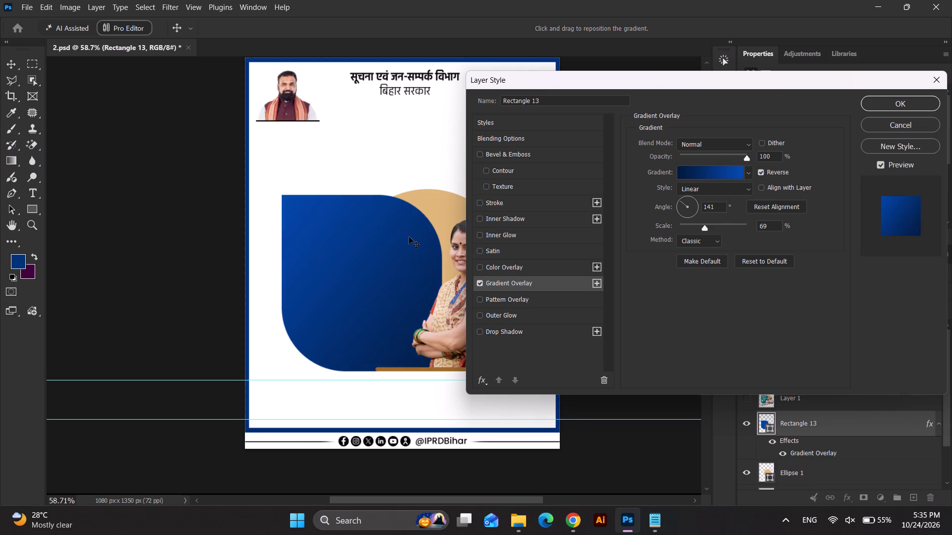
drag(409, 237, 401, 237)
click(902, 100)
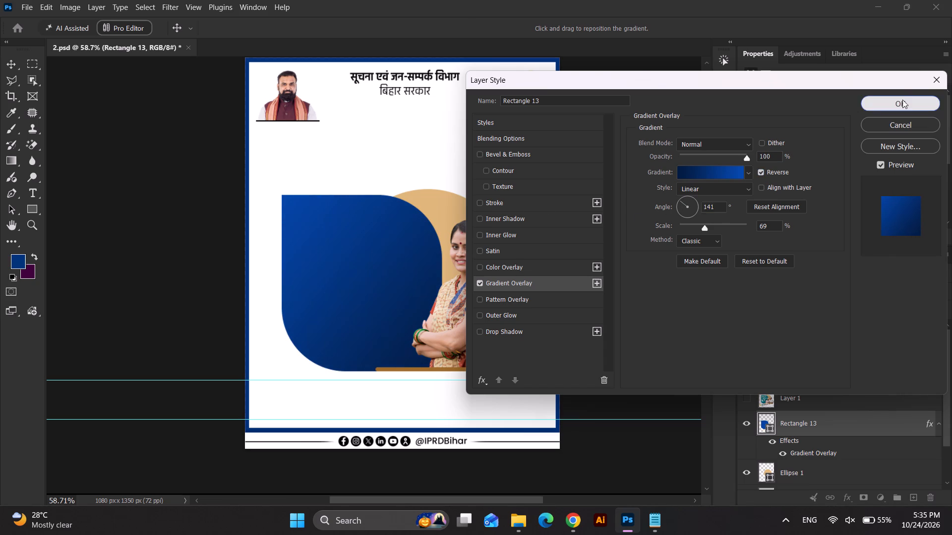
Deselect the blue shape and save the poster document.
click(174, 245)
scroll(193, 243, down, 3)
key(ctrl+s)
click(652, 285)
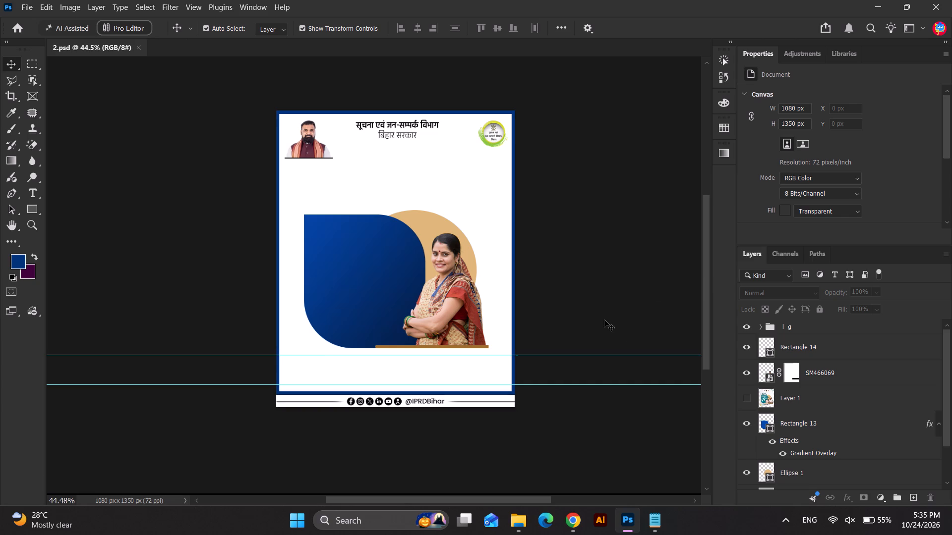
Briefly show the reference poster in Layer 1 to compare the layout, and hide it again.
scroll(604, 320, up, 2)
click(327, 161)
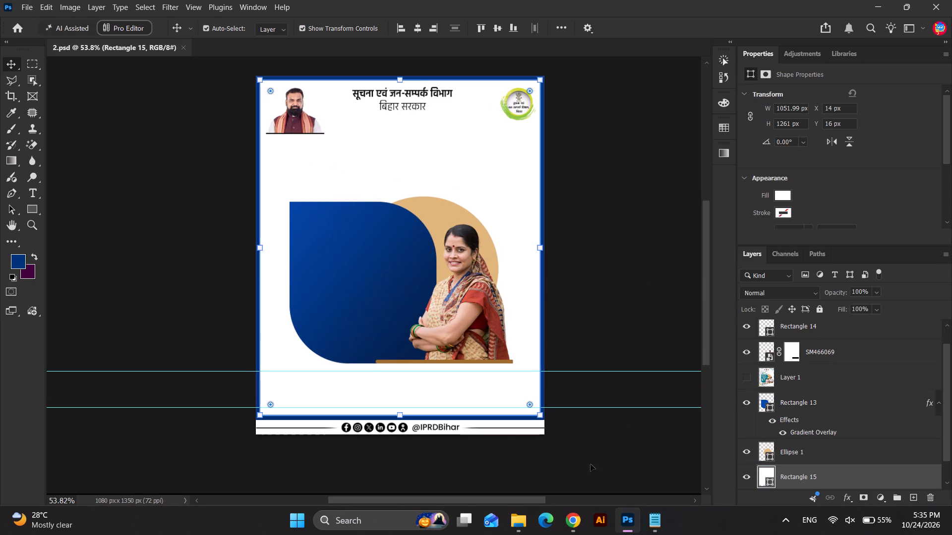
key(alt+Tab)
key(alt+Tab)
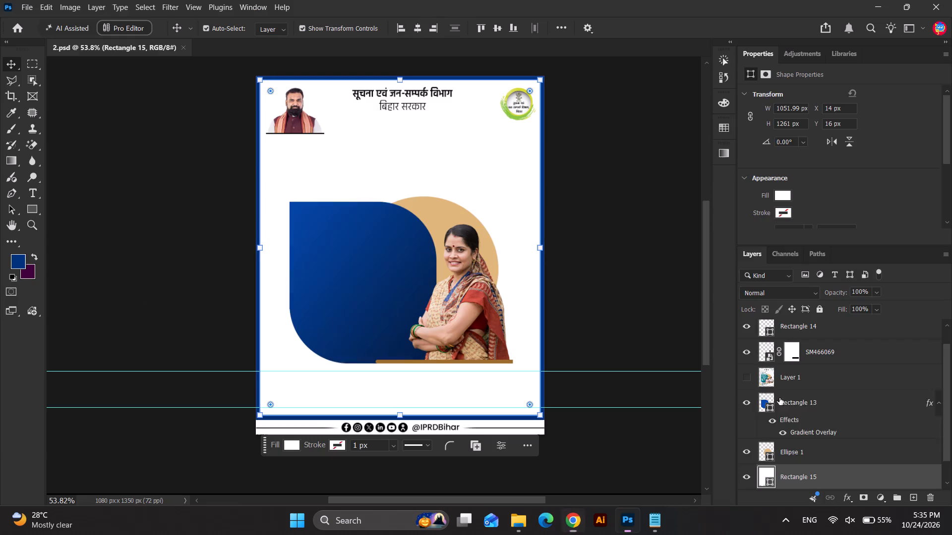
click(742, 374)
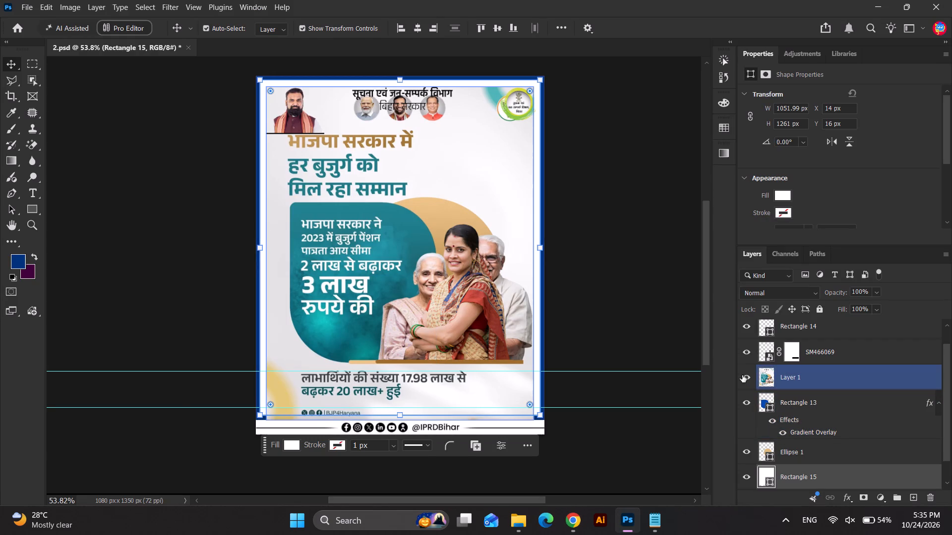
click(744, 377)
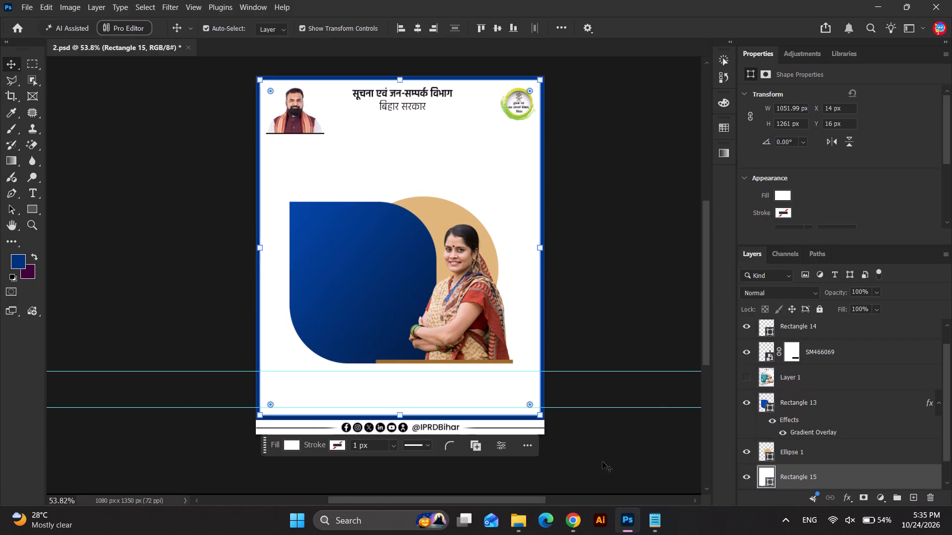
click(567, 521)
click(520, 521)
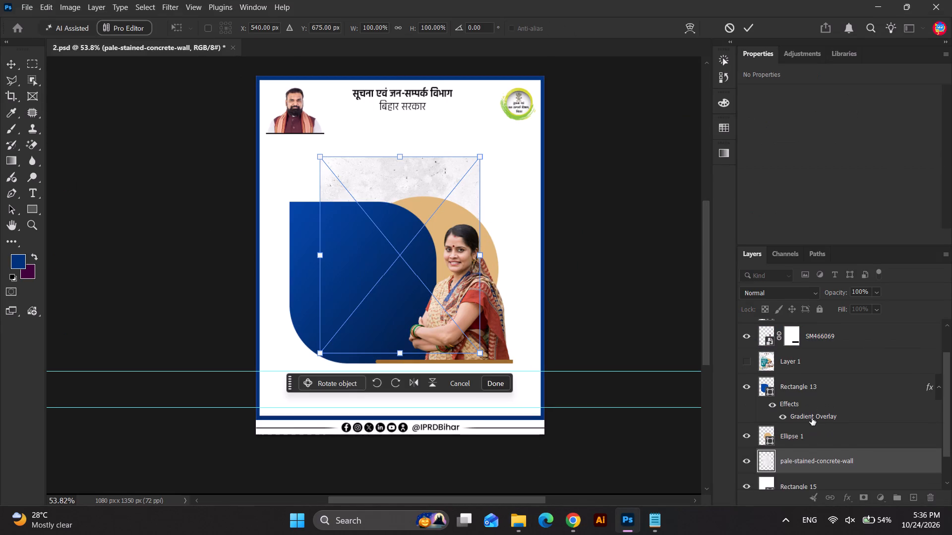
scroll(811, 422, down, 2)
alt+click(803, 444)
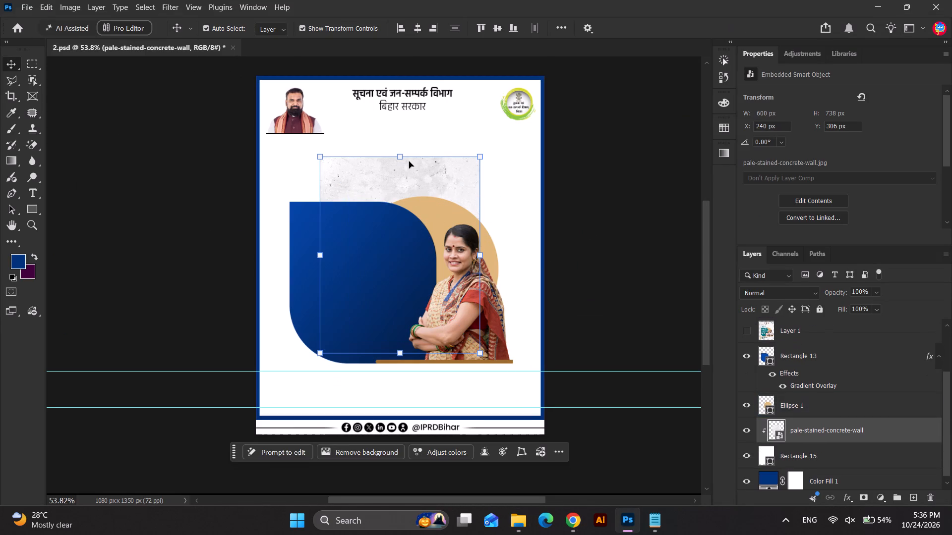
Scale the clipped concrete texture proportionally to about 1252 x 1541 px, covering the whole white background.
drag(402, 153, 417, 69)
key(ctrl+z)
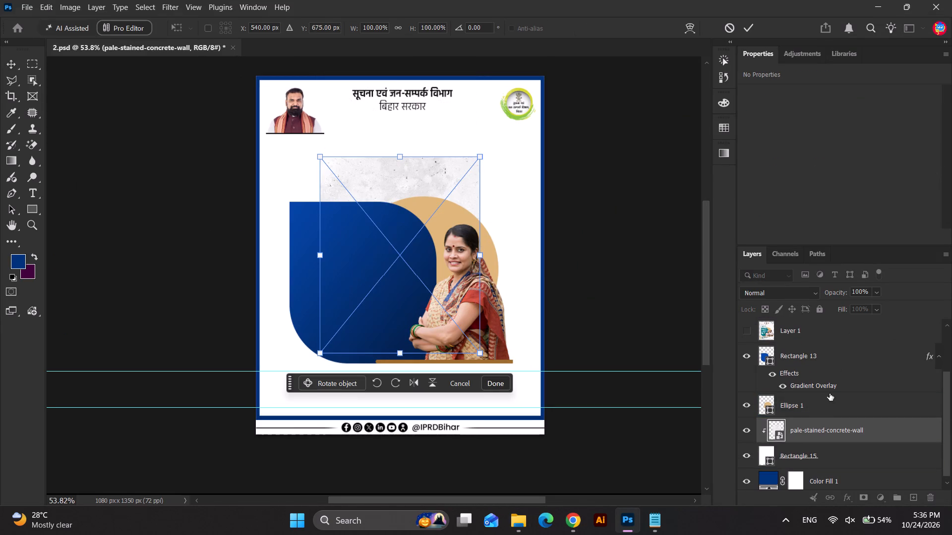
click(807, 459)
click(753, 113)
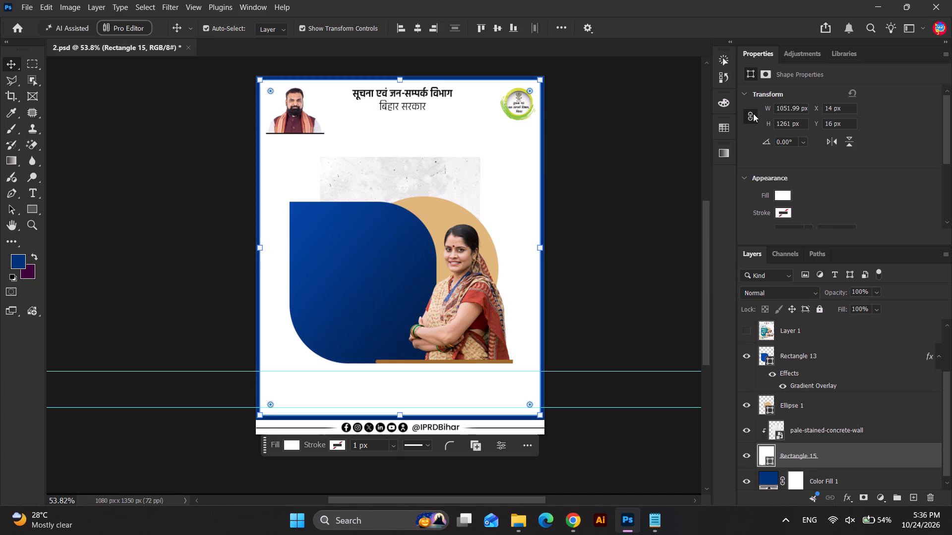
click(443, 163)
drag(402, 155, 421, 64)
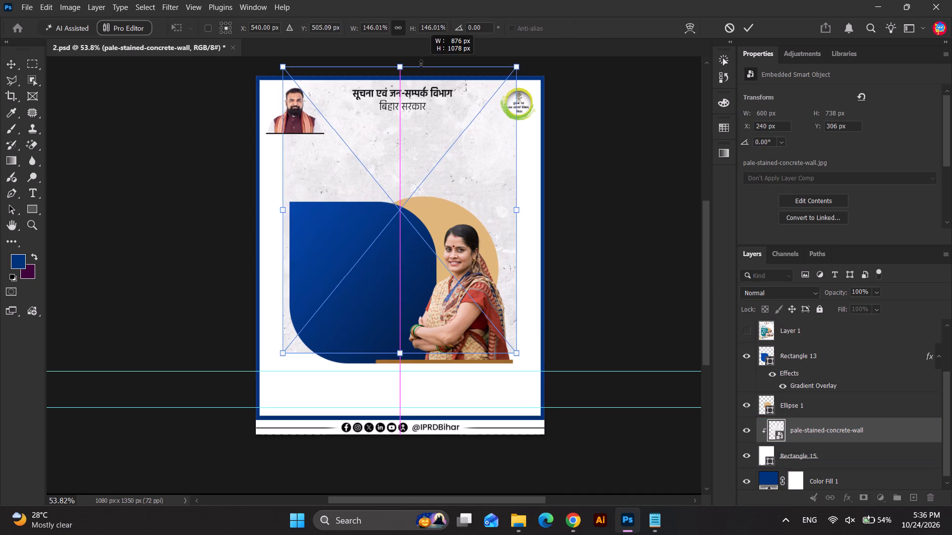
scroll(399, 250, down, 2)
drag(403, 341, 410, 416)
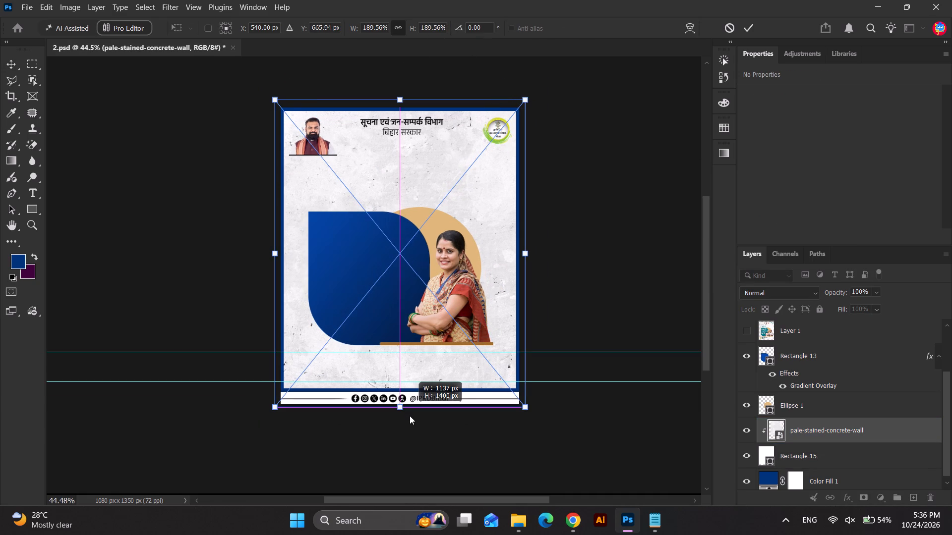
drag(410, 416, 411, 417)
key(Return)
drag(406, 98, 409, 77)
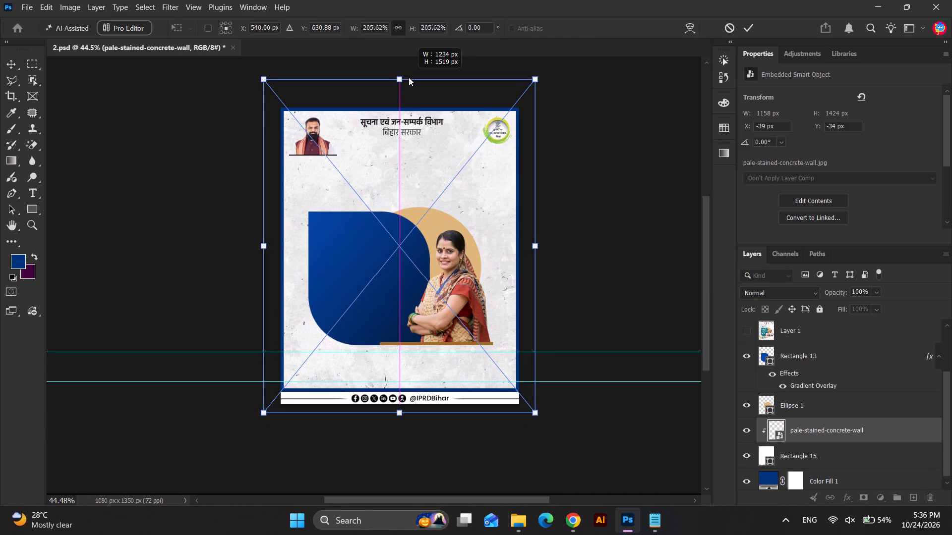
drag(409, 77, 412, 72)
key(Return)
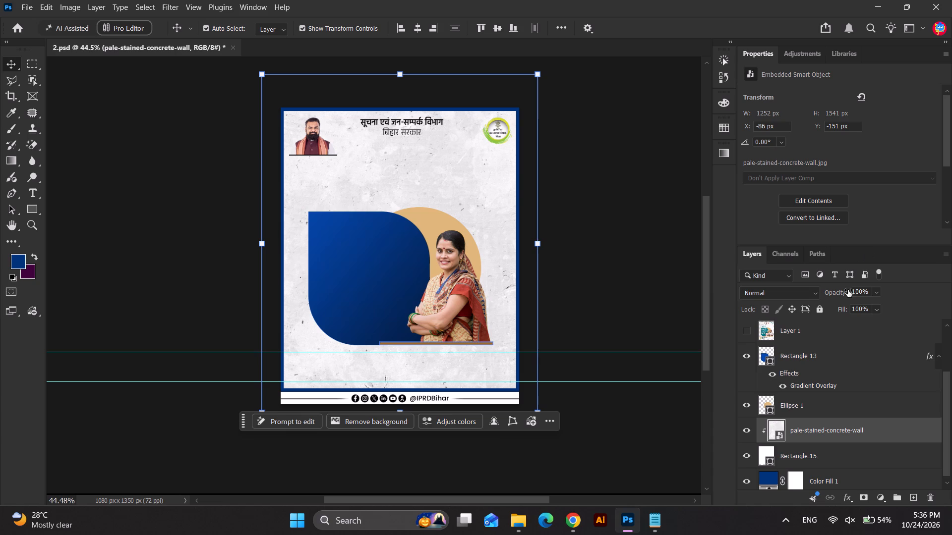
Lower the concrete texture layer's opacity to less than half and save the poster document.
drag(842, 294, 808, 293)
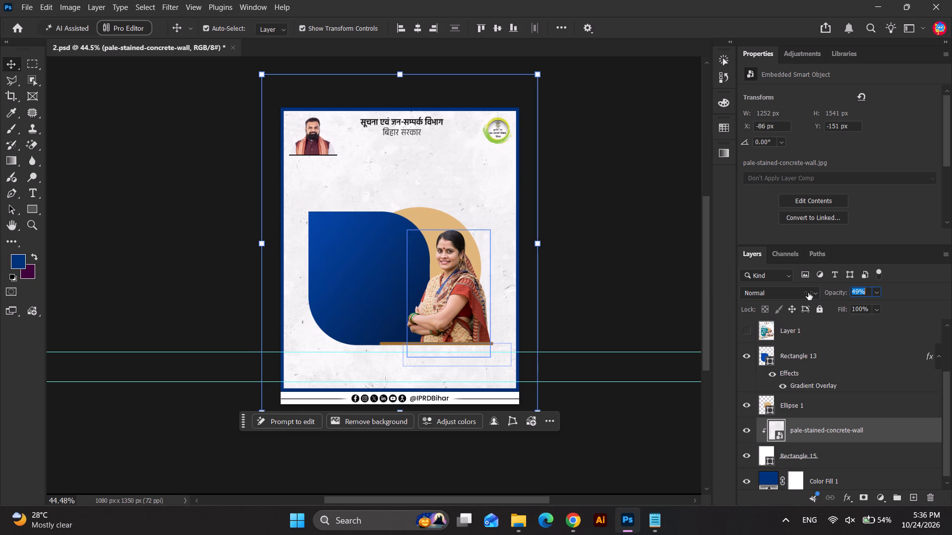
drag(808, 293, 806, 293)
drag(806, 293, 804, 293)
click(635, 227)
scroll(431, 267, up, 2)
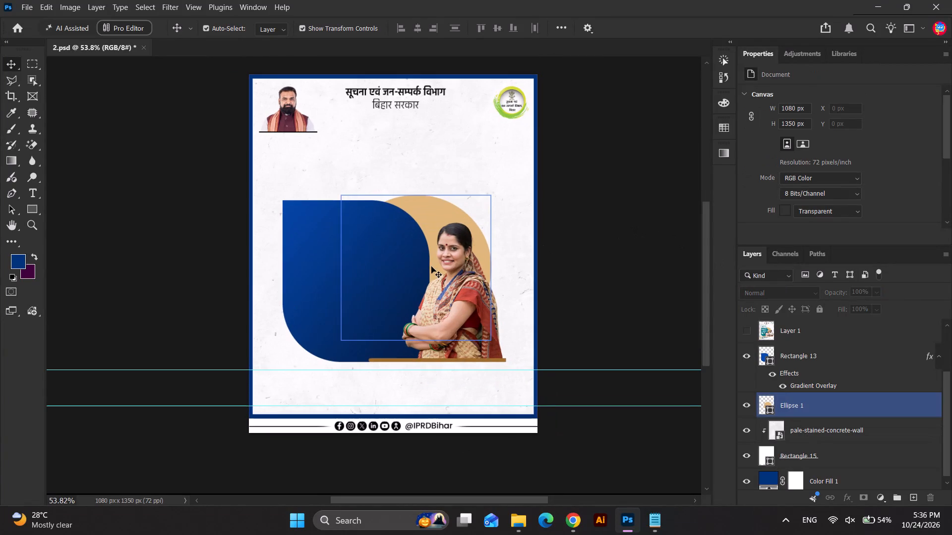
key(ctrl+s)
click(643, 255)
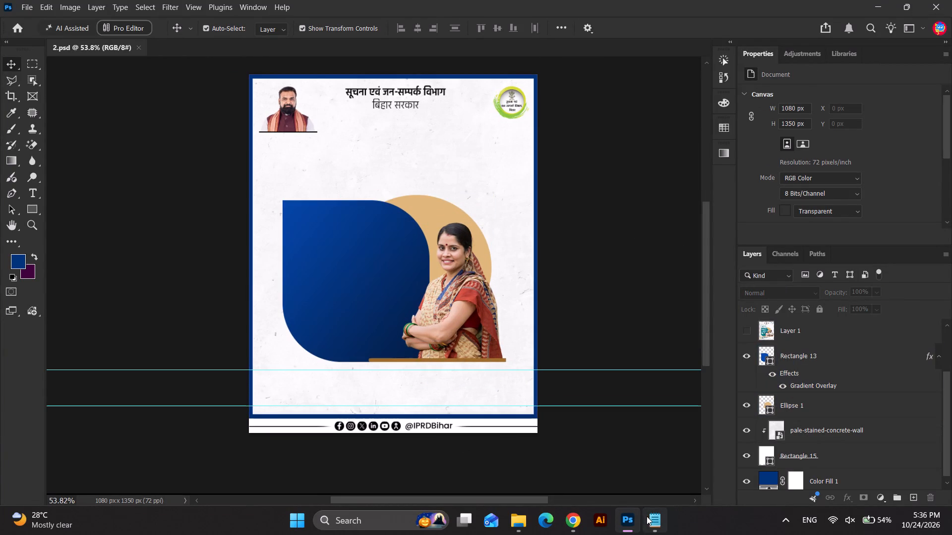
Copy "महिलाएँ बनेंगी उद्यमी, घर से बढ़ेगी कमाई!" from Notepad and place it as headline text above the blue shape in Photoshop.
click(647, 516)
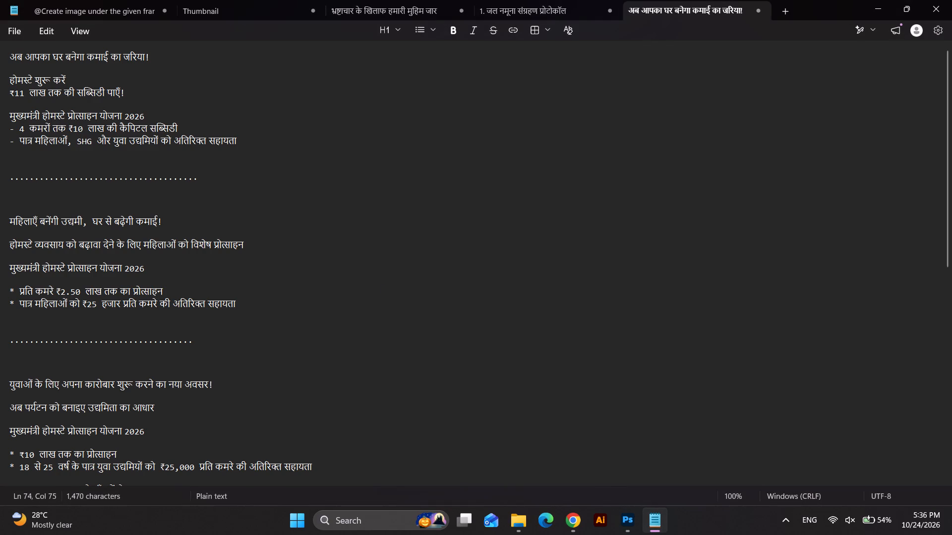
drag(9, 221, 162, 219)
key(ctrl+c)
key(ctrl+c)
key(alt+Tab)
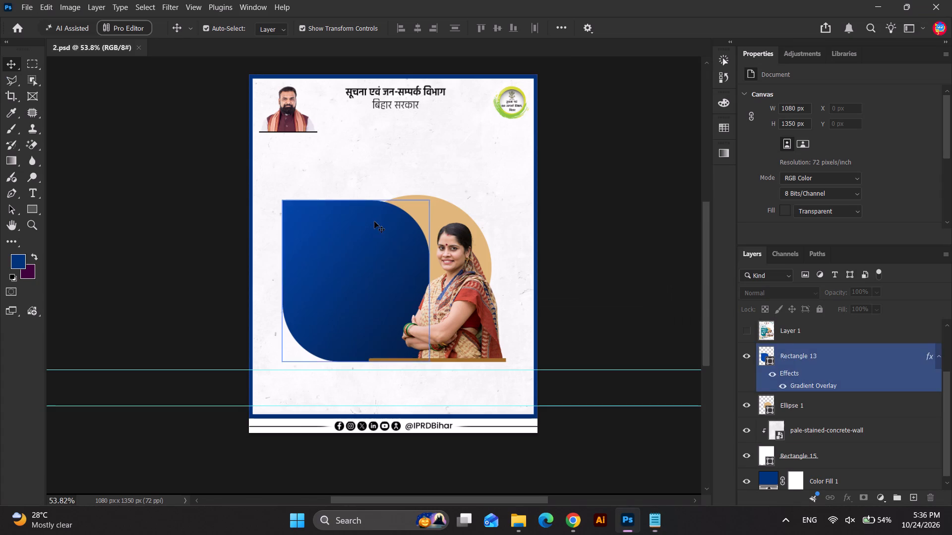
scroll(374, 221, up, 2)
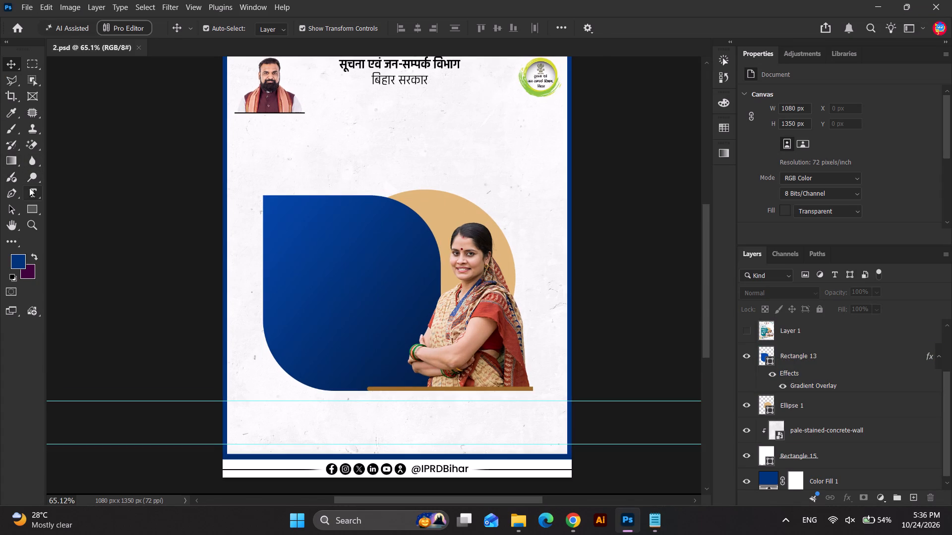
click(32, 192)
scroll(260, 159, up, 1)
click(291, 153)
key(ctrl+v)
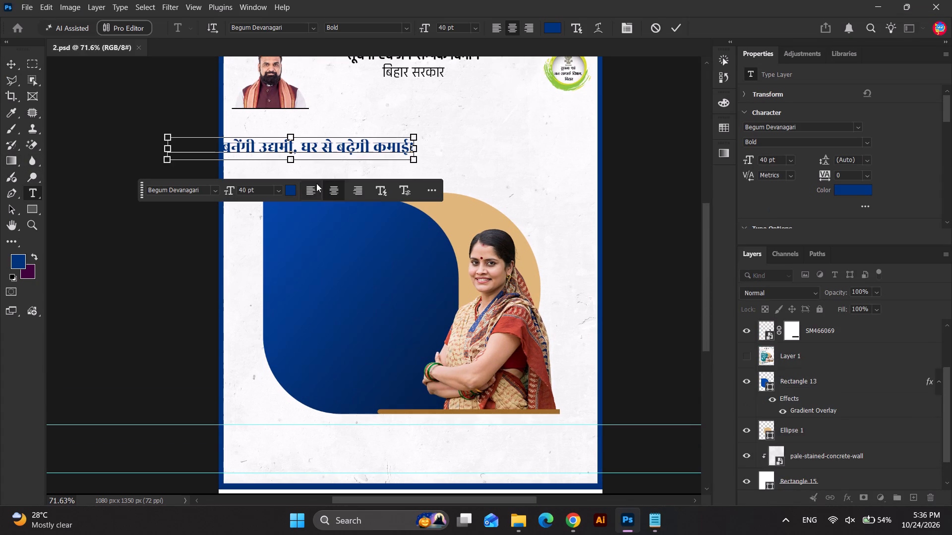
click(13, 63)
drag(335, 149, 397, 137)
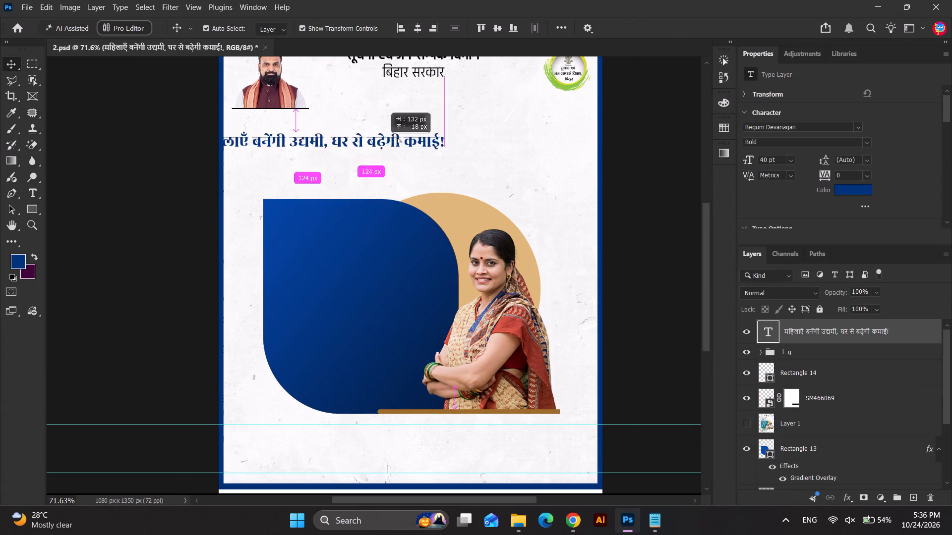
drag(397, 137, 398, 137)
Change the headline's font to Yatra One Regular.
double_click(398, 136)
click(808, 129)
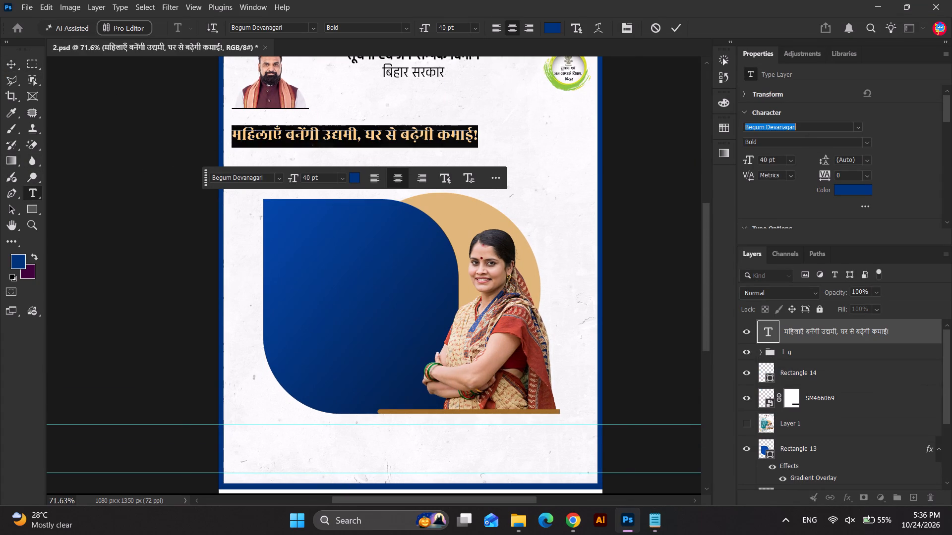
text(yatra)
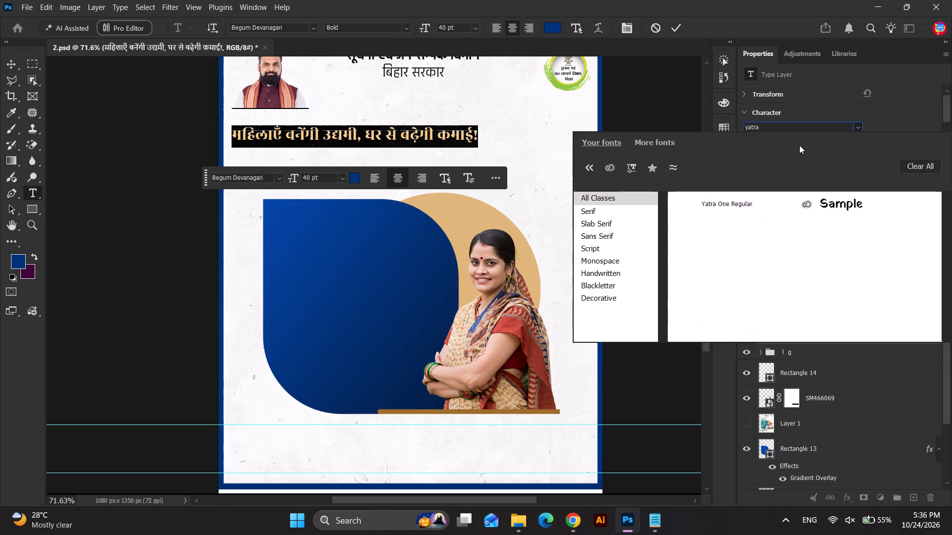
click(827, 207)
Remove the comma after "उद्यमी", break the headline into two lines there, and left-align it.
scroll(362, 114, up, 3)
click(366, 148)
key(BackSpace)
key(BackSpace)
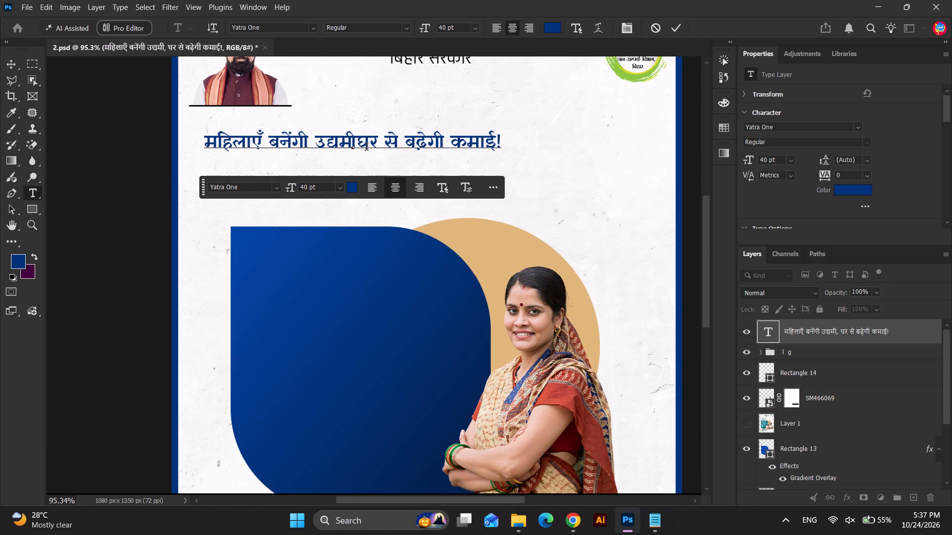
key(Return)
key(ctrl+a)
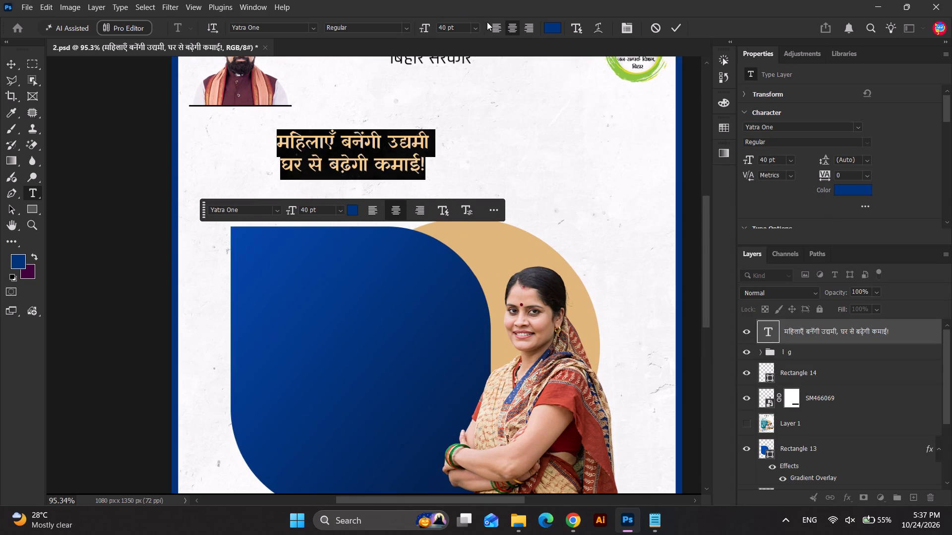
click(495, 25)
Align the headline with the blue shape's left edge and scale the text up to about 60 pt.
click(9, 65)
drag(482, 166, 475, 167)
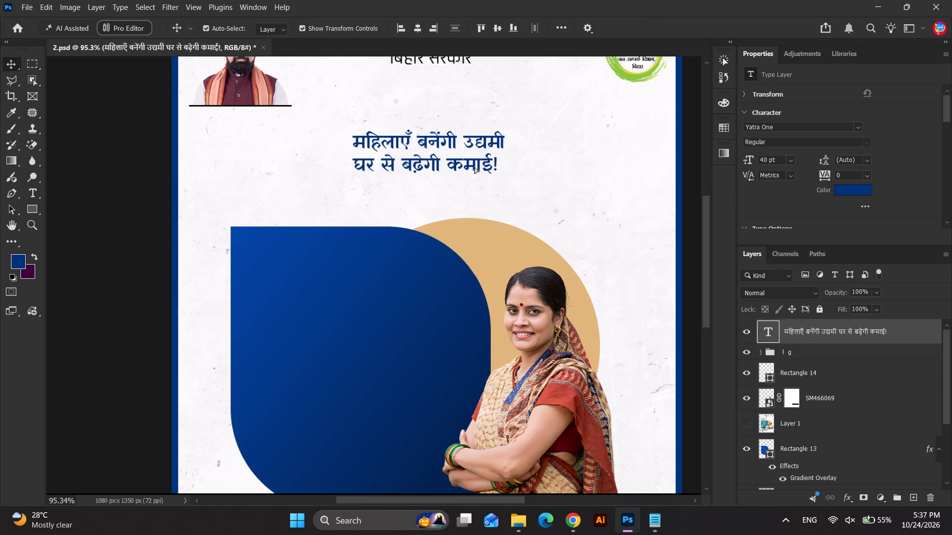
drag(475, 167, 358, 176)
drag(385, 169, 461, 161)
shift+click(394, 188)
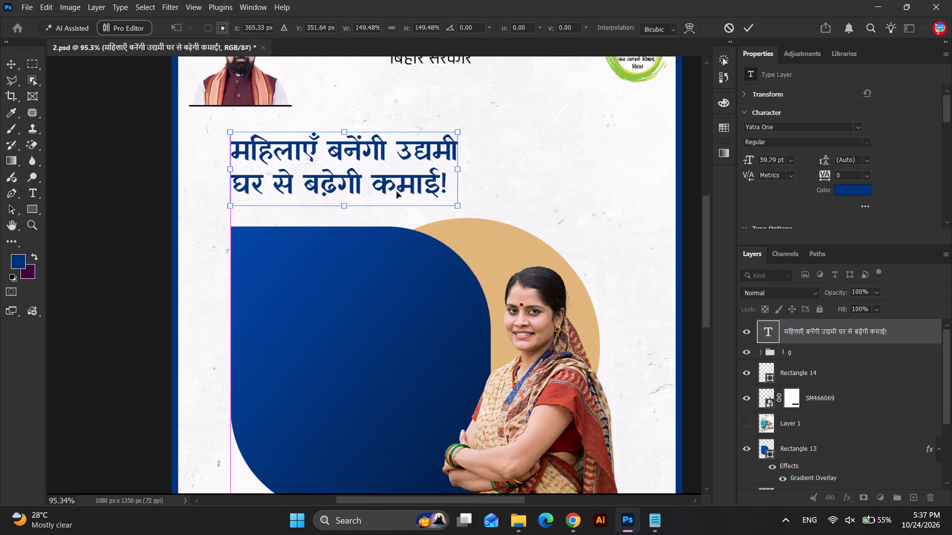
key(Return)
Color the headline's second line, "घर से बढ़ेगी कमाई!", black (000000).
double_click(394, 188)
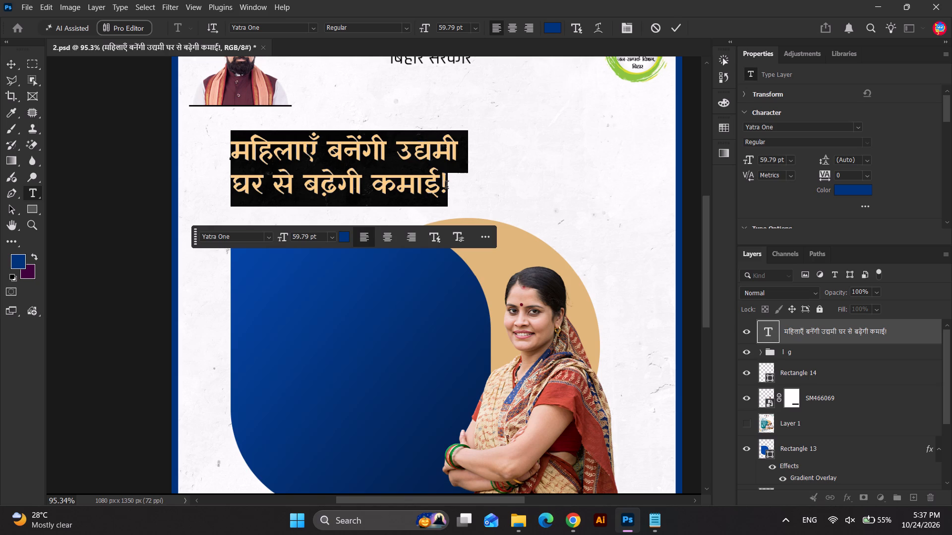
drag(447, 186, 160, 188)
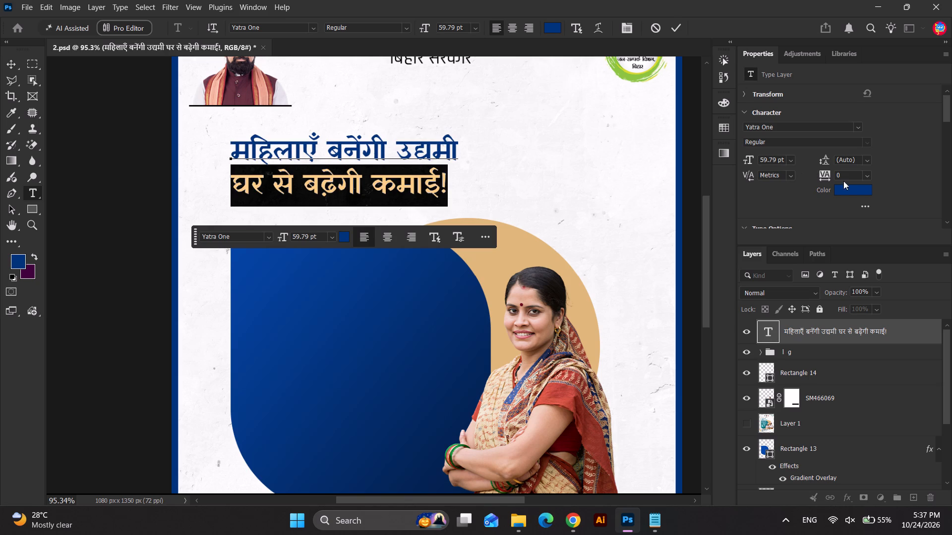
click(854, 191)
drag(662, 332, 673, 408)
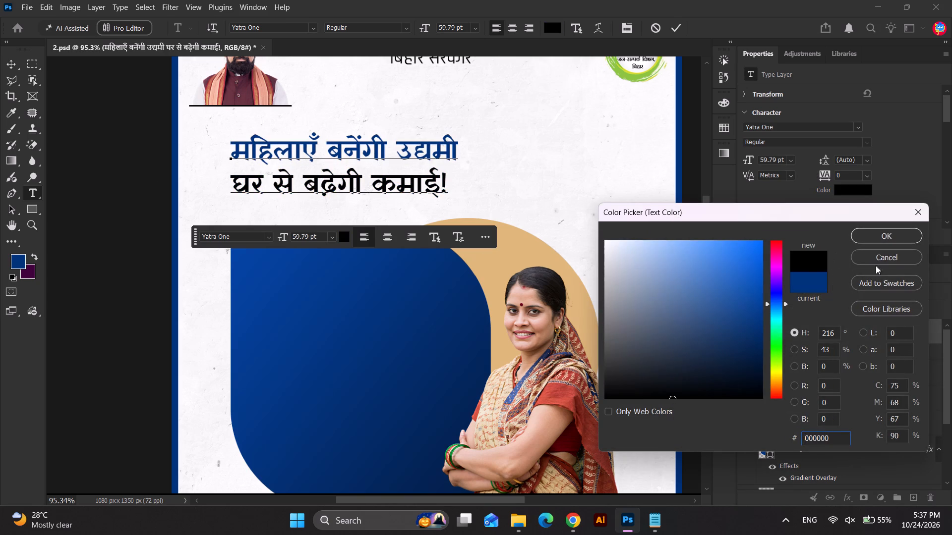
click(880, 232)
click(678, 28)
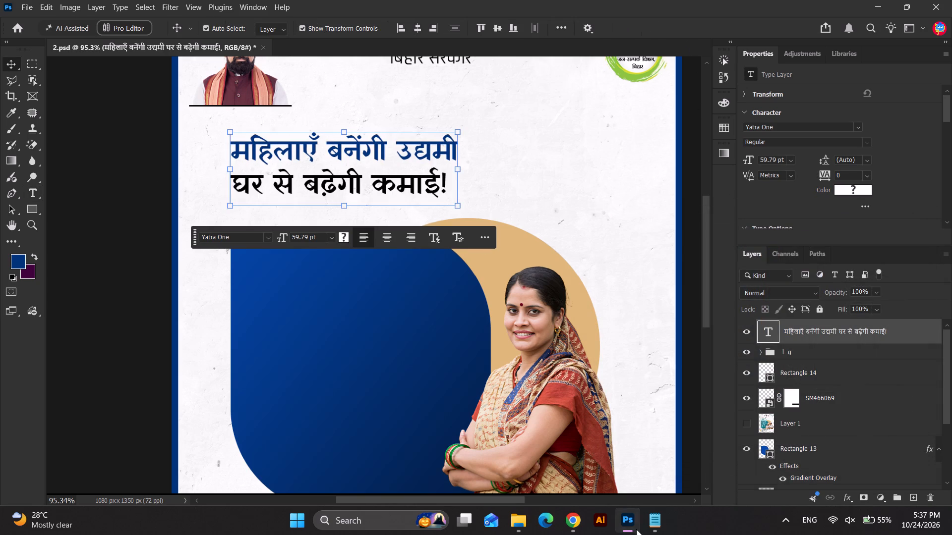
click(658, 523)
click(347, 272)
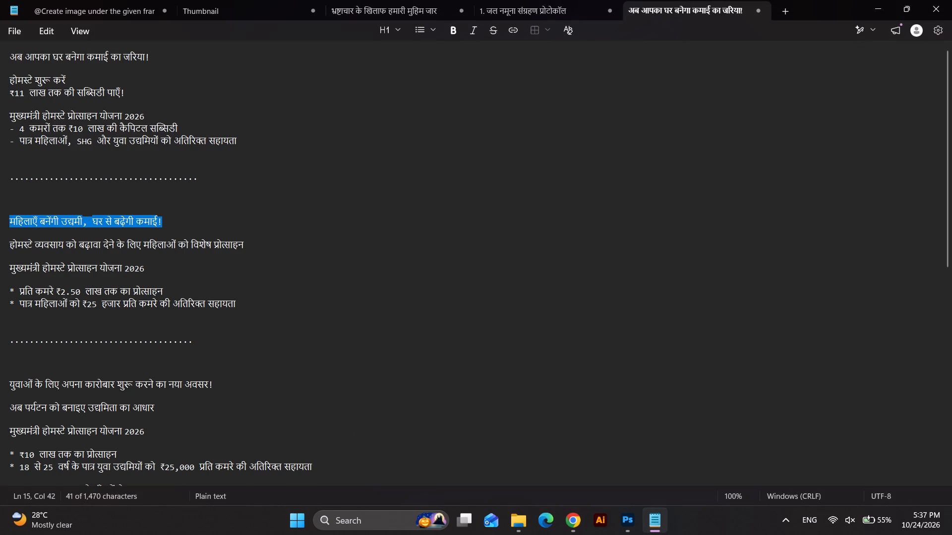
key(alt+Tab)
Set the headline's second line, "घर से बढ़ेगी कमाई!", to 80 pt size with 80 pt leading.
double_click(436, 182)
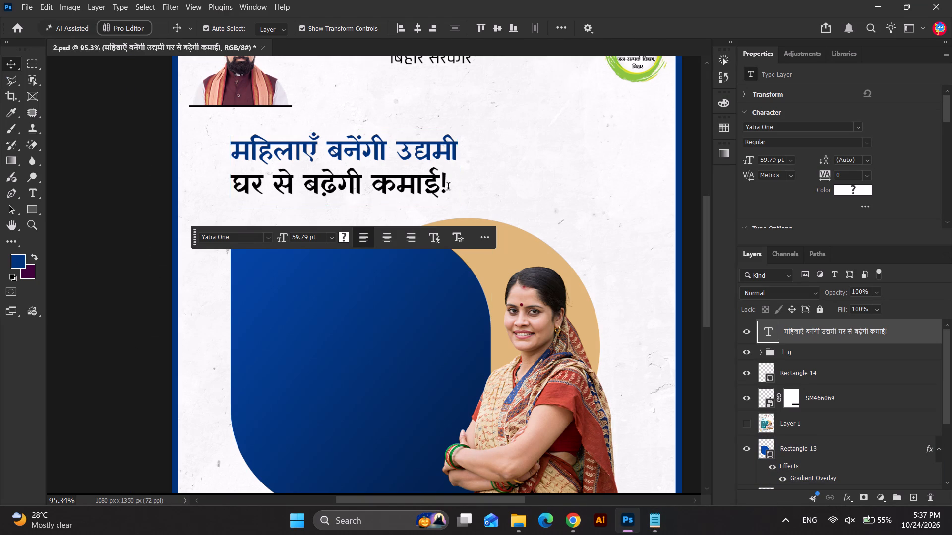
drag(448, 188, 213, 199)
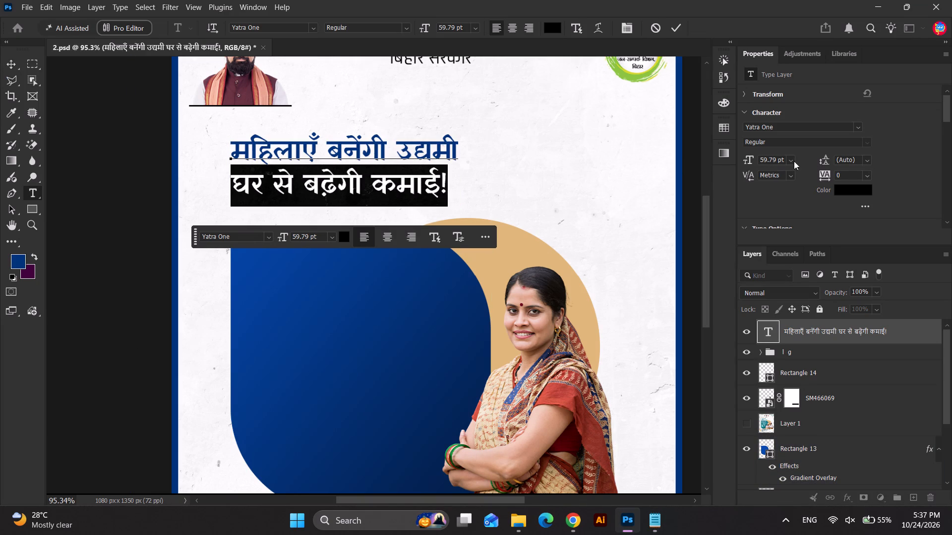
drag(751, 160, 760, 161)
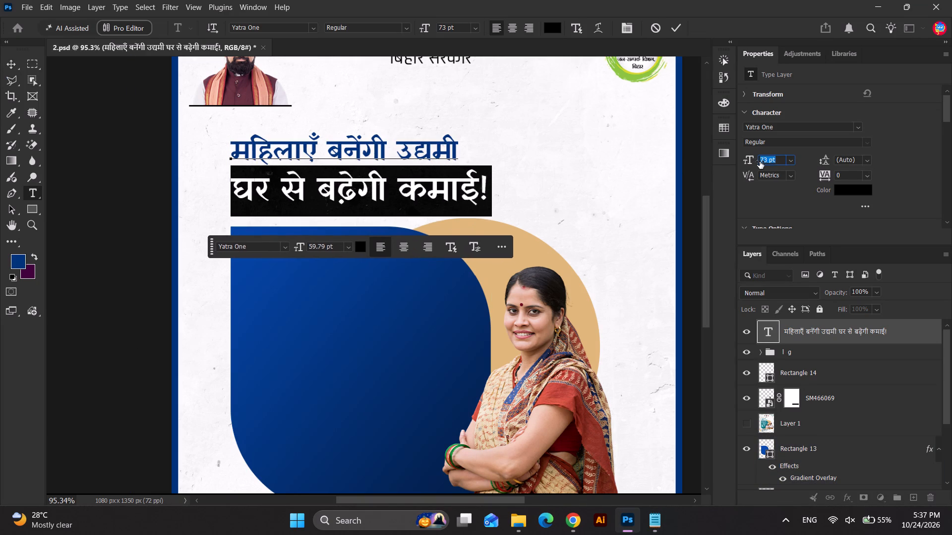
drag(760, 161, 764, 161)
drag(767, 159, 731, 160)
text(80)
key(Return)
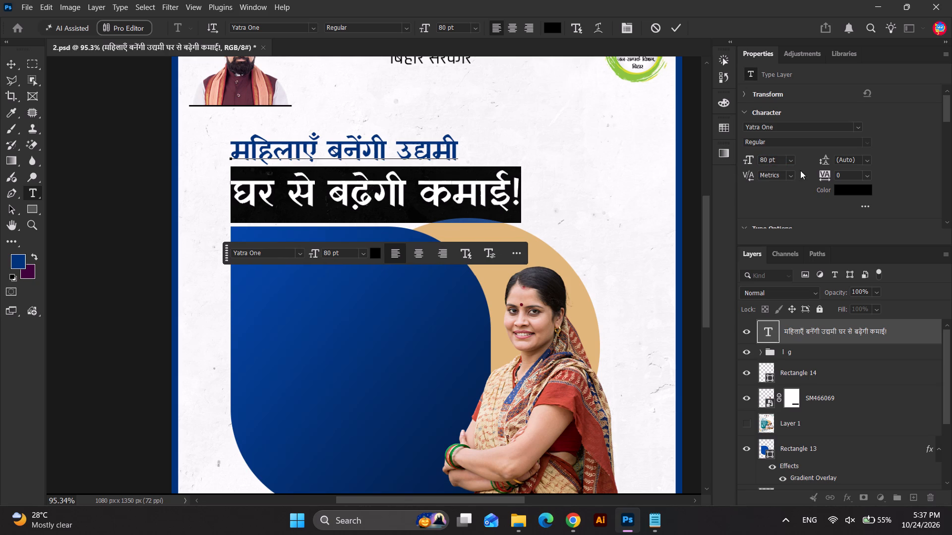
drag(826, 160, 813, 164)
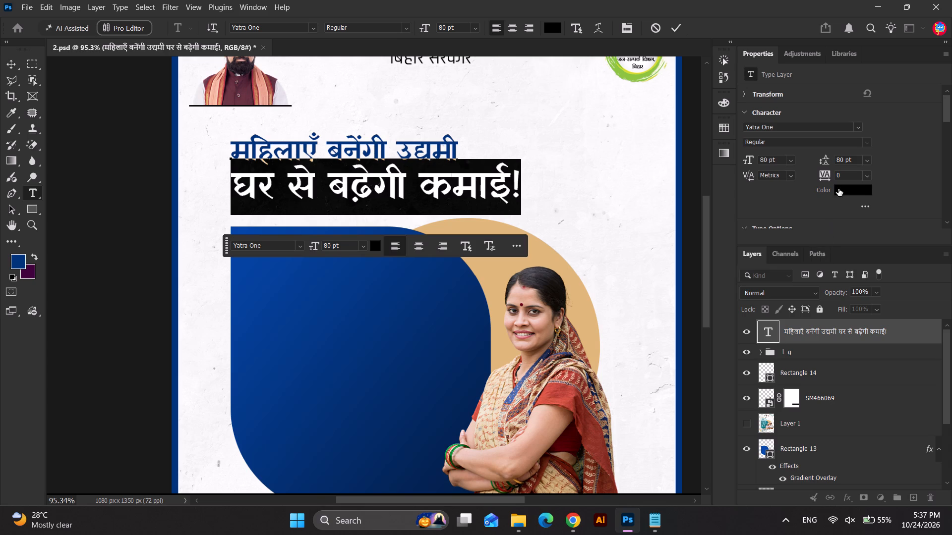
Recolor the headline's second line with the dark blue of the poster border (00327b).
click(838, 188)
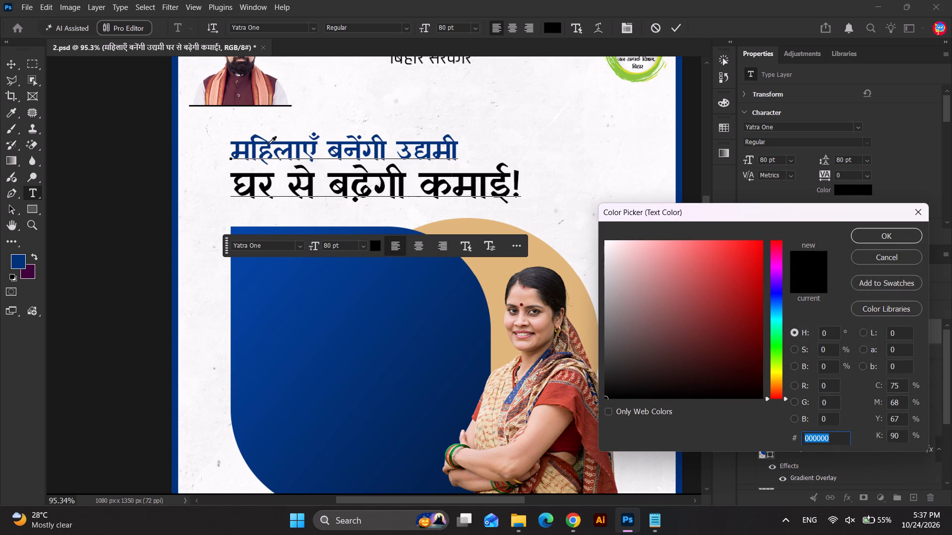
click(269, 144)
click(176, 109)
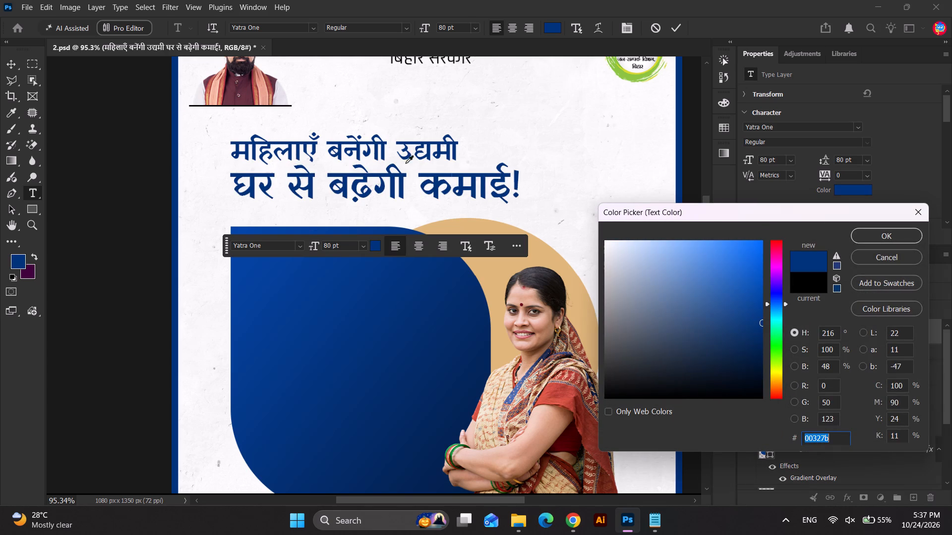
click(850, 231)
click(859, 232)
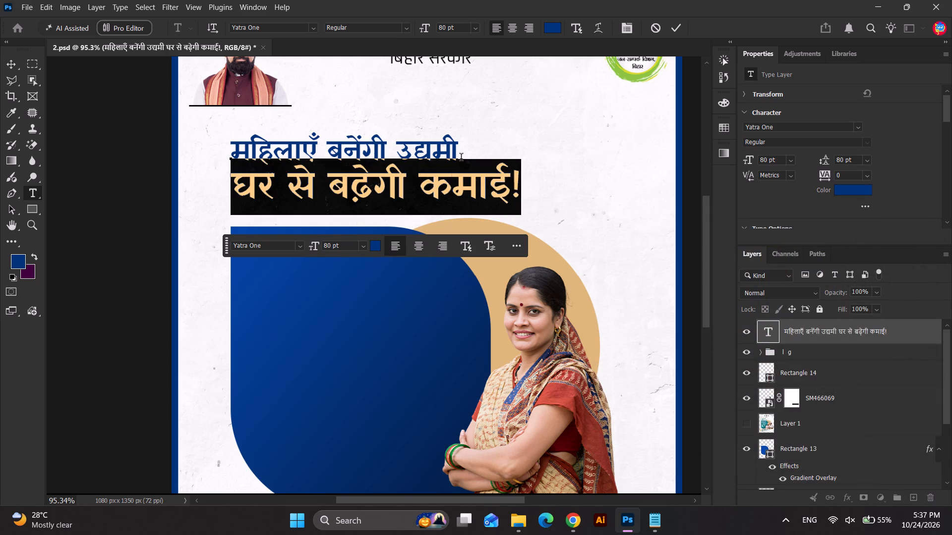
Color the headline's first line, "महिलाएँ बनेंगी उद्यमी", black and commit the text edit.
drag(460, 158, 87, 147)
click(858, 188)
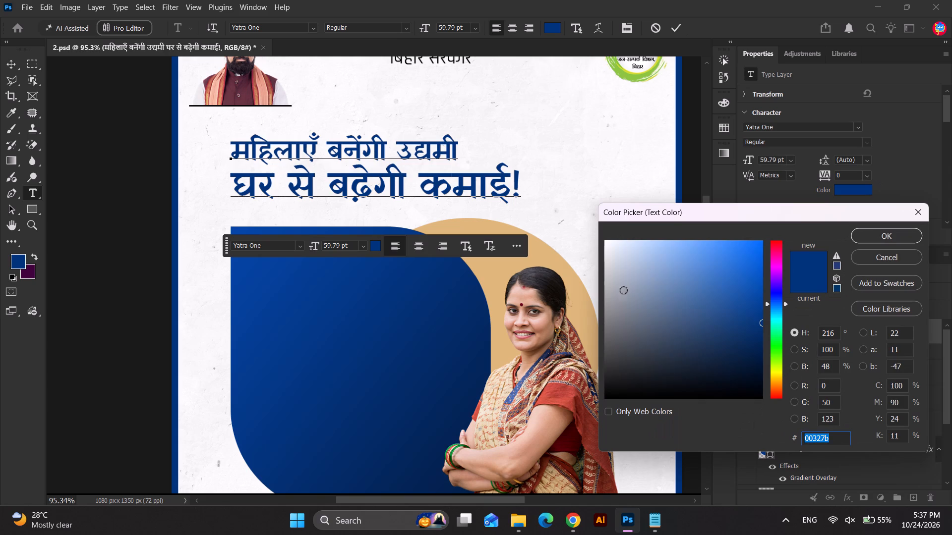
drag(627, 338, 616, 422)
click(898, 239)
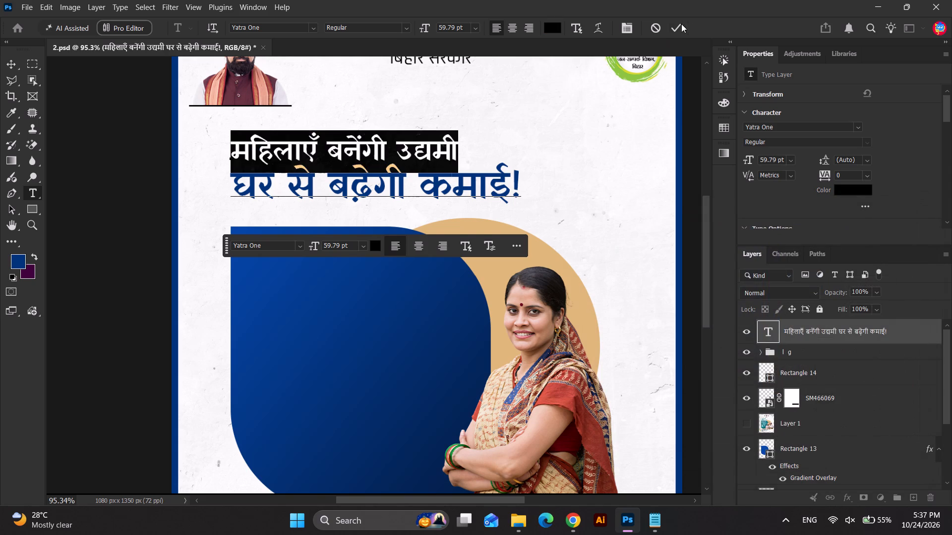
click(677, 23)
Scale the headline down to about 94% and nudge it up slightly, keeping its left edge aligned with the blue shape.
drag(520, 178, 507, 175)
key(Up)
key(Up)
key(Up)
key(Up)
key(Up)
key(Up)
key(Up)
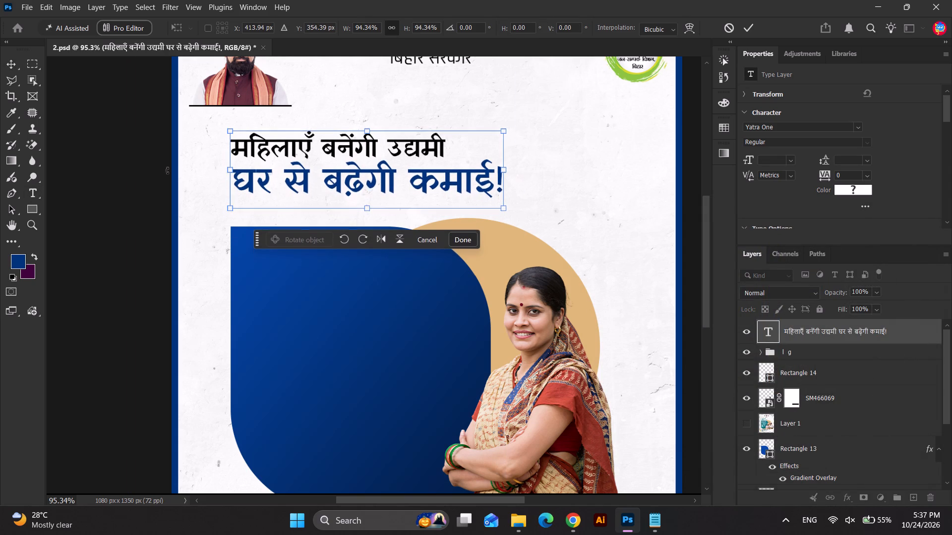
key(Up)
key(Up)
key(Up)
key(Up)
key(Return)
click(167, 170)
Save the poster document.
scroll(425, 180, down, 4)
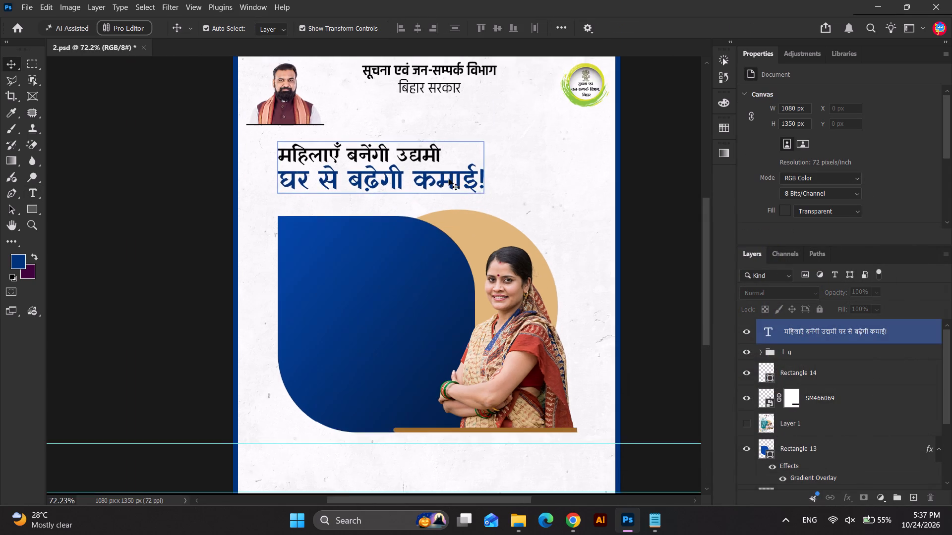
scroll(449, 179, down, 3)
click(231, 300)
key(ctrl+s)
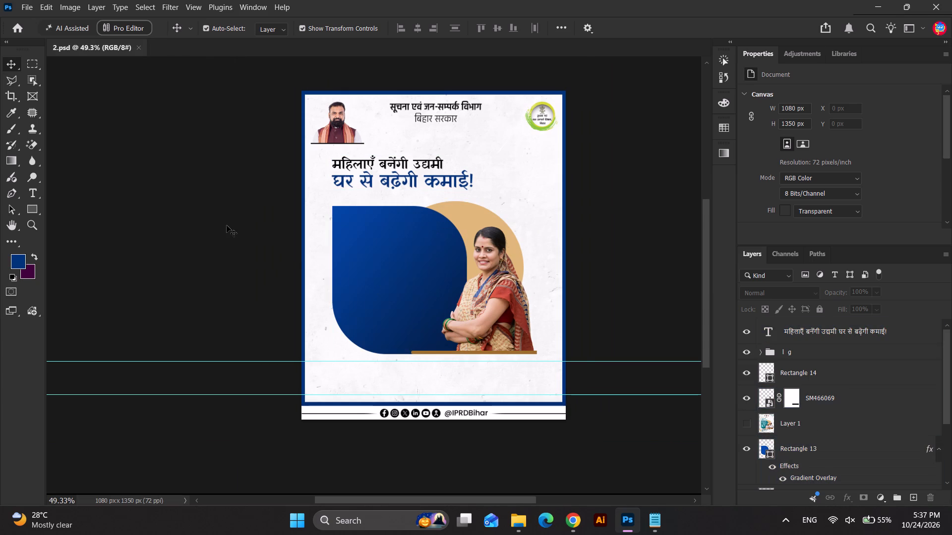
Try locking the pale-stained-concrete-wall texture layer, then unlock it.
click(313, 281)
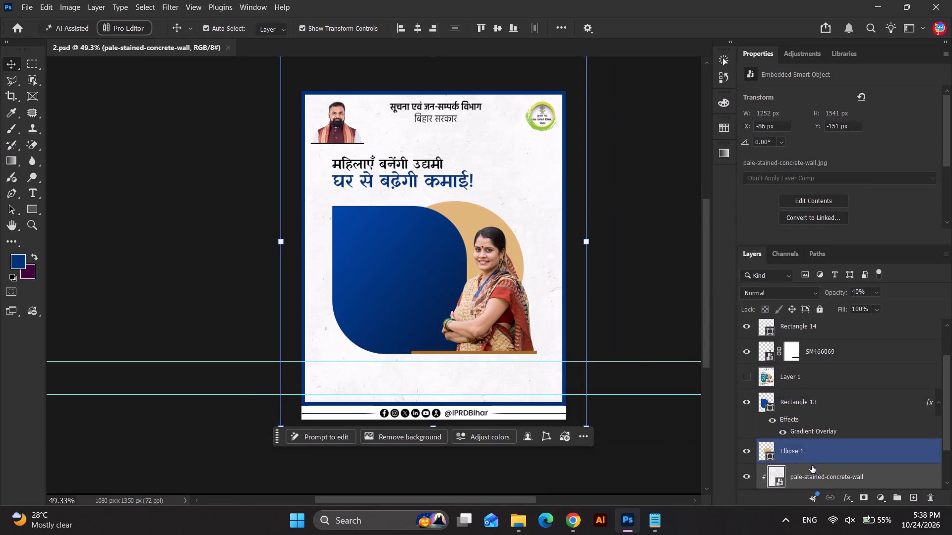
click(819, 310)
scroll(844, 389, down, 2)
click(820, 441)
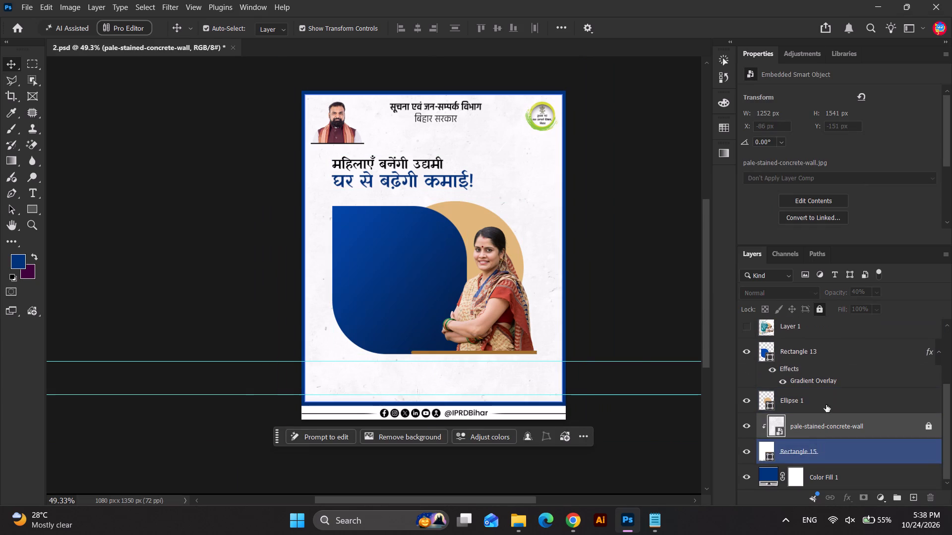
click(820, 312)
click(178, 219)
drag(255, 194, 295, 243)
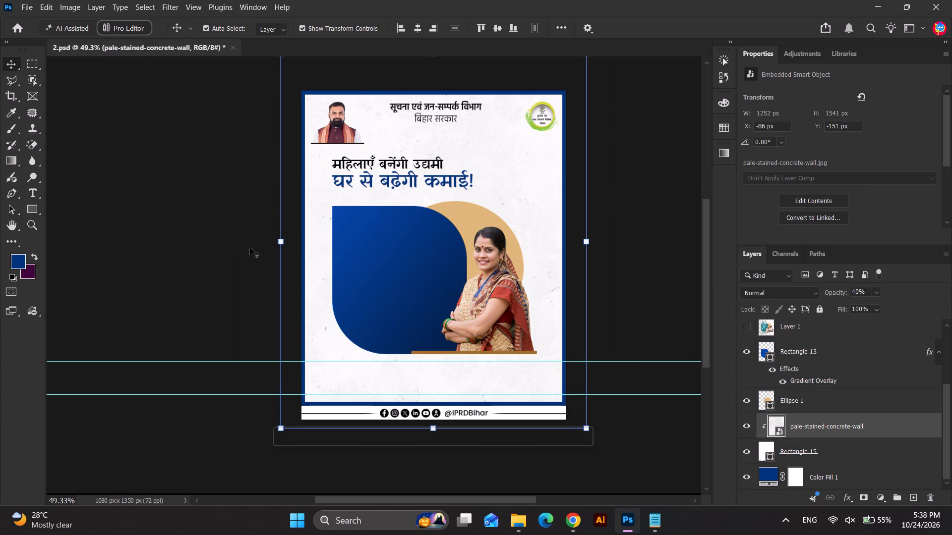
Lock the Rectangle 15, Color Fill 1 and pale-stained-concrete-wall background layers.
click(830, 448)
click(818, 311)
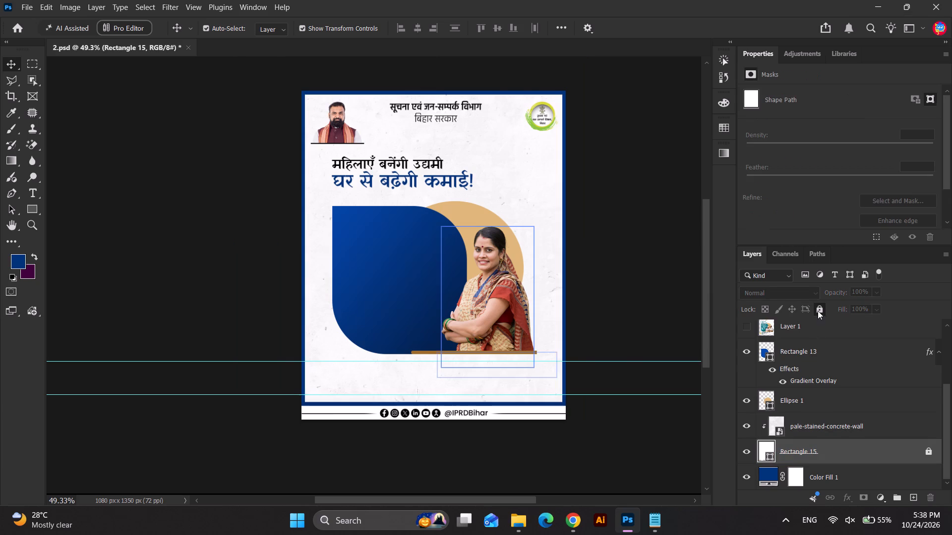
drag(250, 240, 394, 291)
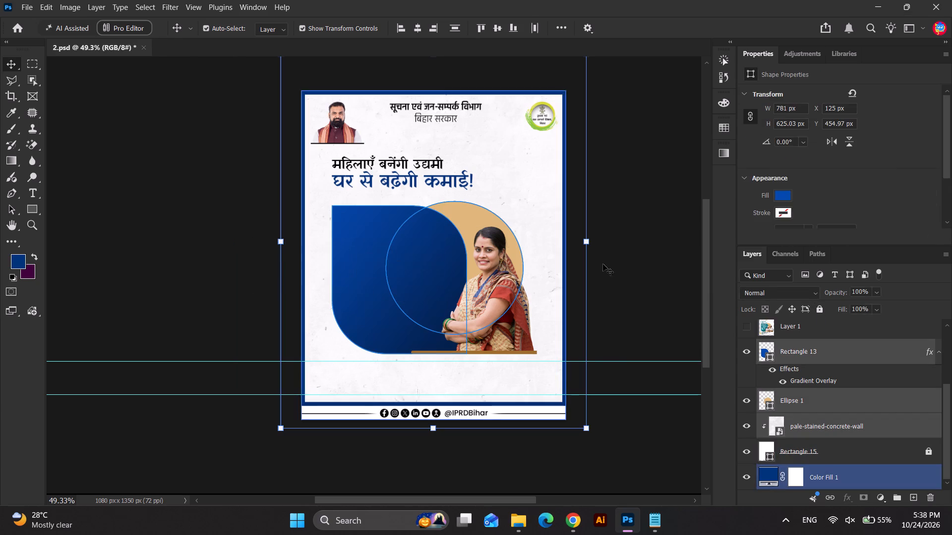
click(654, 272)
click(809, 476)
click(818, 314)
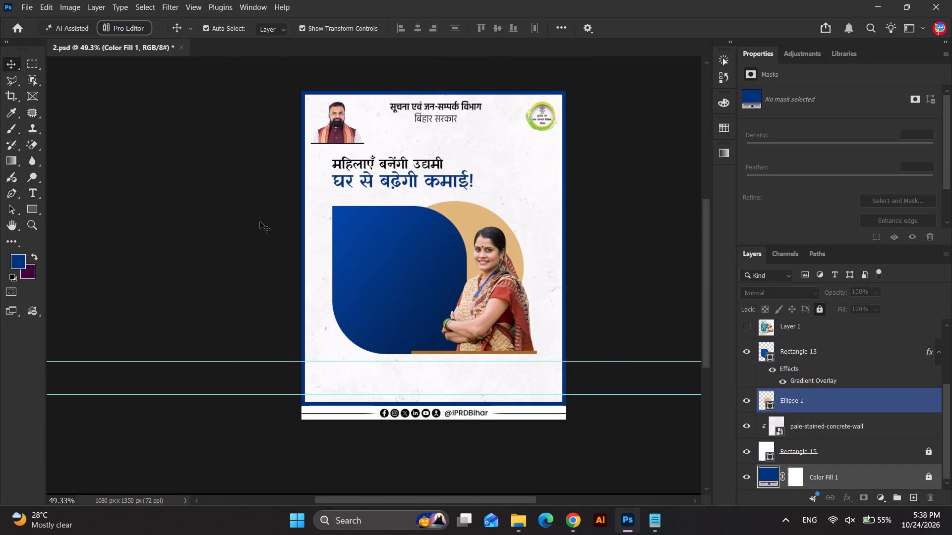
drag(242, 235, 537, 344)
click(873, 437)
click(821, 310)
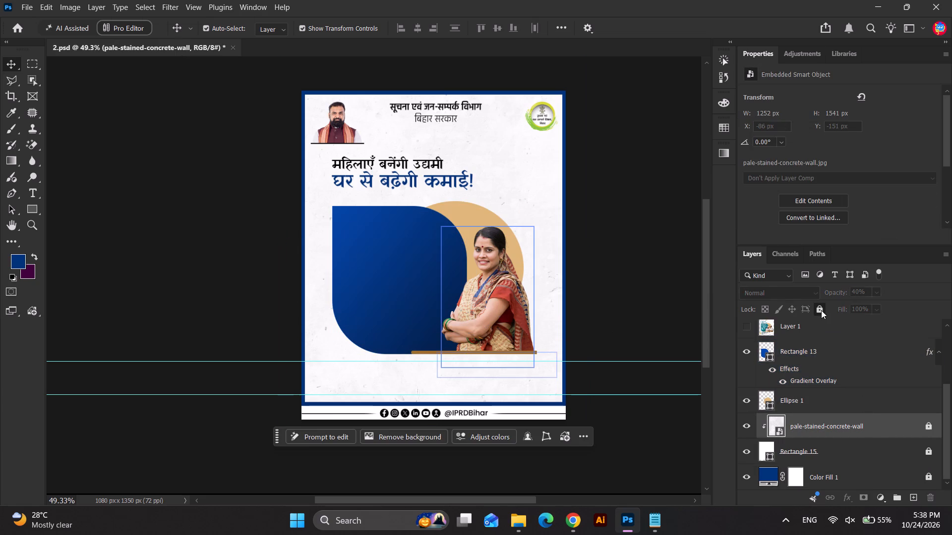
Nudge the blue shape, tan circle, woman's photo and brown bar up together by 10 px and save.
drag(252, 201, 542, 361)
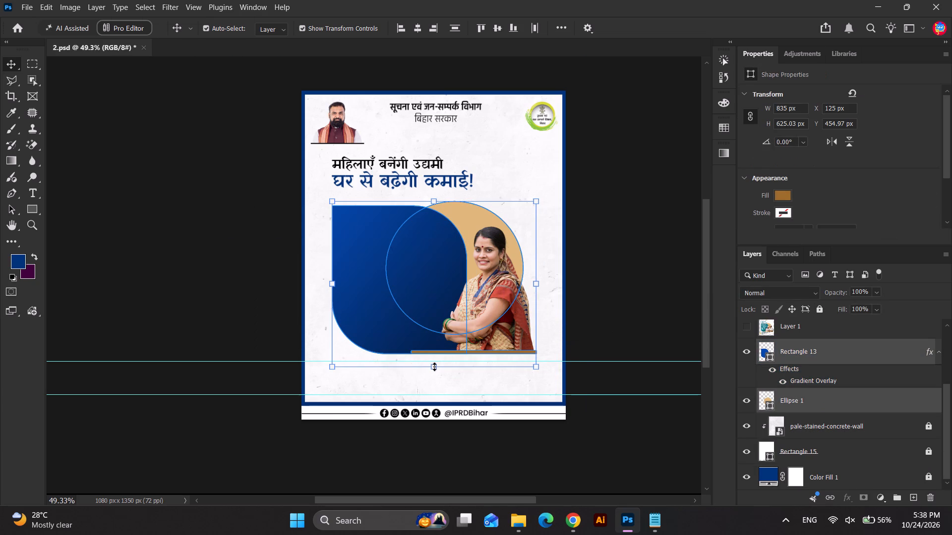
key(shift+Up)
click(634, 269)
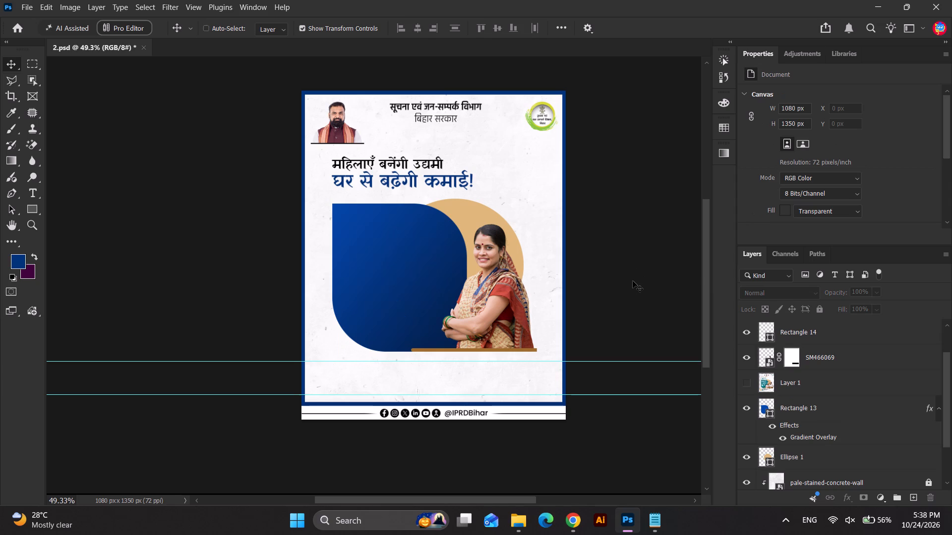
key(ctrl+s)
Scale the blue shape, tan circle and woman's photo up slightly together.
scroll(542, 310, up, 3)
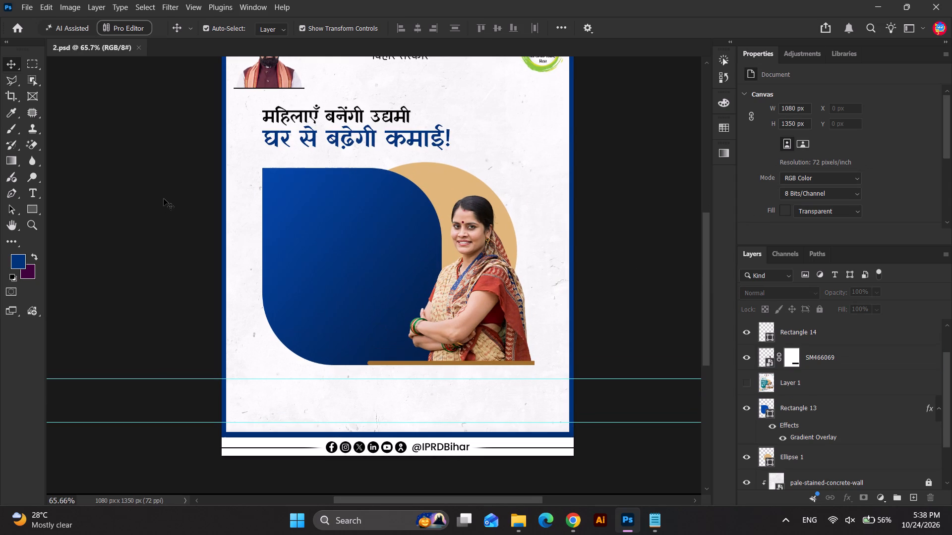
drag(166, 199, 507, 335)
drag(533, 278, 538, 280)
key(Return)
click(647, 238)
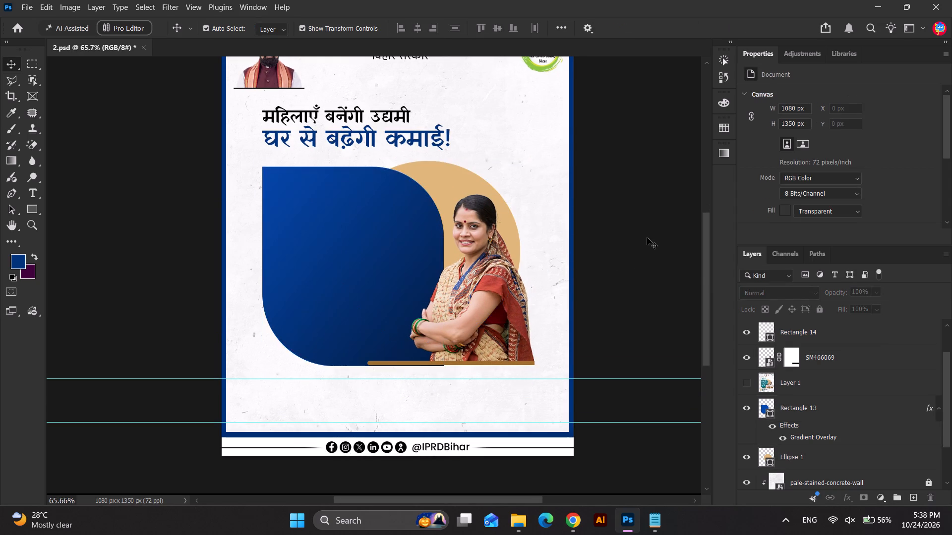
In Notepad, copy the line "होमस्टे व्यवसाय को बढ़ावा देने के लिए महिलाओं को विशेष प्रोत्साहन".
scroll(636, 240, down, 2)
key(alt+Tab)
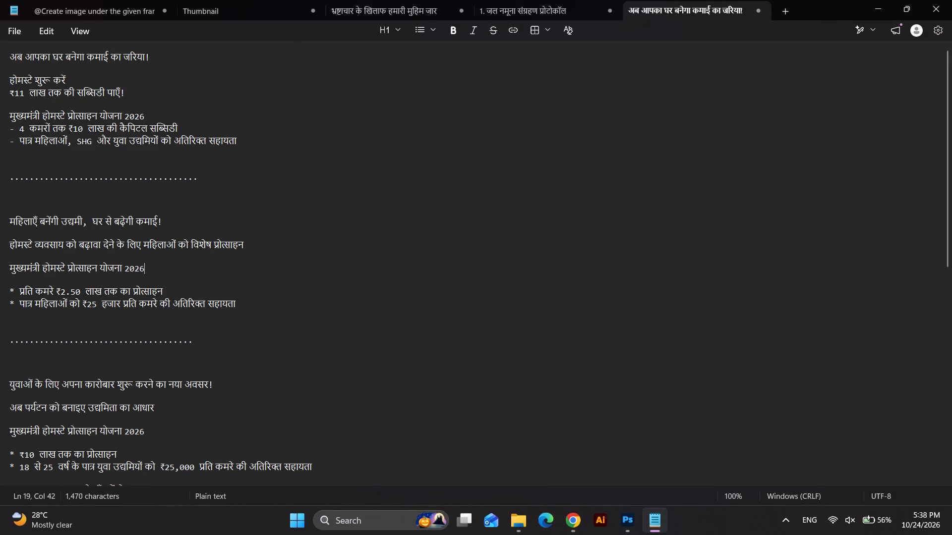
drag(10, 243, 246, 243)
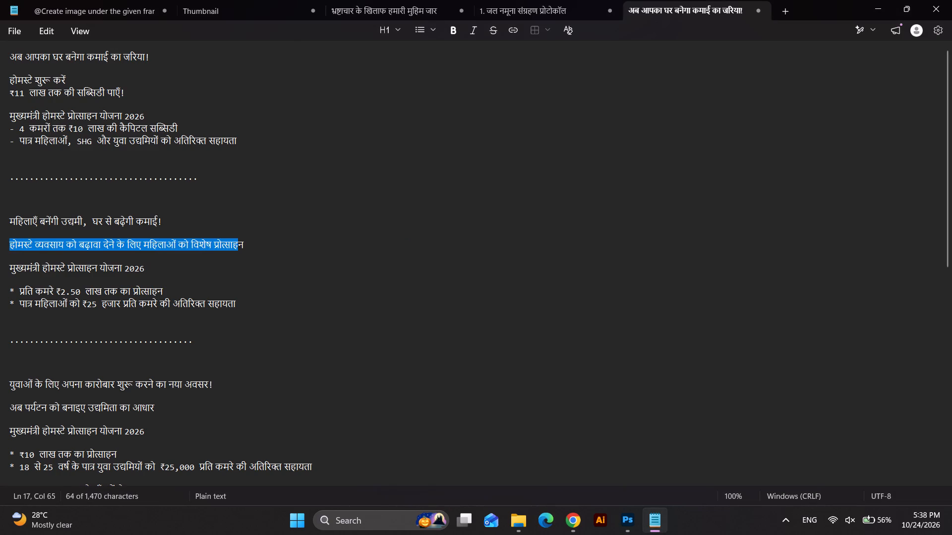
drag(246, 243, 243, 243)
key(ctrl+c)
key(ctrl+c)
key(ctrl+c)
Back in Photoshop, nudge the blue shape, tan circle, woman's photo and brown bar up together by 10 px.
key(alt+Tab)
drag(220, 180, 494, 327)
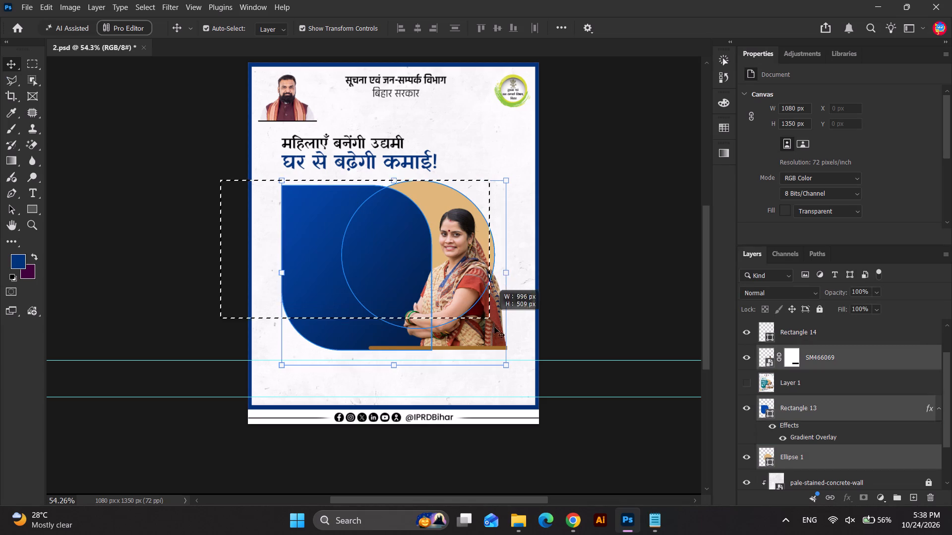
drag(494, 327, 519, 364)
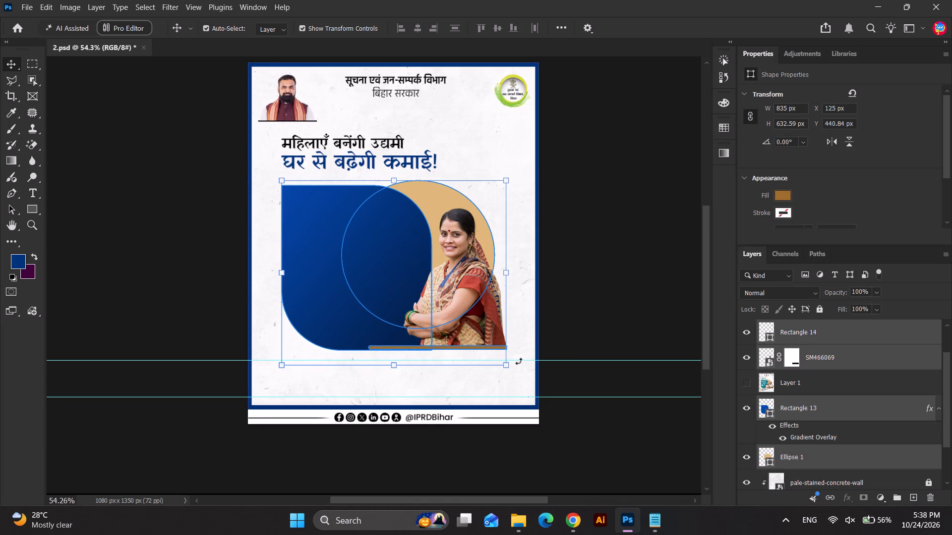
key(shift+Up)
click(594, 206)
Nudge the two-line headline up by 20 px.
click(372, 143)
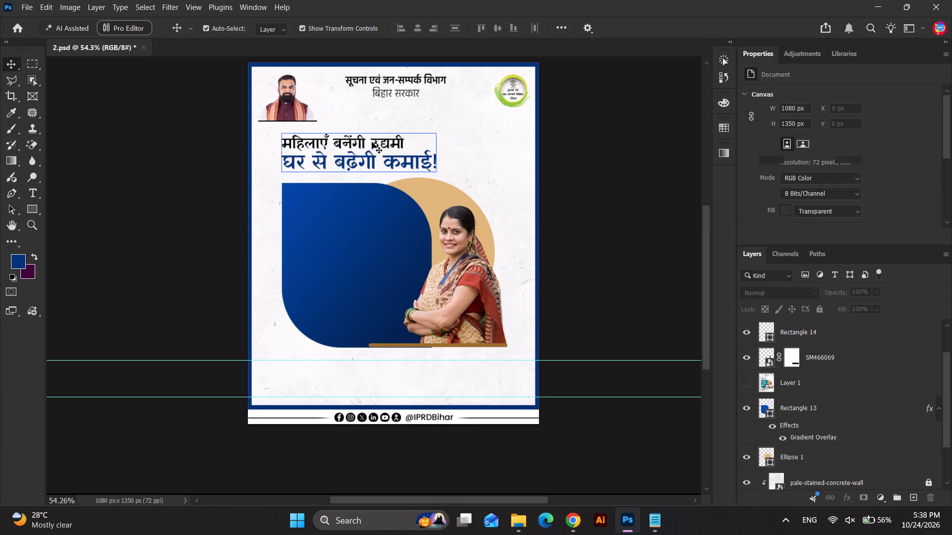
key(shift+Up)
key(shift+Up)
click(220, 204)
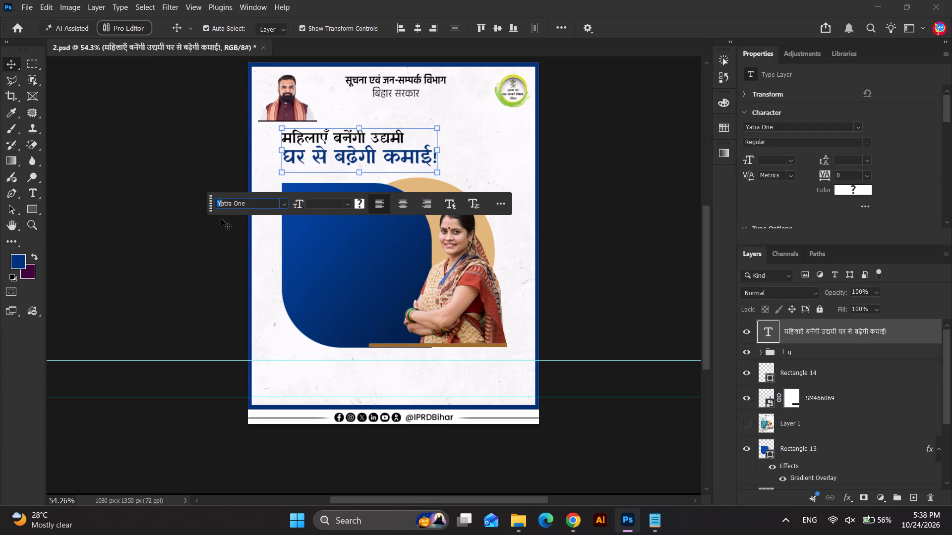
click(221, 219)
Nudge the blue shape, tan circle, woman's photo and brown bar up together by another 10 px.
drag(211, 211, 534, 349)
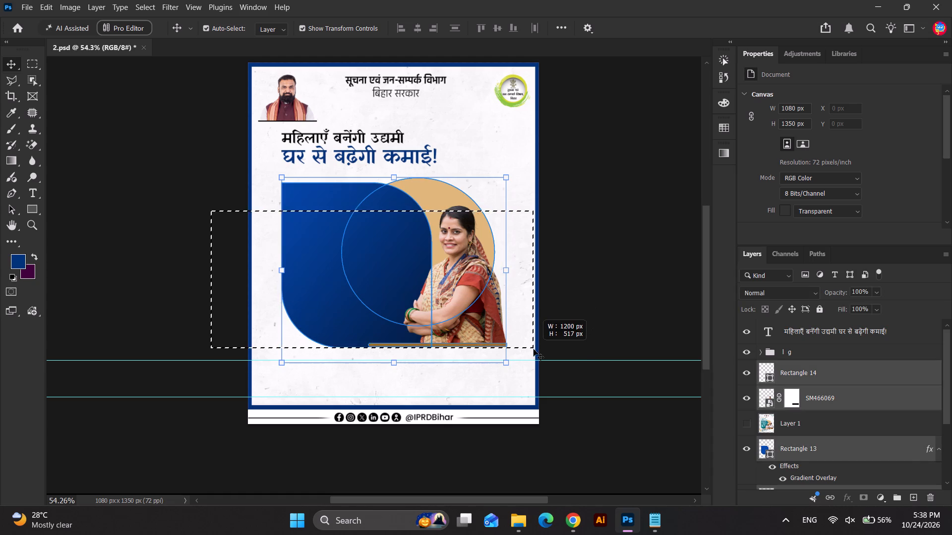
drag(534, 349, 533, 349)
key(shift+Up)
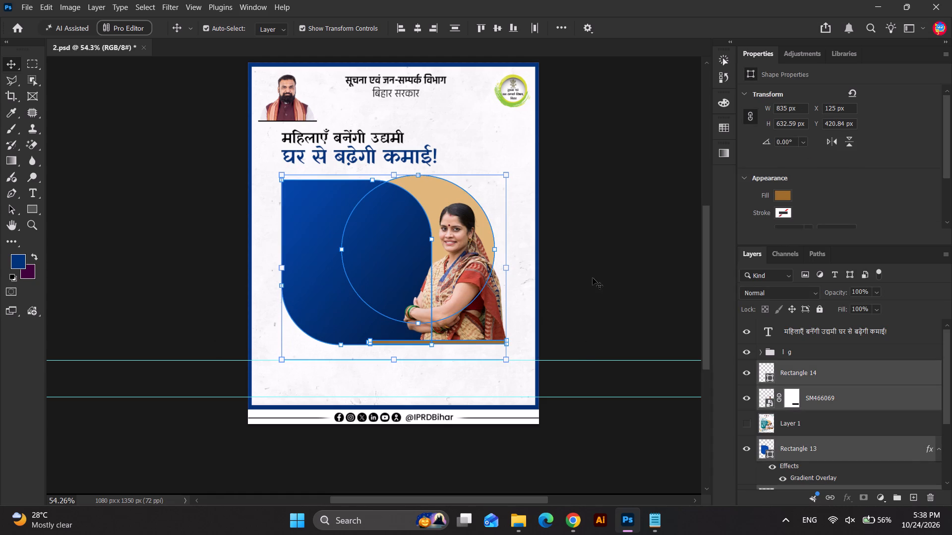
key(shift+Up)
key(shift+Down)
click(605, 276)
Add the copied homestay sentence in a text box about 455 × 382 px on the blue shape, in white Hind SemiBold.
scroll(417, 248, up, 3)
click(38, 191)
scroll(194, 215, up, 2)
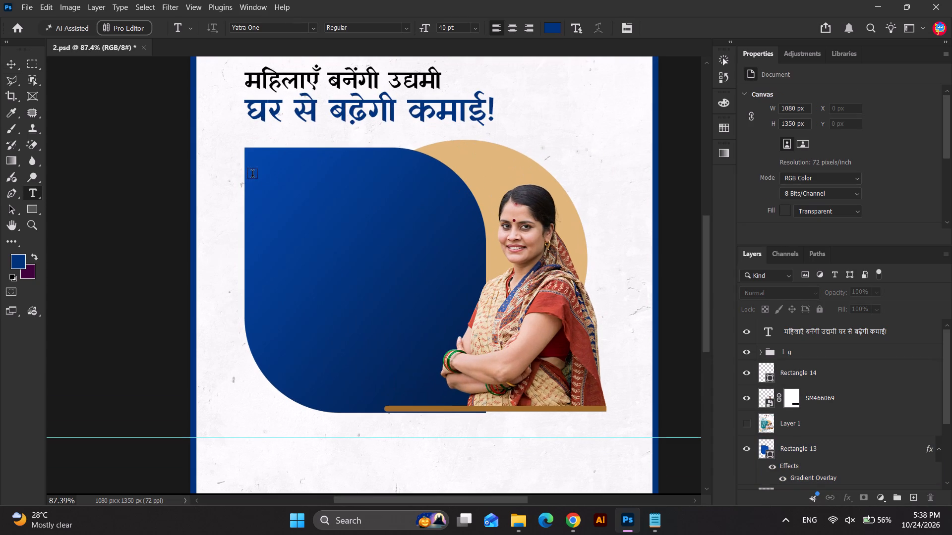
drag(256, 176, 450, 341)
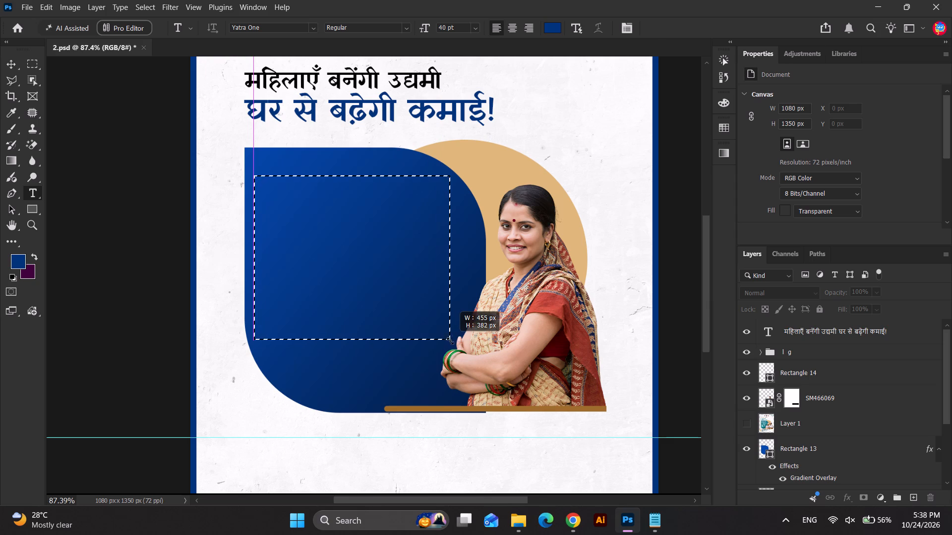
key(ctrl+v)
key(ctrl+a)
click(843, 189)
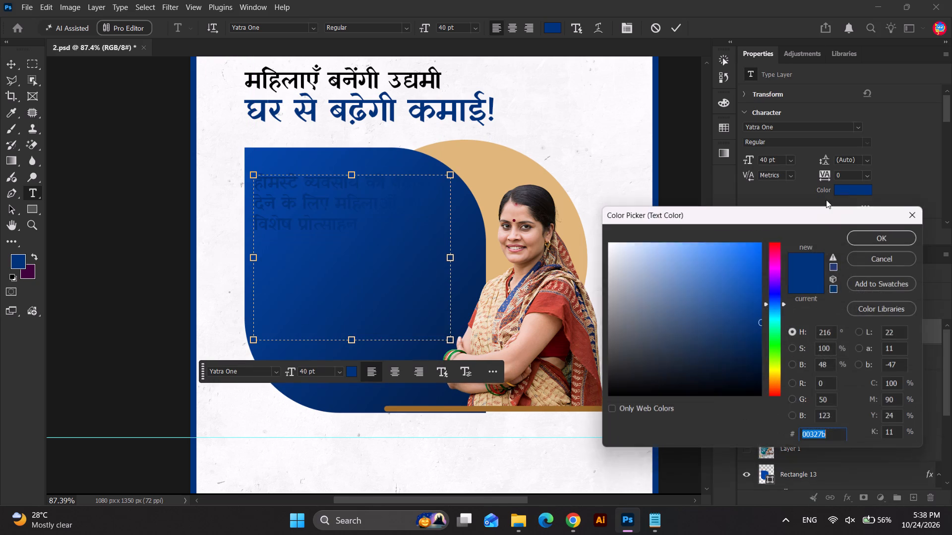
drag(659, 290, 548, 194)
click(868, 235)
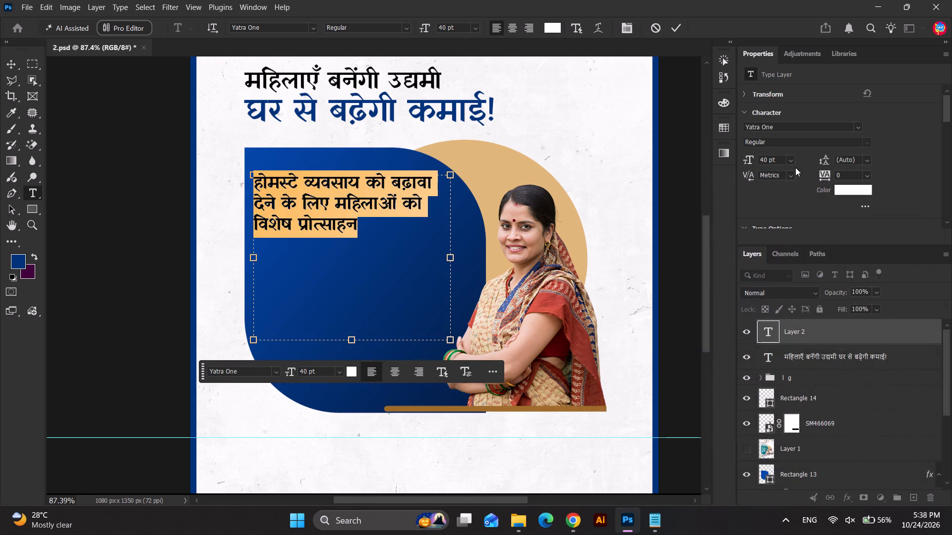
click(791, 128)
text(hind)
click(839, 247)
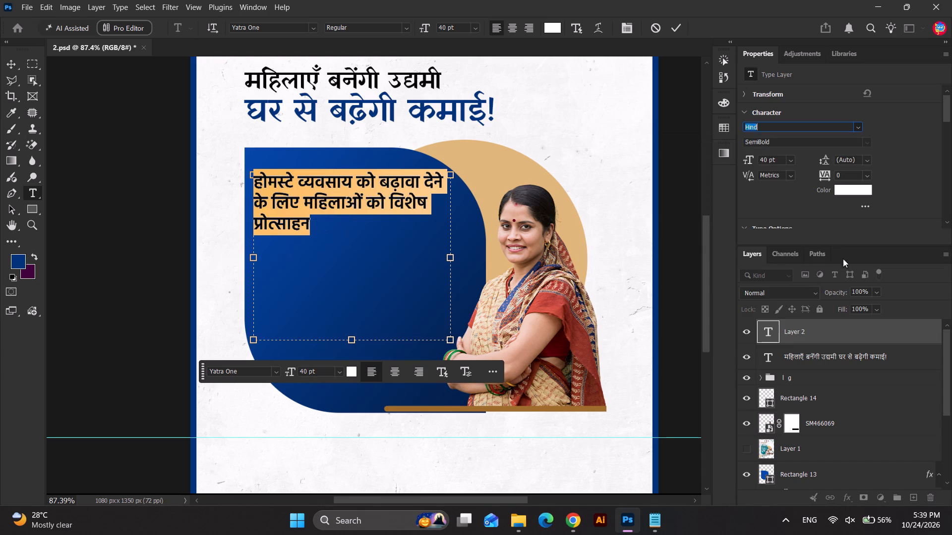
click(7, 60)
click(146, 145)
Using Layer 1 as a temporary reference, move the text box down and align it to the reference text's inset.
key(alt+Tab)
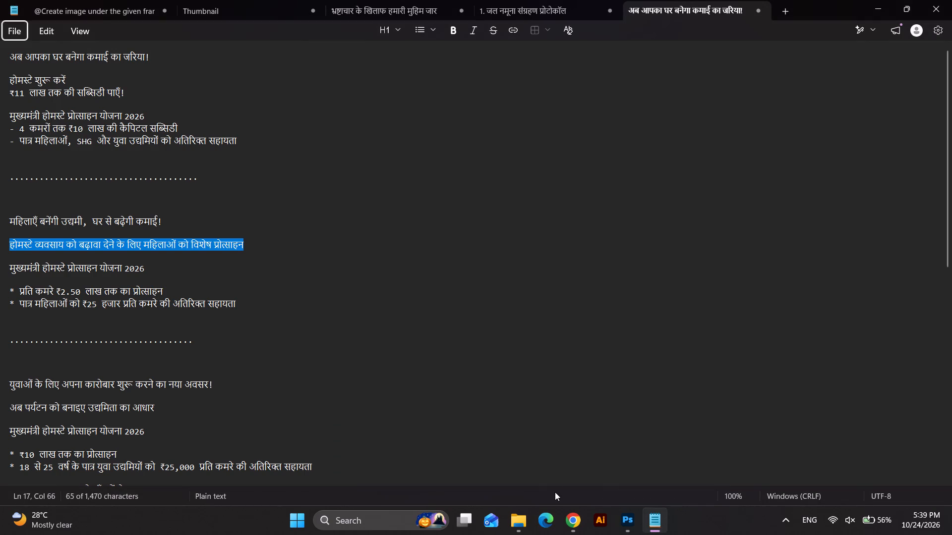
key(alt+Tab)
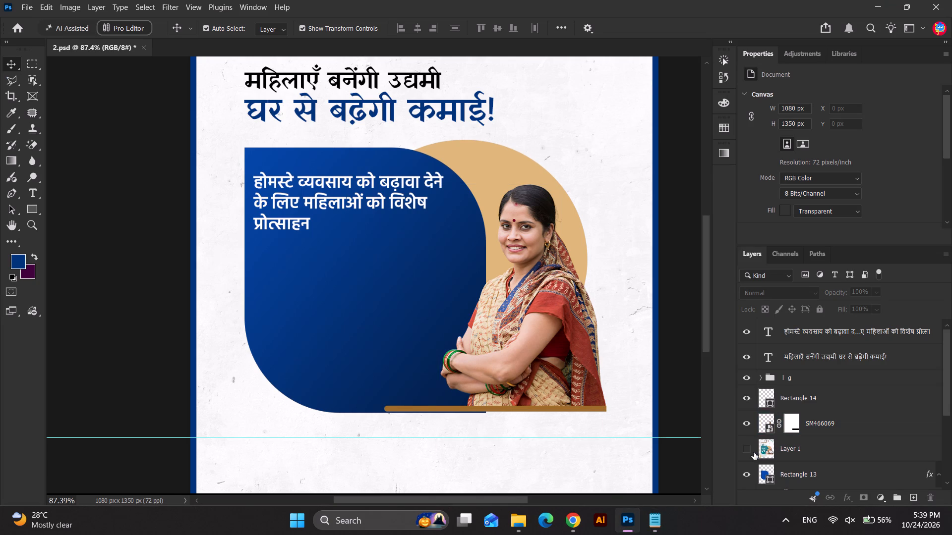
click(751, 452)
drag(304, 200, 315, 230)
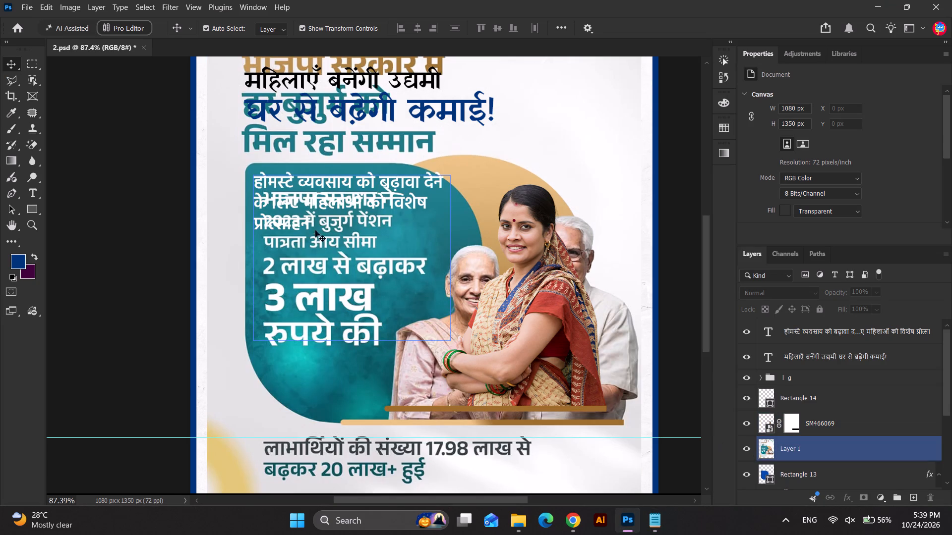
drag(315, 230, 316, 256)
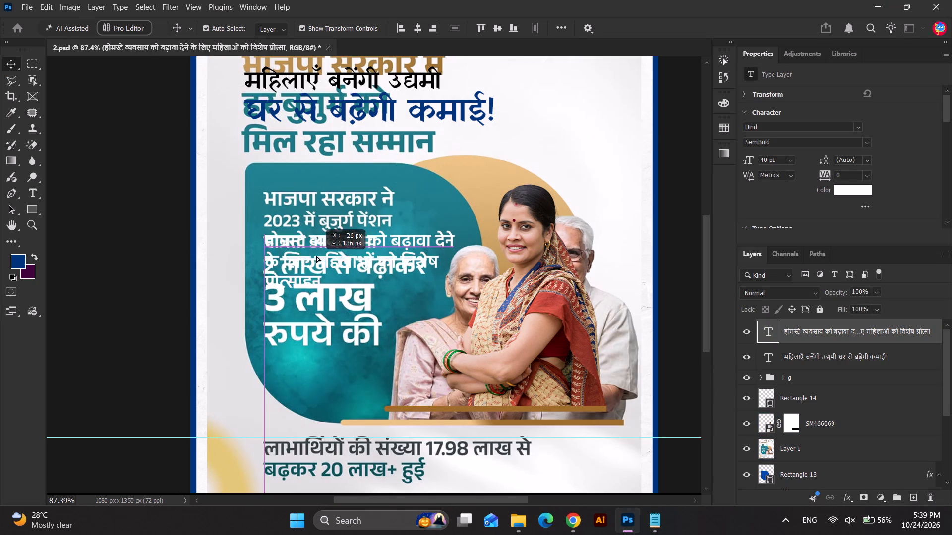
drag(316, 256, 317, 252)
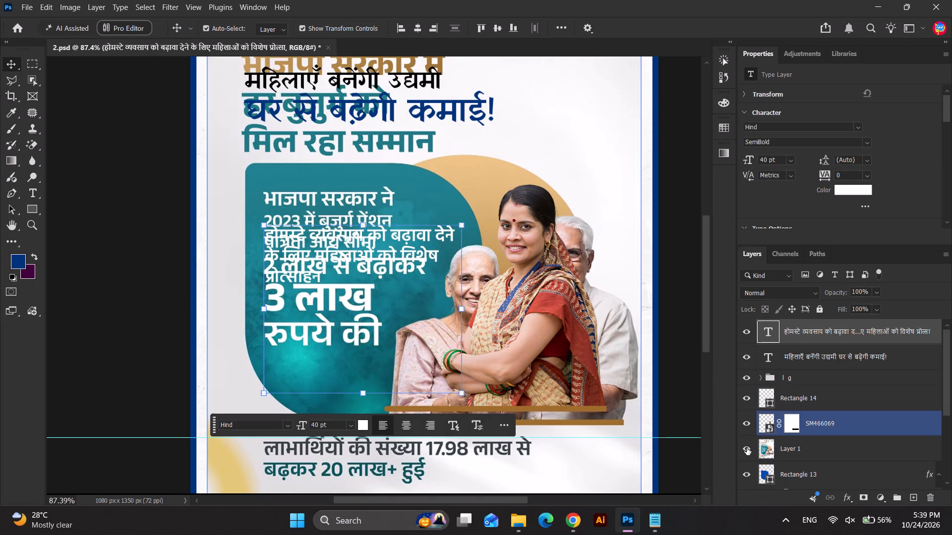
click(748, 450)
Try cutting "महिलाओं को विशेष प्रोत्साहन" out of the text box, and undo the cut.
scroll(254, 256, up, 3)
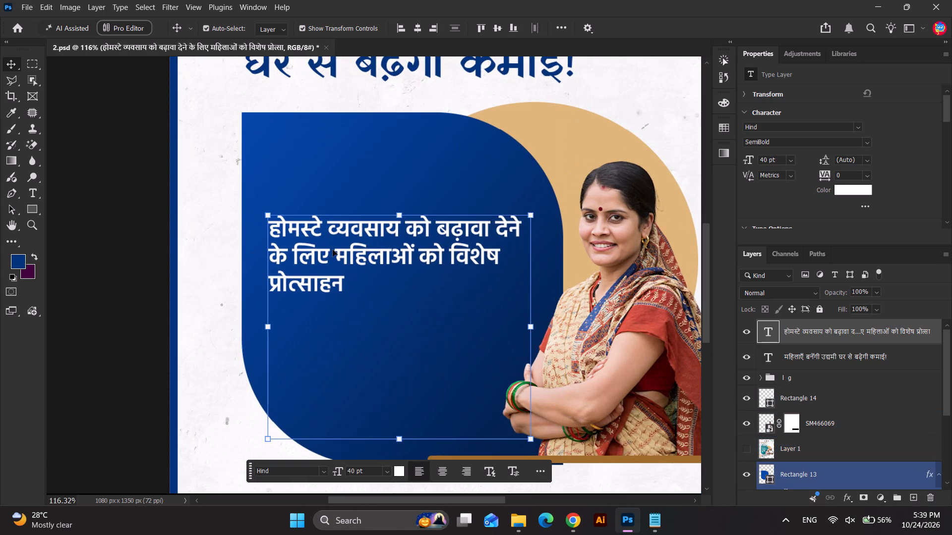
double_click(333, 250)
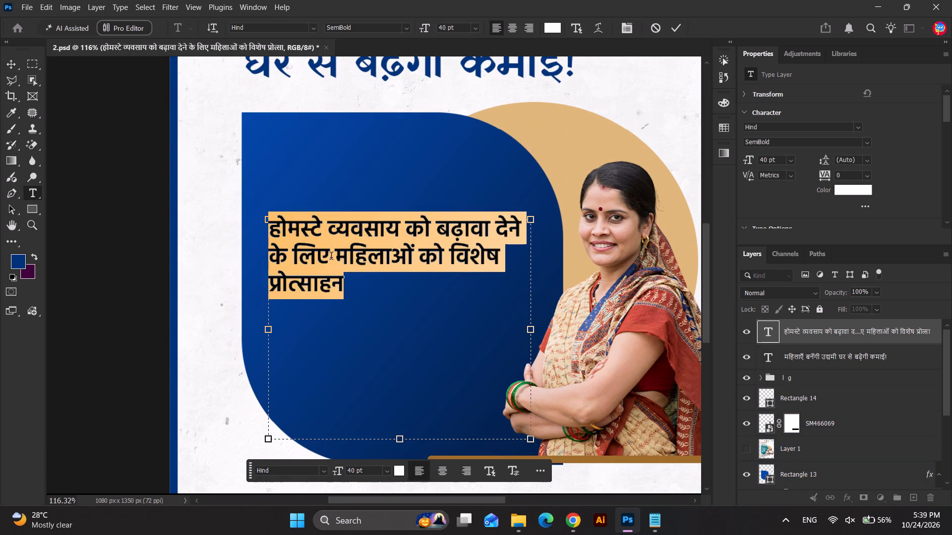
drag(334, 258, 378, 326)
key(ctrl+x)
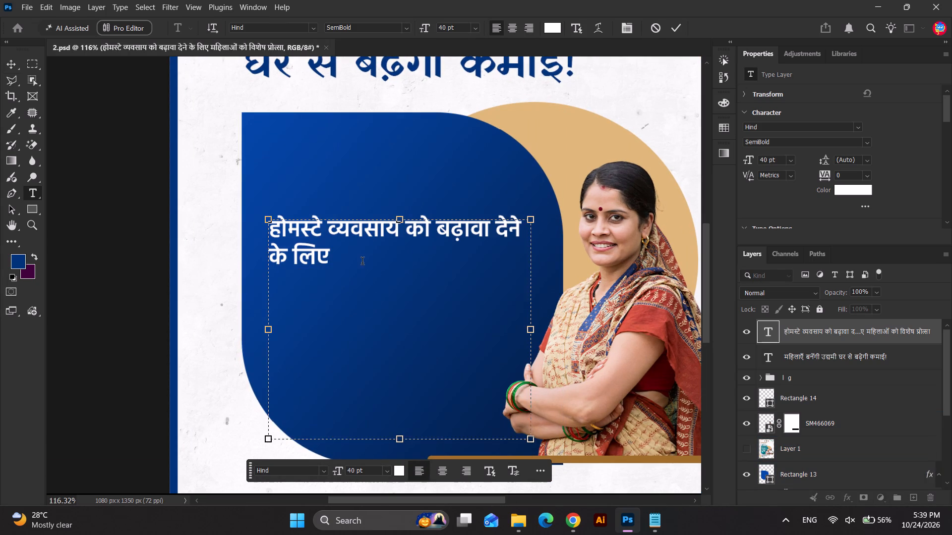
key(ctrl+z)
Cut the whole sentence, delete its emptied text box, and paste the sentence as point text on the blue shape.
key(ctrl+a)
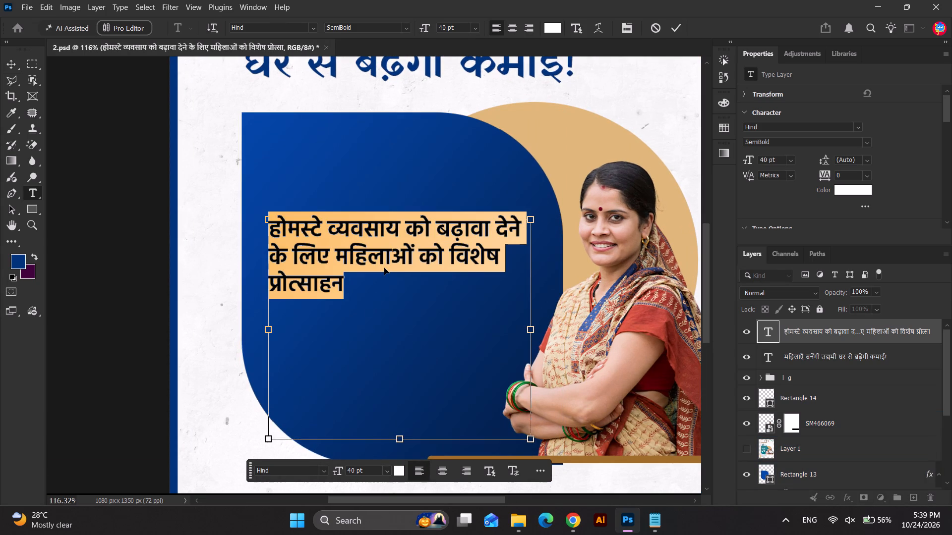
key(ctrl+x)
click(8, 60)
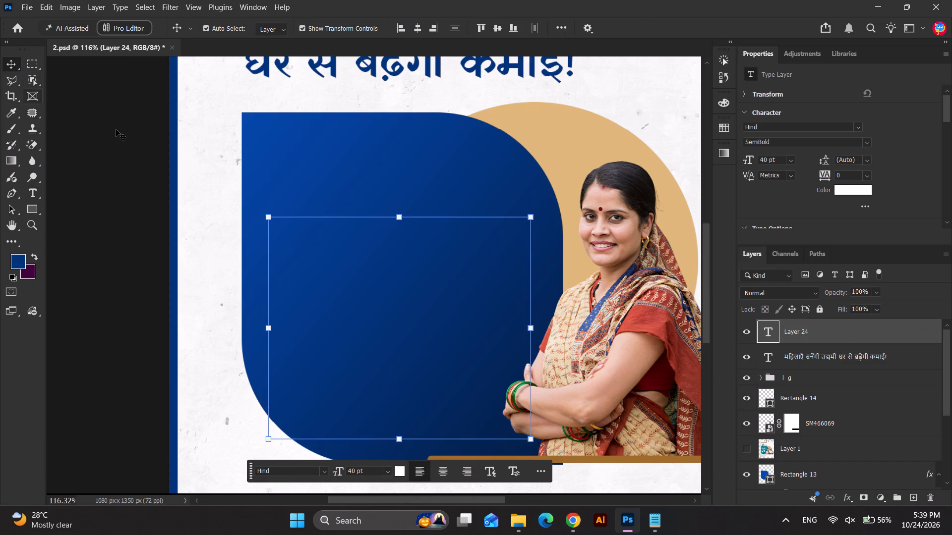
key(Delete)
click(34, 193)
click(327, 207)
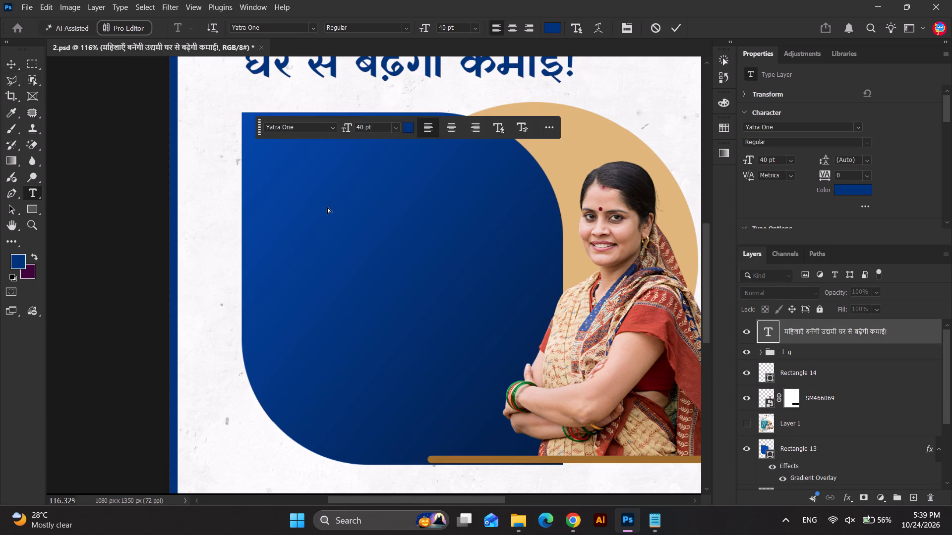
key(ctrl+v)
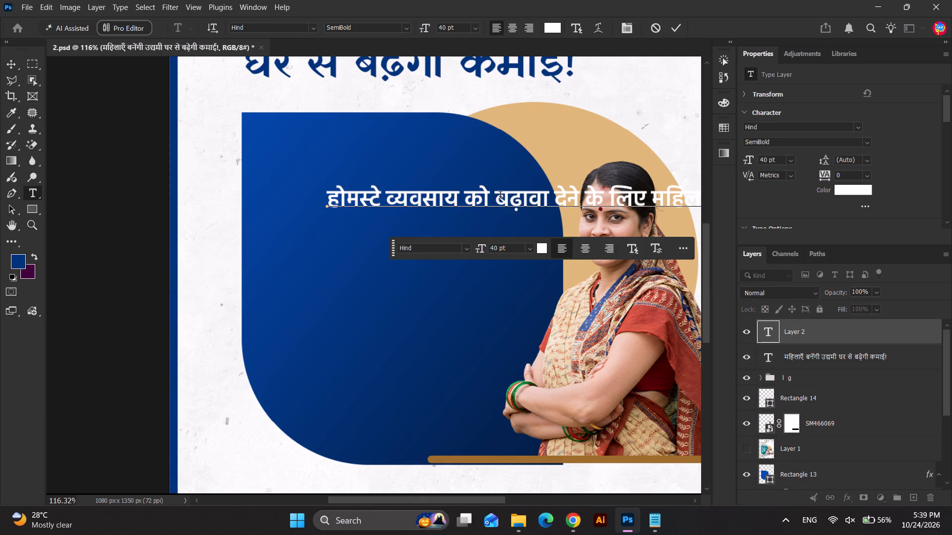
Cut "महिलाओं को विशेष प्रोत्साहन" from the end of the pasted line.
scroll(491, 197, down, 2)
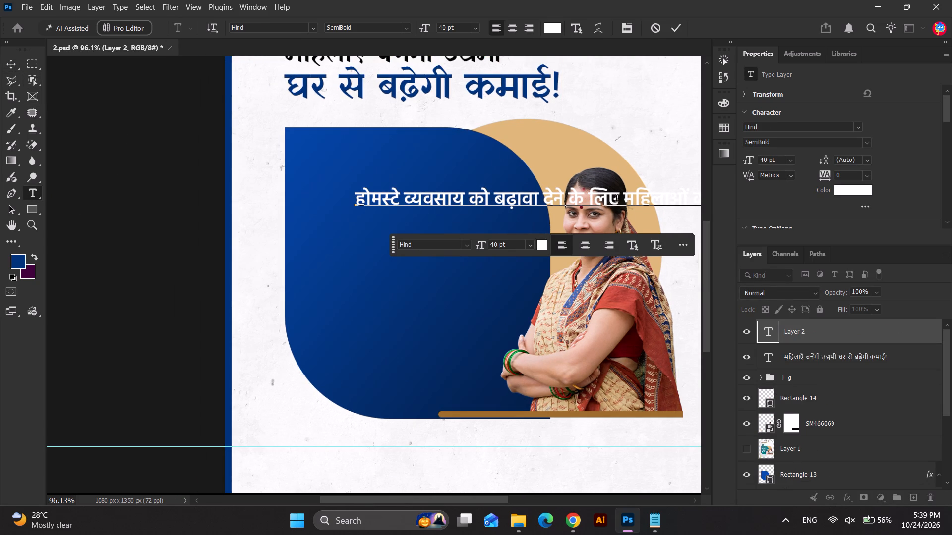
drag(625, 193, 753, 237)
key(ctrl+x)
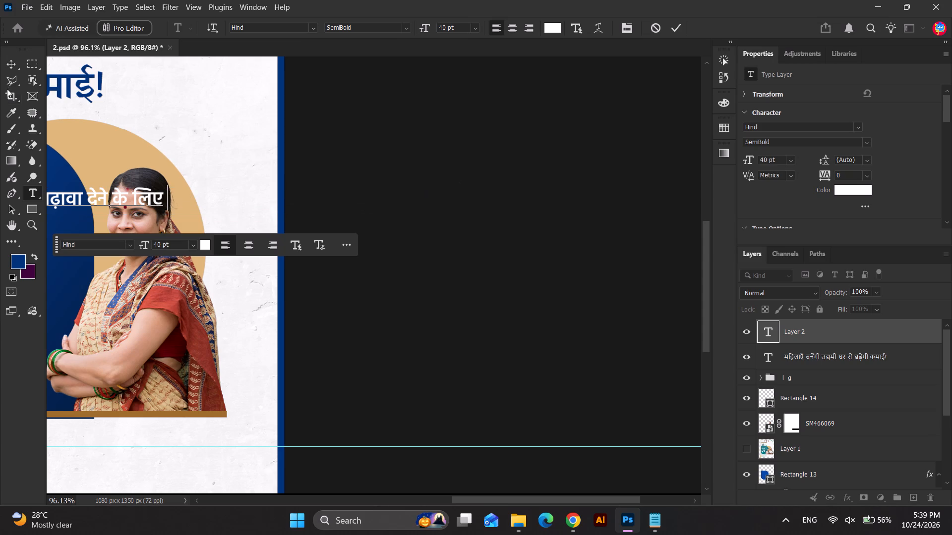
click(12, 67)
Move the remaining line near the blue shape's upper-left corner and break it into two lines after "व्यवसाय को".
scroll(529, 217, down, 4)
scroll(147, 228, down, 6)
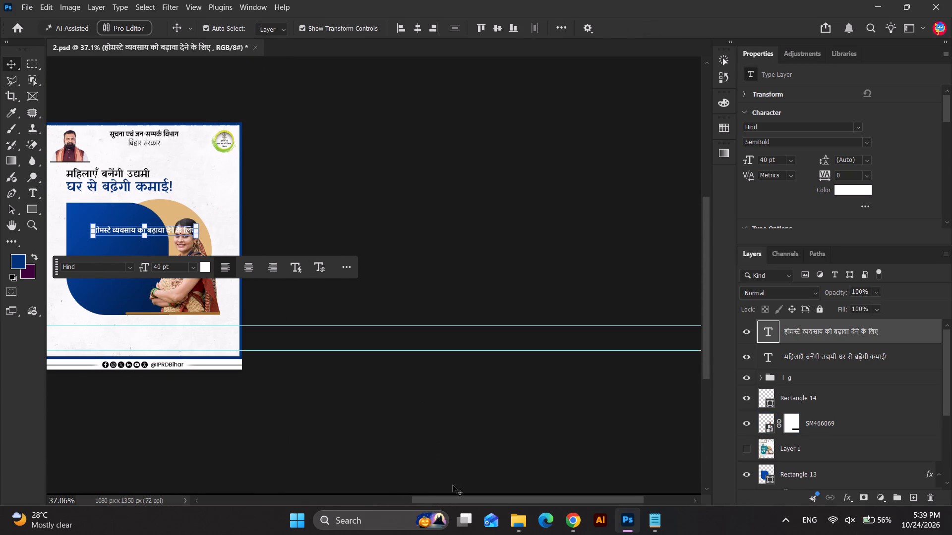
drag(459, 499, 361, 500)
scroll(380, 288, up, 6)
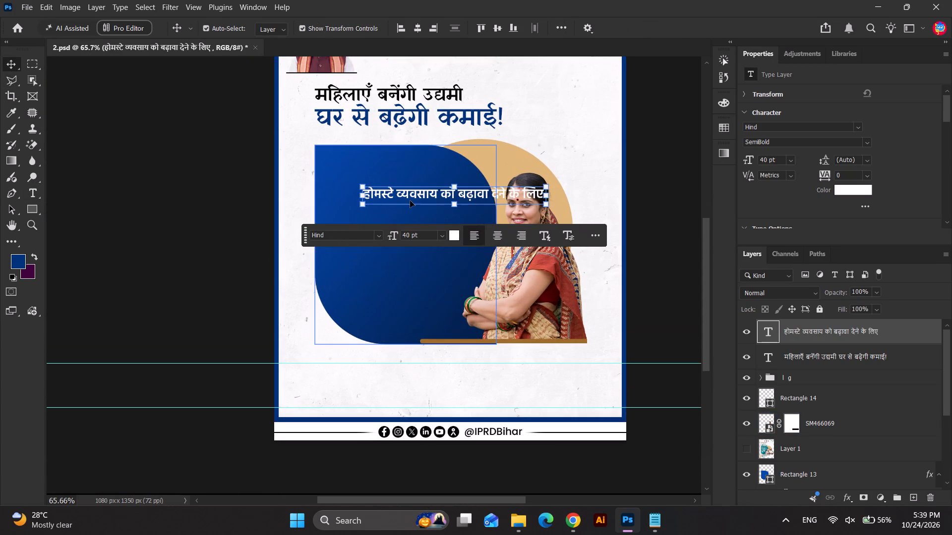
drag(412, 192, 380, 183)
double_click(380, 183)
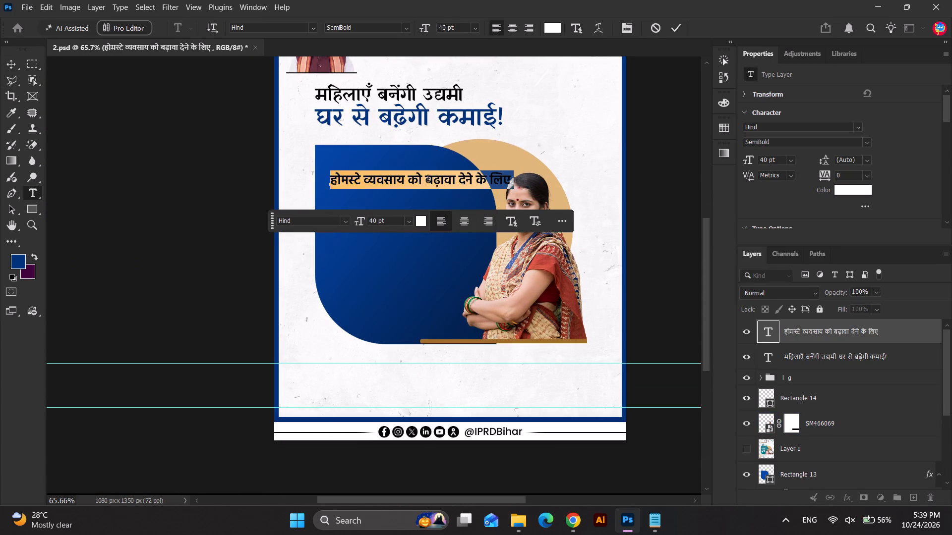
click(429, 180)
click(421, 177)
click(425, 178)
key(BackSpace)
key(Return)
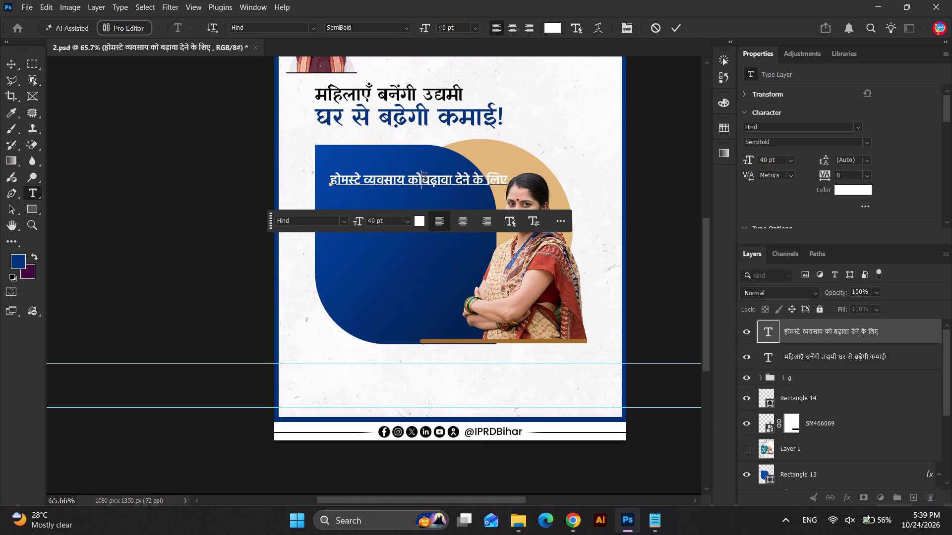
click(13, 64)
Set the two-line homestay text to Regular weight and scale it up to about 53.54 pt.
scroll(352, 156, up, 2)
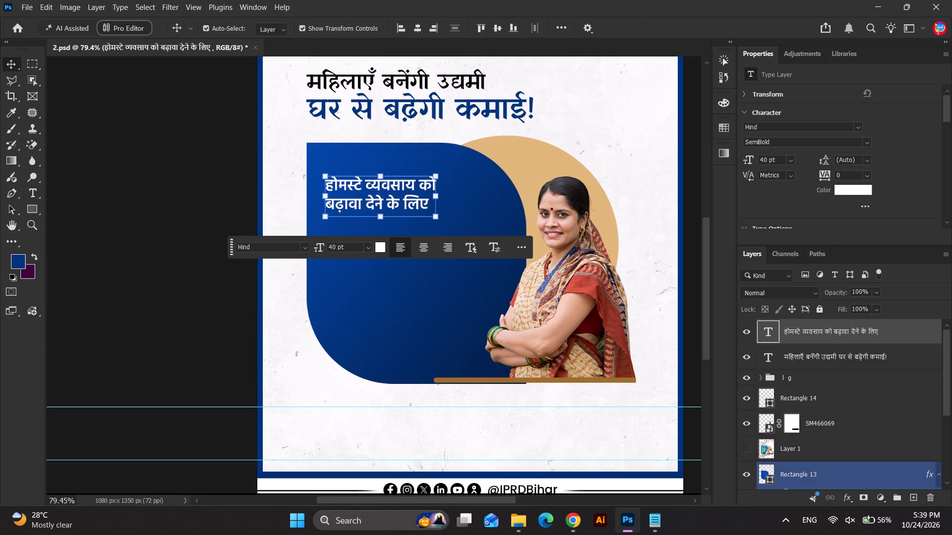
click(869, 149)
click(866, 137)
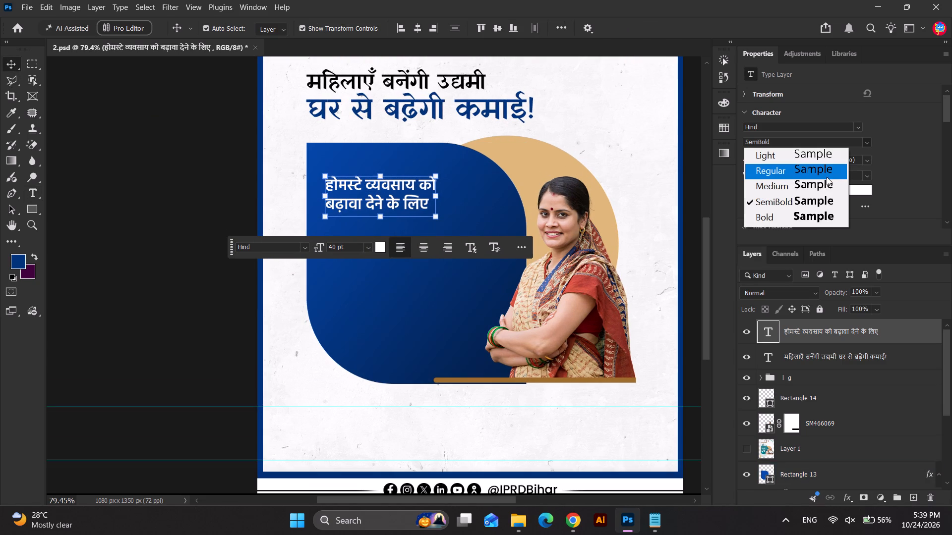
click(827, 177)
scroll(455, 193, up, 2)
drag(431, 200, 465, 199)
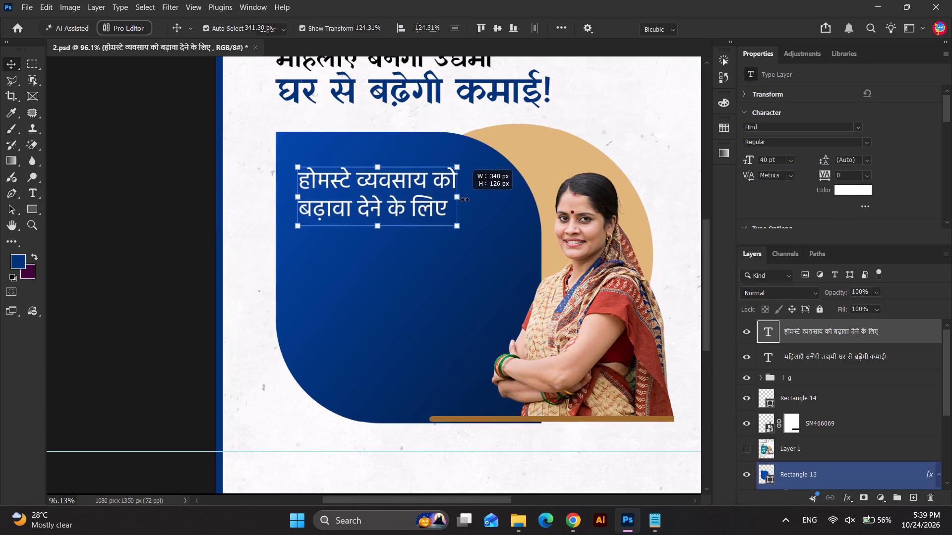
drag(465, 199, 476, 198)
key(Return)
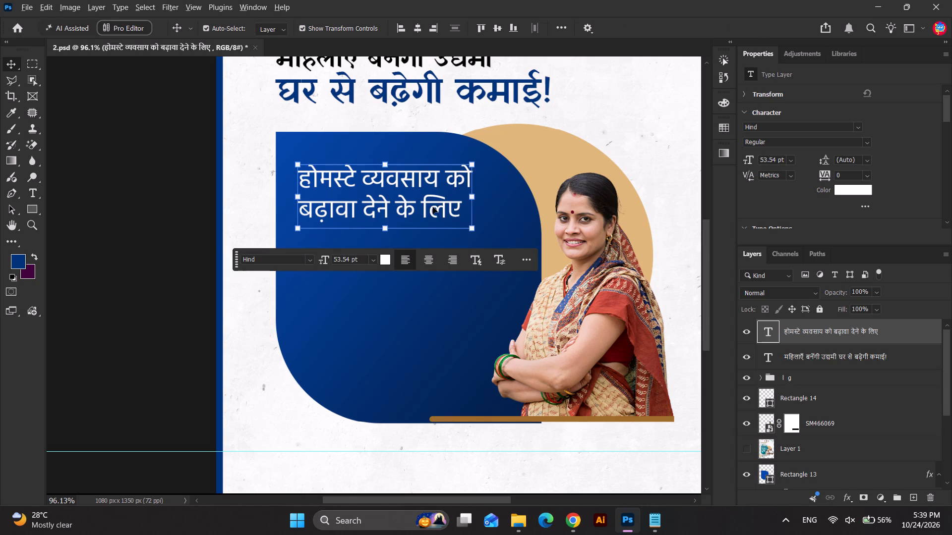
Duplicate the text below itself and replace the copy with "महिलाओं को विशेष प्रोत्साहन", broken into two lines after "को".
alt+shift+drag(433, 207, 431, 267)
double_click(431, 267)
key(ctrl+v)
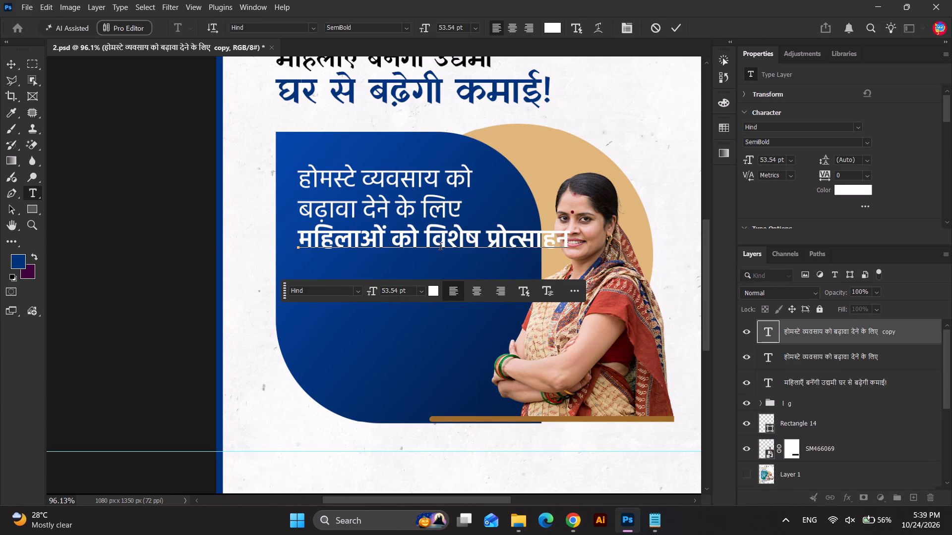
click(428, 244)
key(BackSpace)
key(Return)
Enlarge the SemiBold "महिलाओं को विशेष प्रोत्साहन" text to 81 pt.
key(ctrl+a)
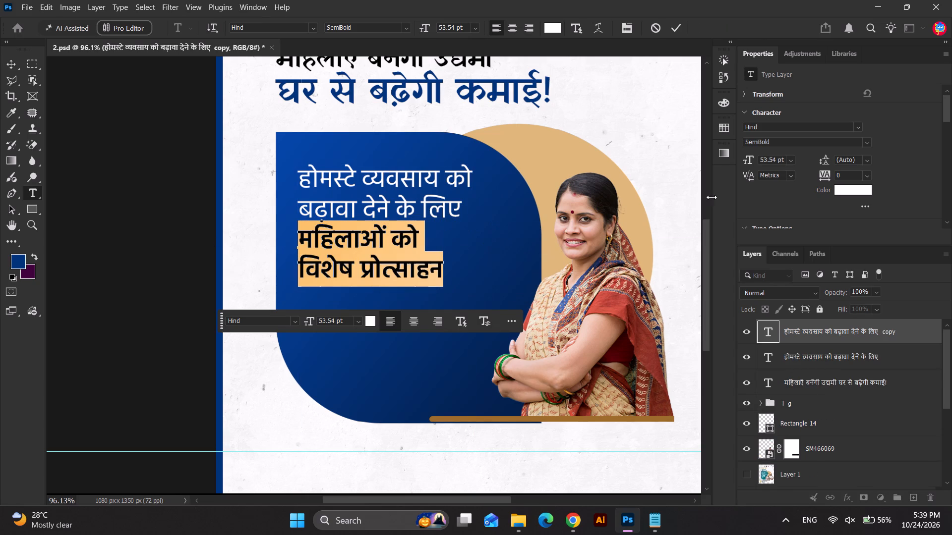
drag(752, 163, 763, 168)
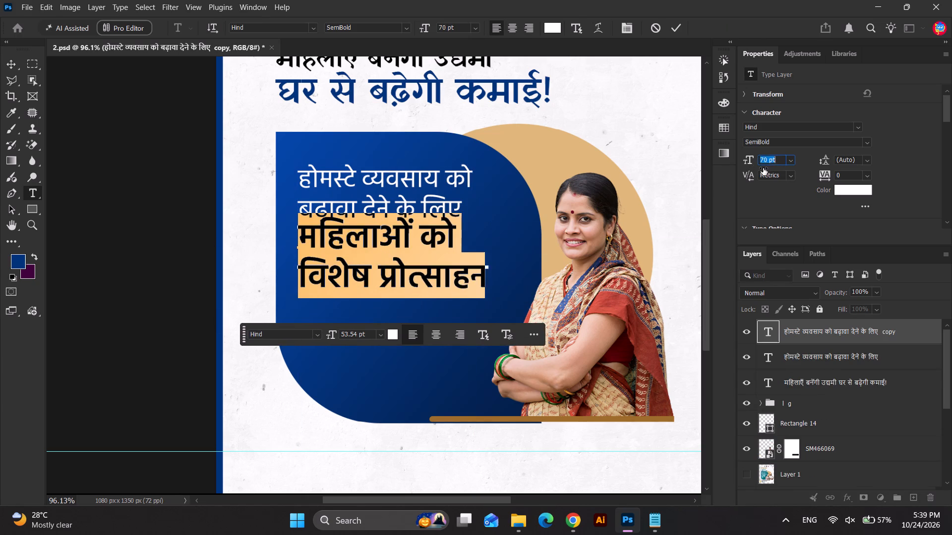
drag(763, 168, 770, 170)
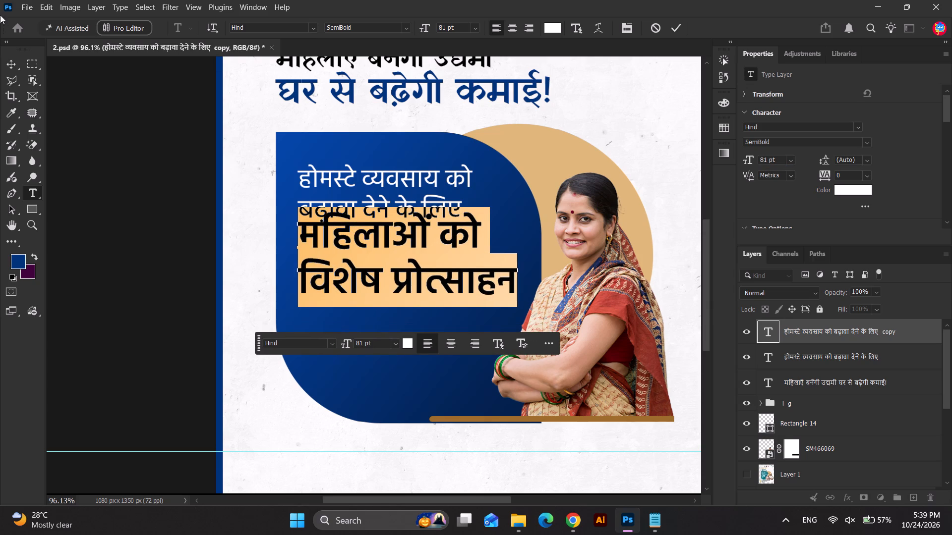
click(9, 58)
Move the enlarged SemiBold text straight down, clear of the regular-weight lines above it, and deselect it.
drag(424, 271, 417, 284)
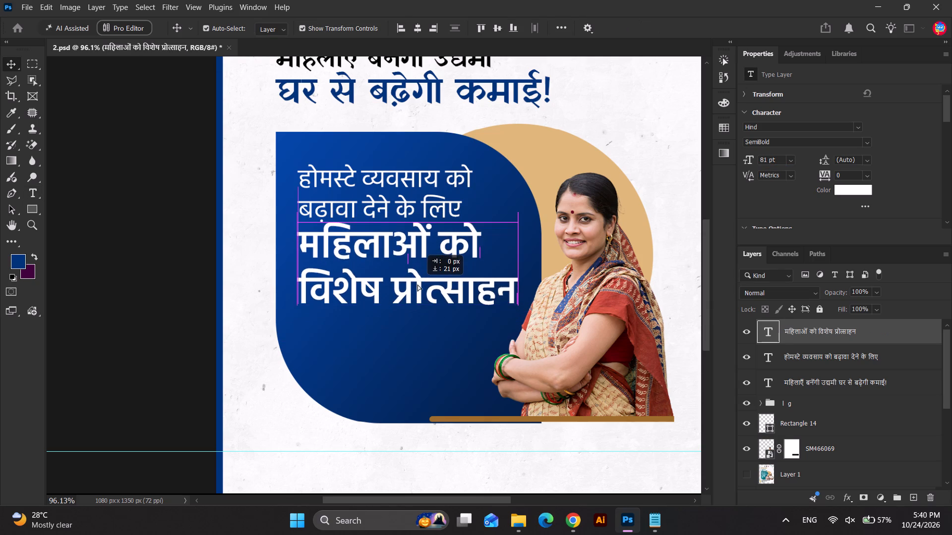
drag(417, 284, 417, 287)
key(Return)
scroll(197, 222, down, 5)
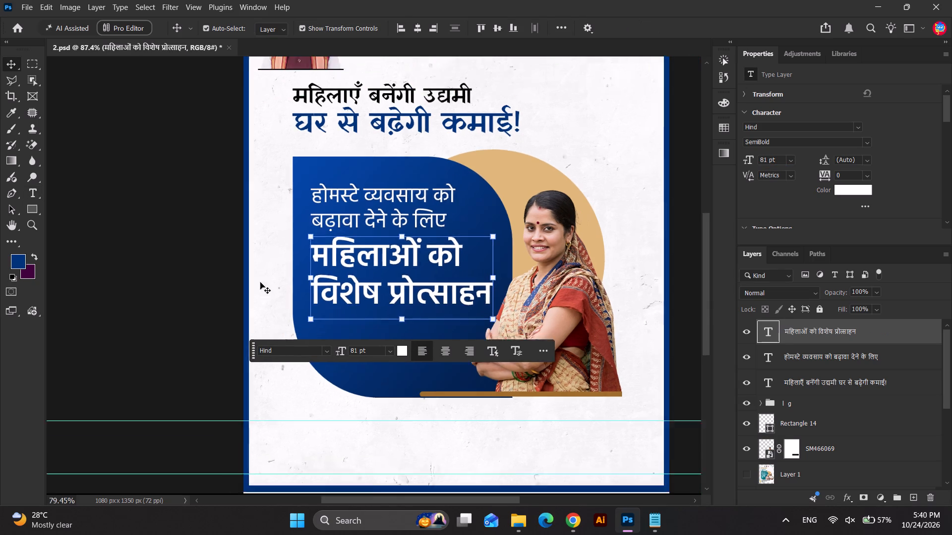
click(261, 280)
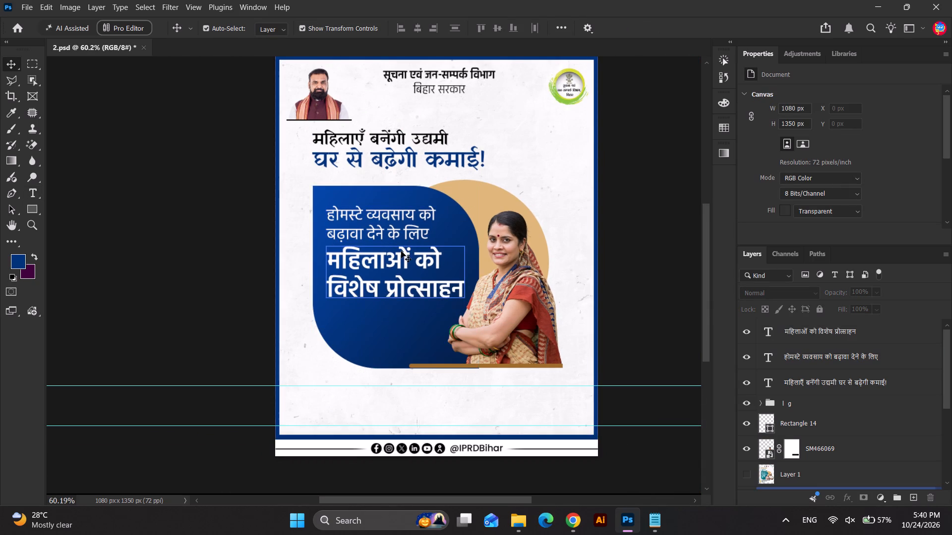
Briefly show the reference poster in Layer 1 to compare its layout, and hide it again.
click(751, 471)
click(751, 471)
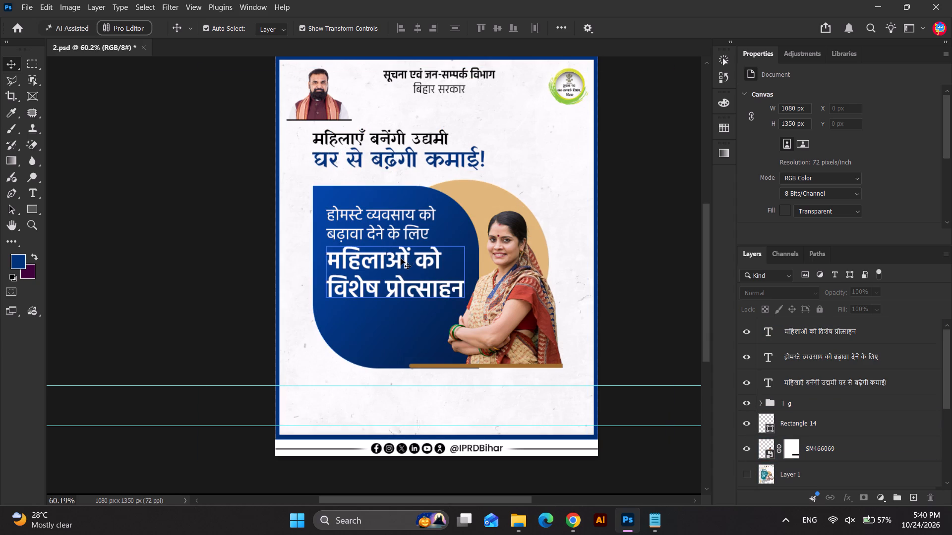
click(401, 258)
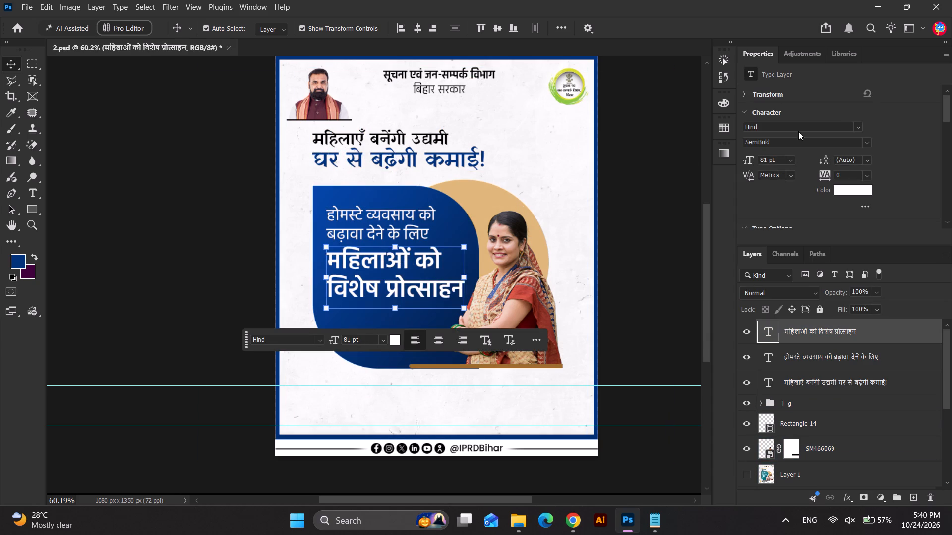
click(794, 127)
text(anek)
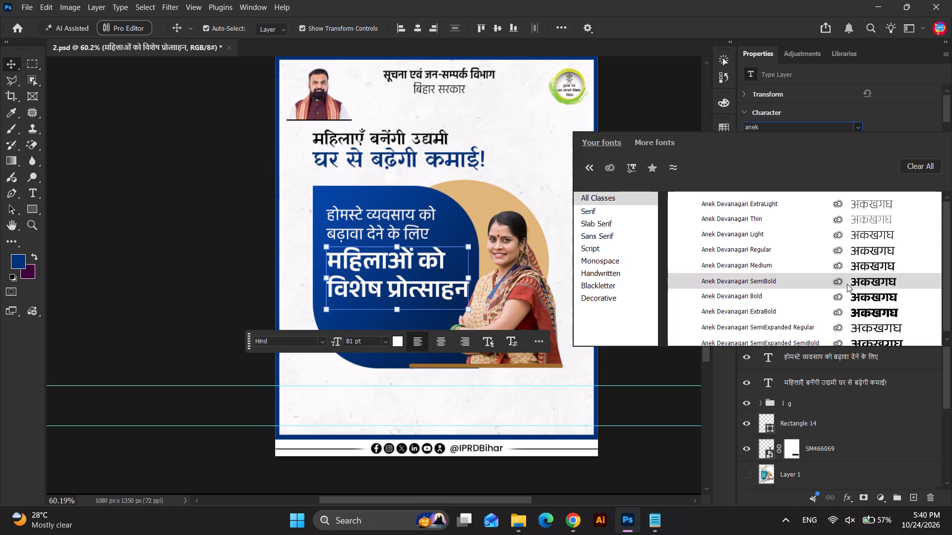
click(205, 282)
Nudge the regular and SemiBold text blocks together slightly down and left within the blue shape, and deselect them.
scroll(338, 274, up, 2)
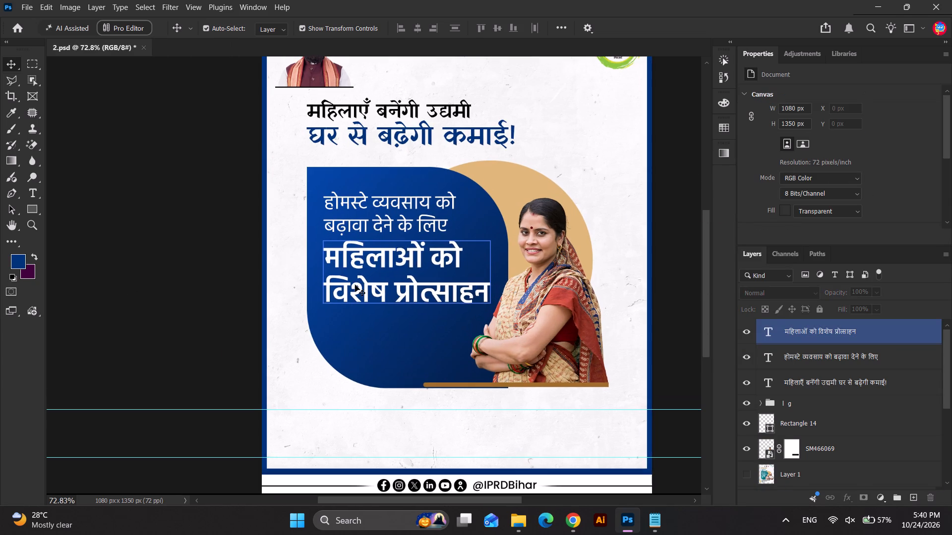
click(355, 285)
shift+click(377, 207)
drag(386, 224, 385, 225)
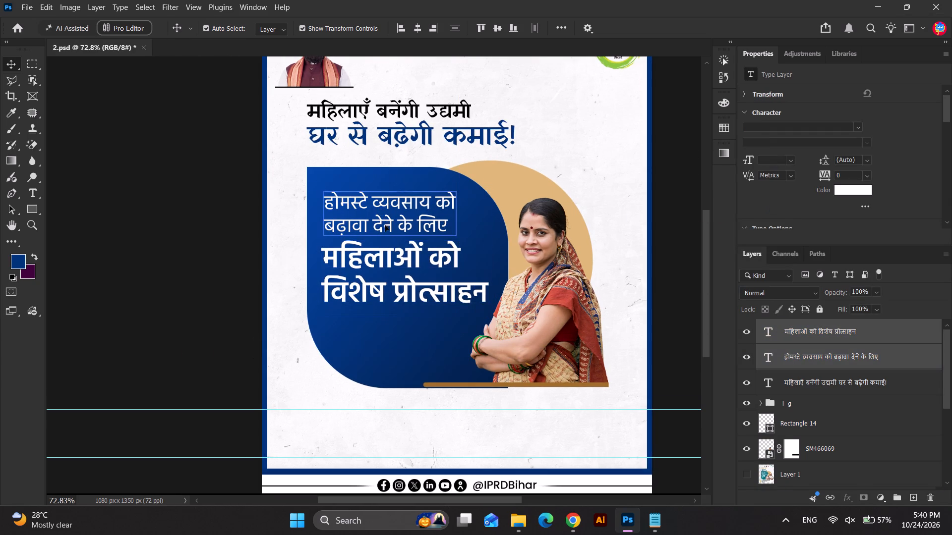
drag(385, 225, 384, 230)
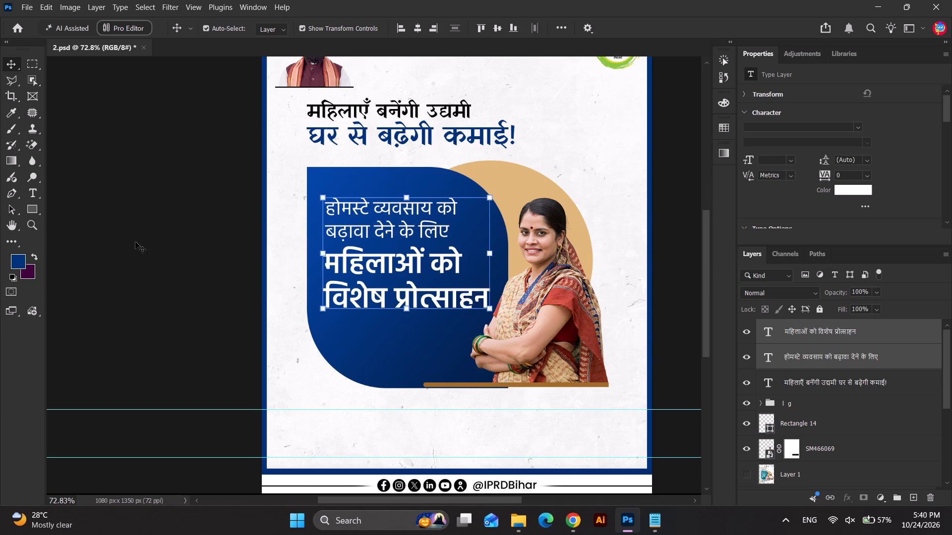
key(Left)
key(Left)
key(Left)
key(Left)
click(110, 245)
Compare the blue-shape text with the reference poster in Layer 1 and hide that layer again.
scroll(398, 214, up, 5)
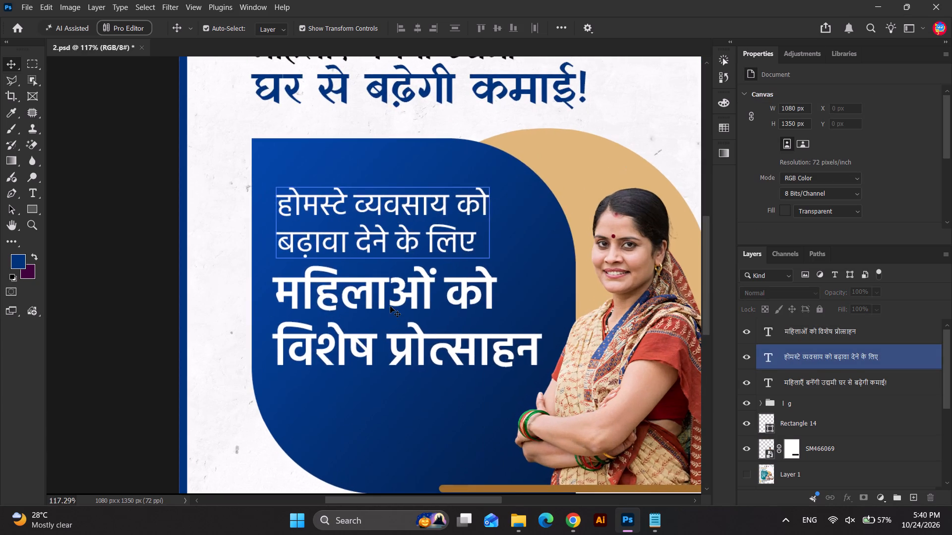
key(alt+Tab)
key(alt+Tab)
key(alt+Tab)
key(alt+Tab)
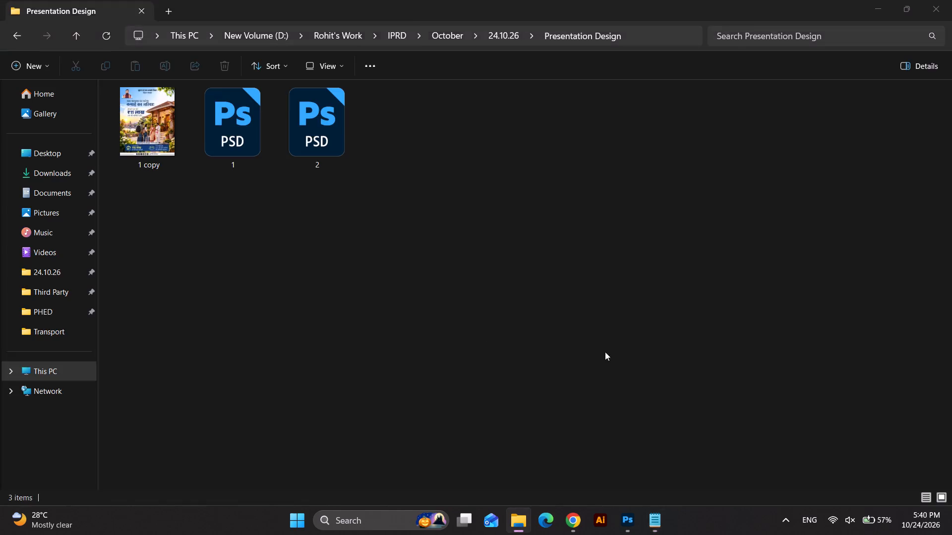
key(alt+Tab)
key(alt+Tab)
scroll(768, 415, down, 4)
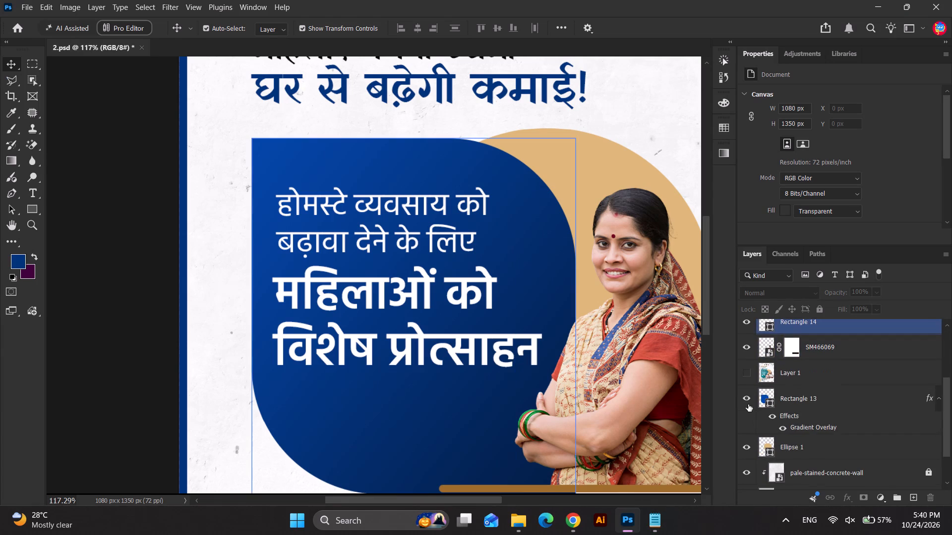
click(746, 375)
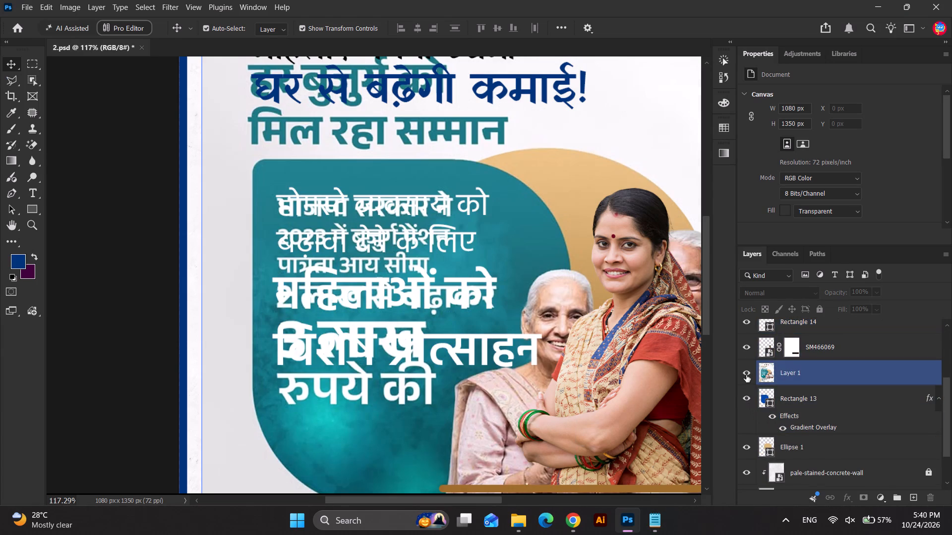
click(746, 375)
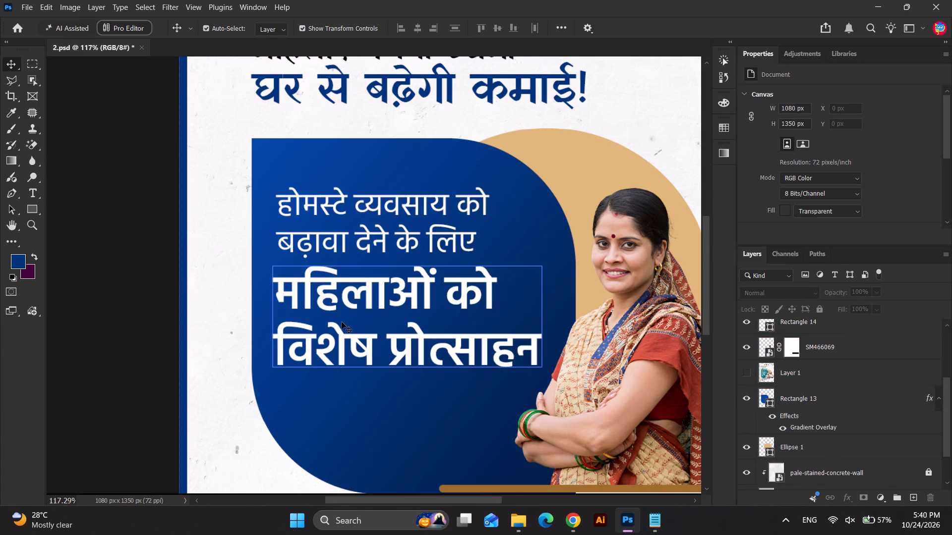
Rebreak the SemiBold text into three lines: "महिलाओं", "को विशेष" and "प्रोत्साहन".
double_click(418, 294)
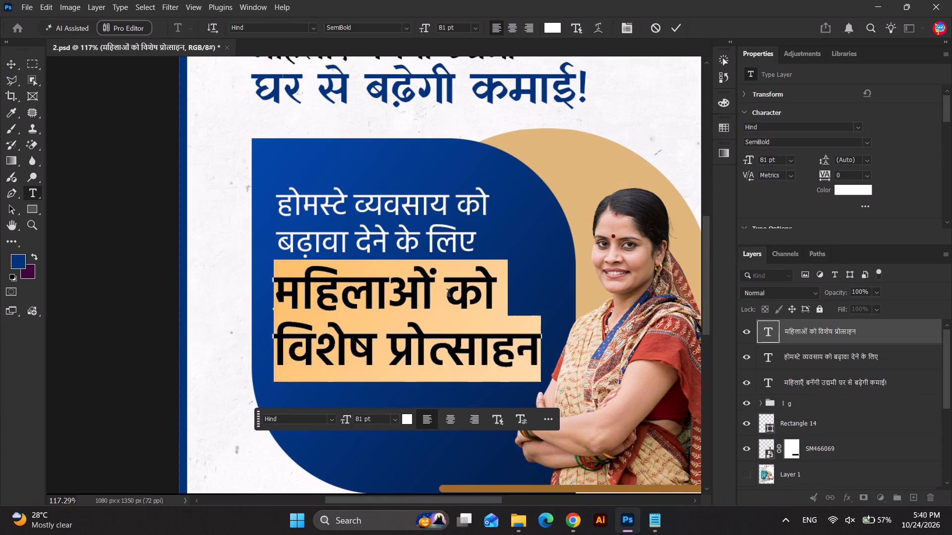
click(446, 293)
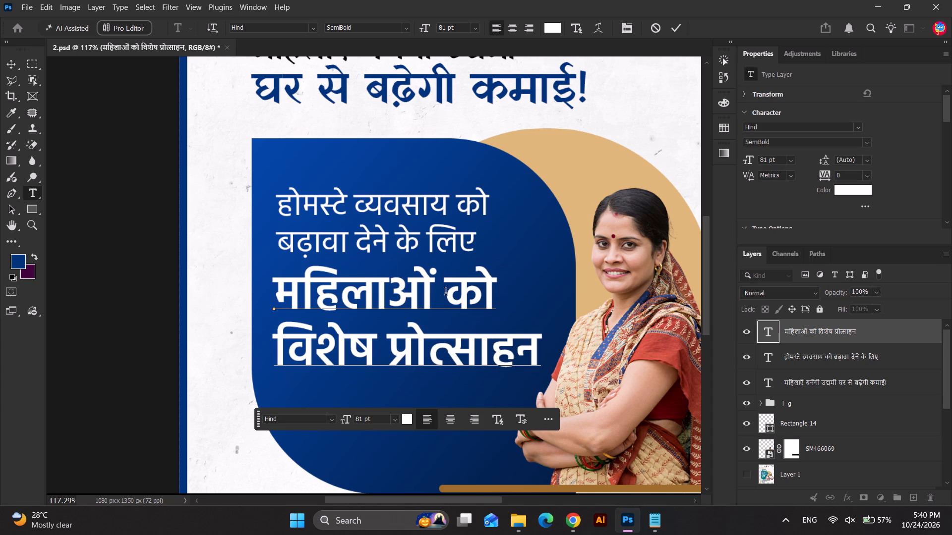
key(BackSpace)
key(Return)
click(278, 397)
key(BackSpace)
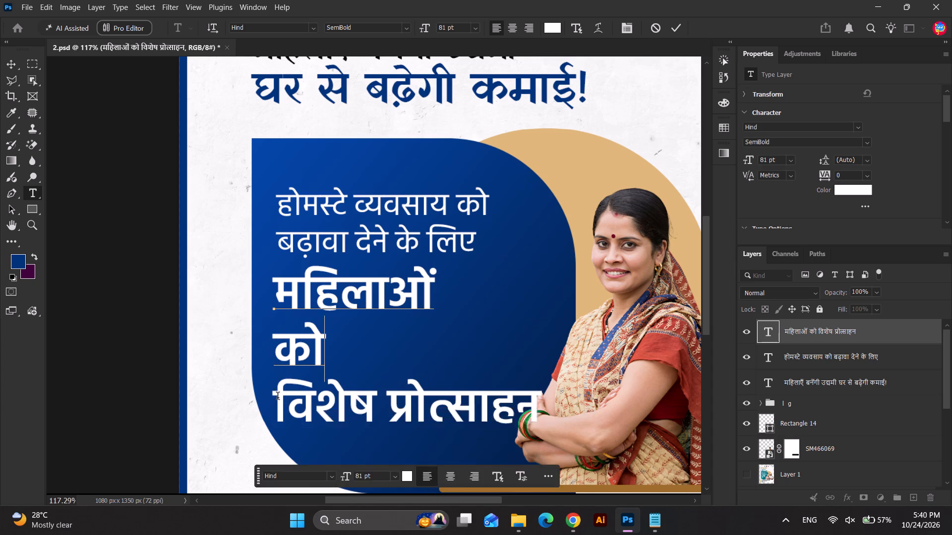
key(space)
click(450, 339)
key(BackSpace)
key(Return)
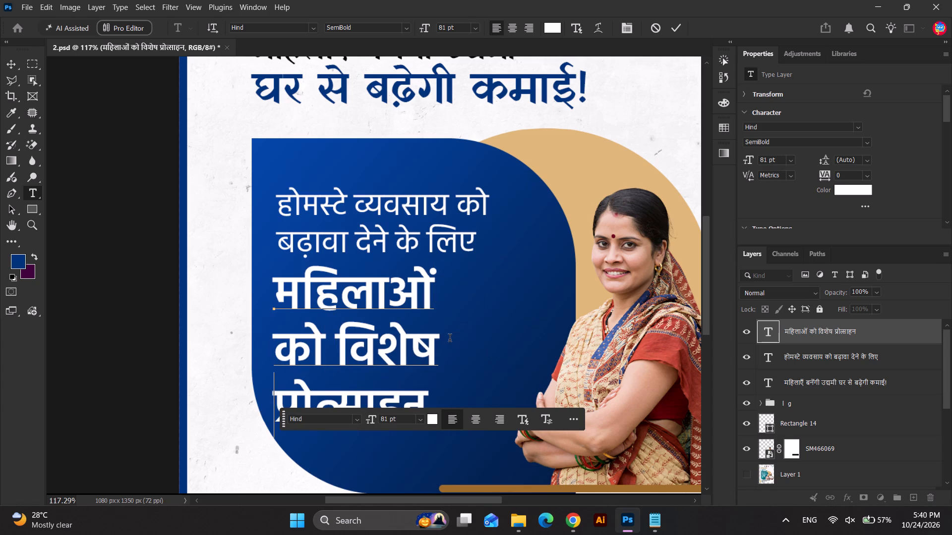
click(9, 59)
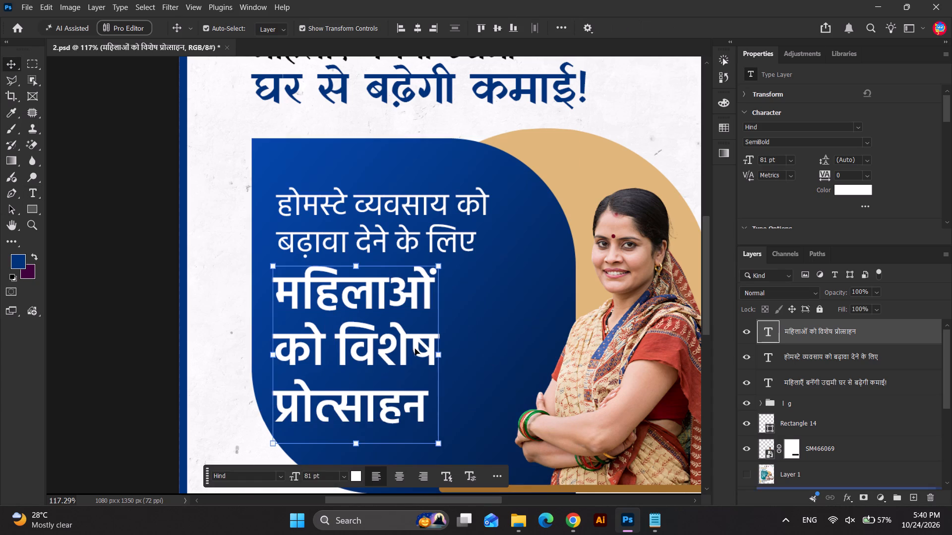
Enlarge the "महिलाओं" line to 103 pt and move the text block slightly down, clear of the regular-weight lines.
double_click(415, 349)
drag(278, 291, 503, 318)
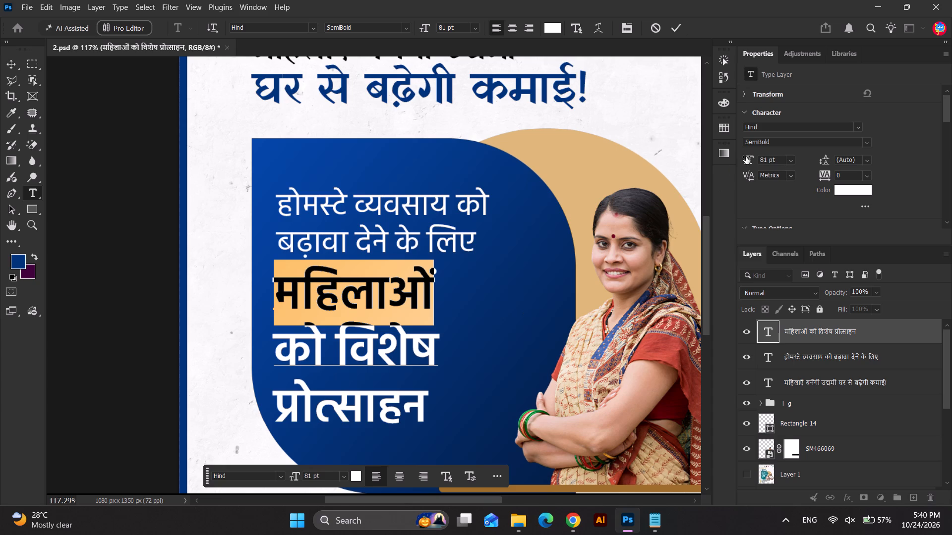
drag(746, 157, 759, 159)
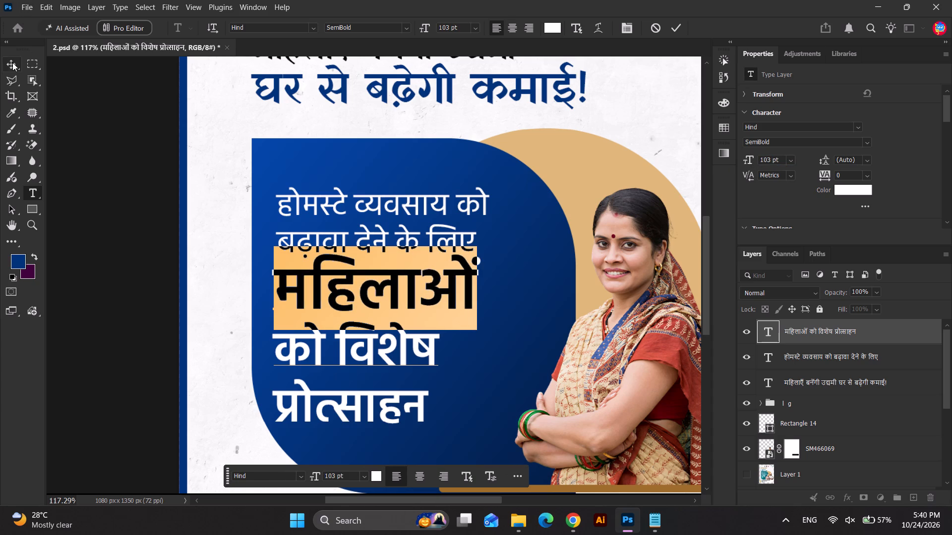
click(12, 63)
drag(377, 294, 376, 301)
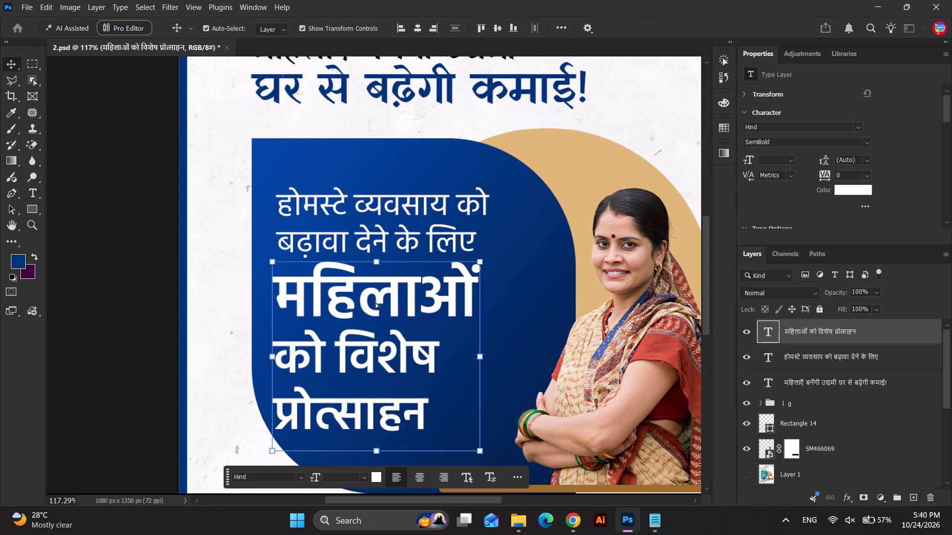
Enlarge the "प्रोत्साहन" line to 115 pt and reduce its leading to about 120 pt.
double_click(363, 341)
drag(280, 408, 285, 409)
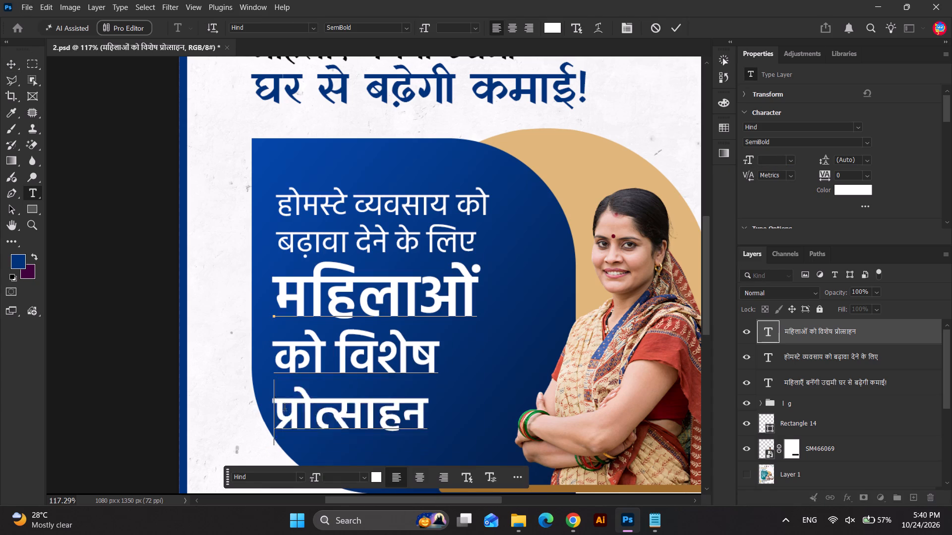
drag(285, 409, 522, 415)
drag(746, 156, 768, 155)
drag(830, 158, 817, 160)
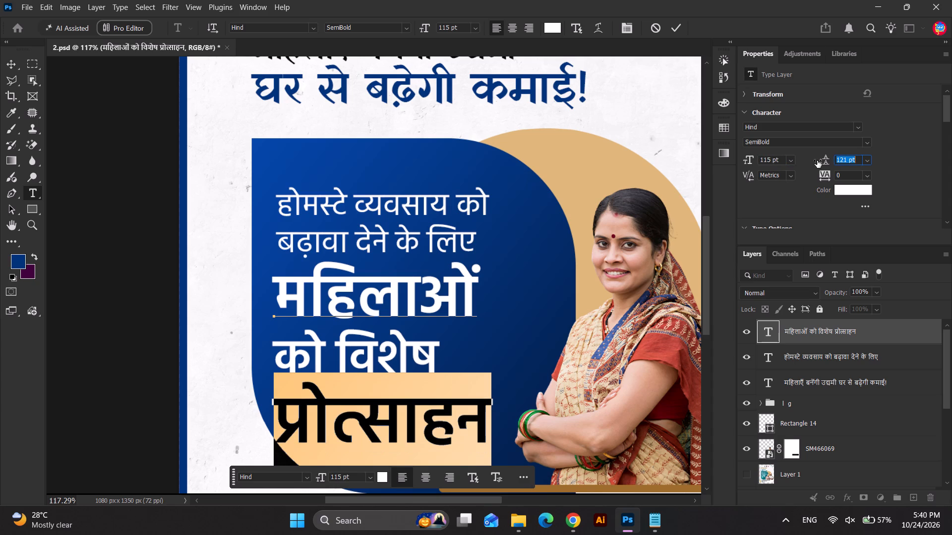
drag(817, 160, 817, 160)
Set the leading of the "को विशेष" line to 91 pt and finish the text editing.
drag(444, 360, 270, 360)
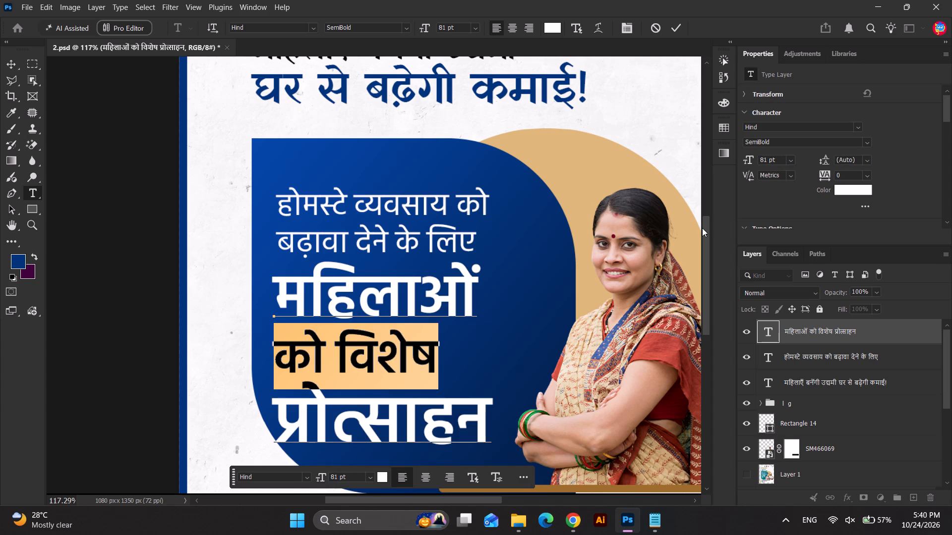
drag(822, 159, 816, 161)
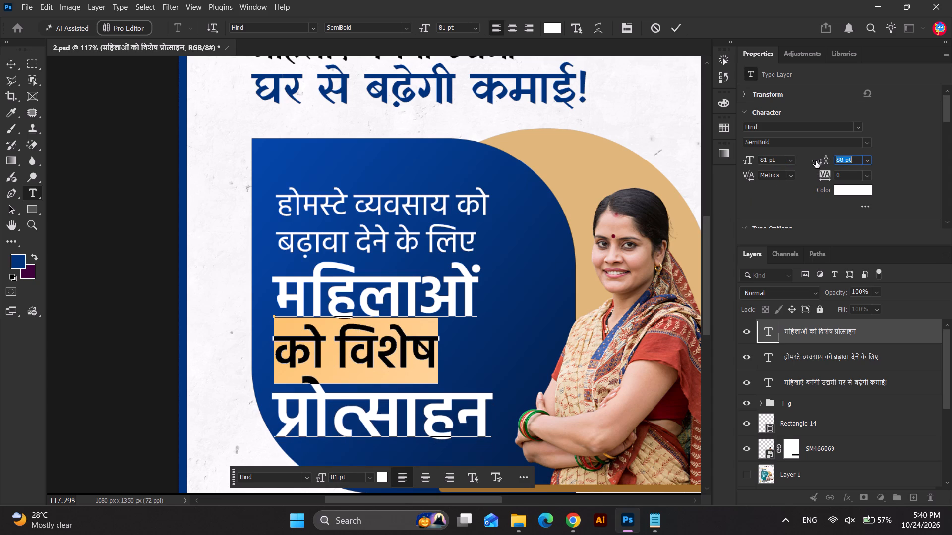
drag(816, 161, 817, 161)
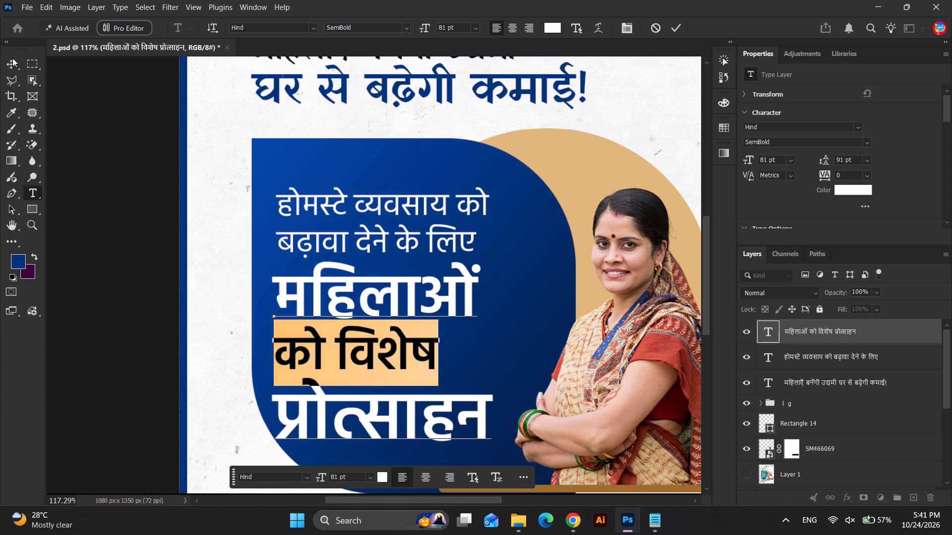
click(12, 58)
Scale the three-line SemiBold text block to 89% and place it below the homestay lines.
scroll(396, 251, down, 5)
drag(388, 393, 388, 379)
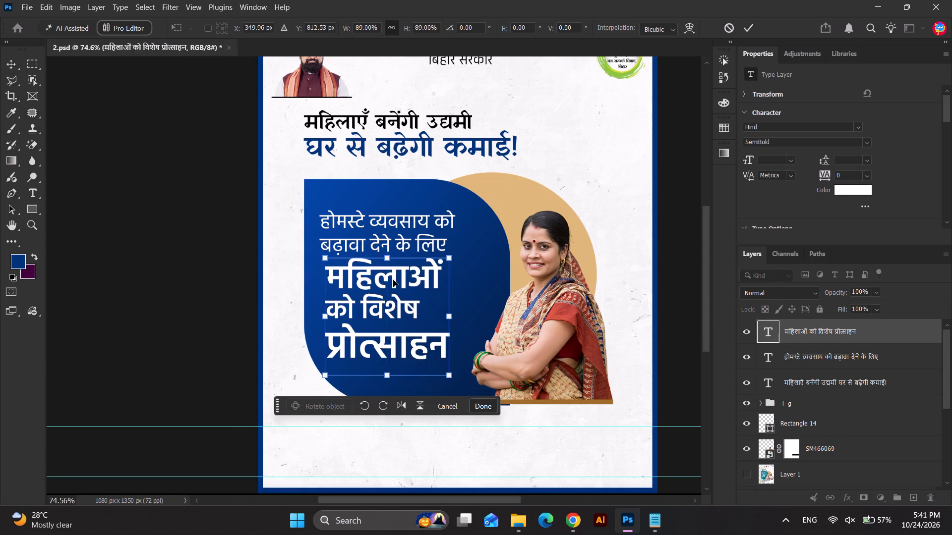
key(Return)
Left-align the homestay lines with the SemiBold text, and move both blocks slightly up within the blue shape.
shift+click(396, 222)
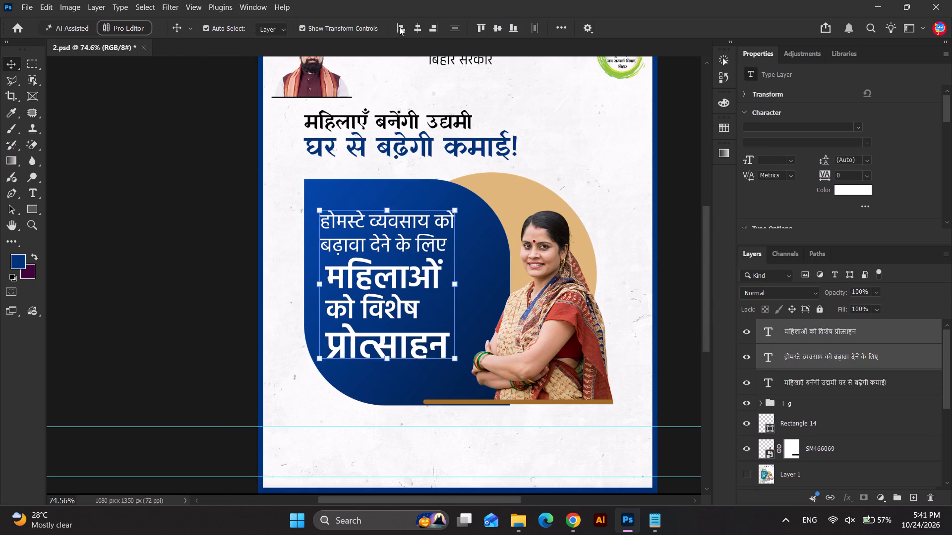
click(399, 26)
drag(358, 266, 426, 258)
key(Up)
key(Up)
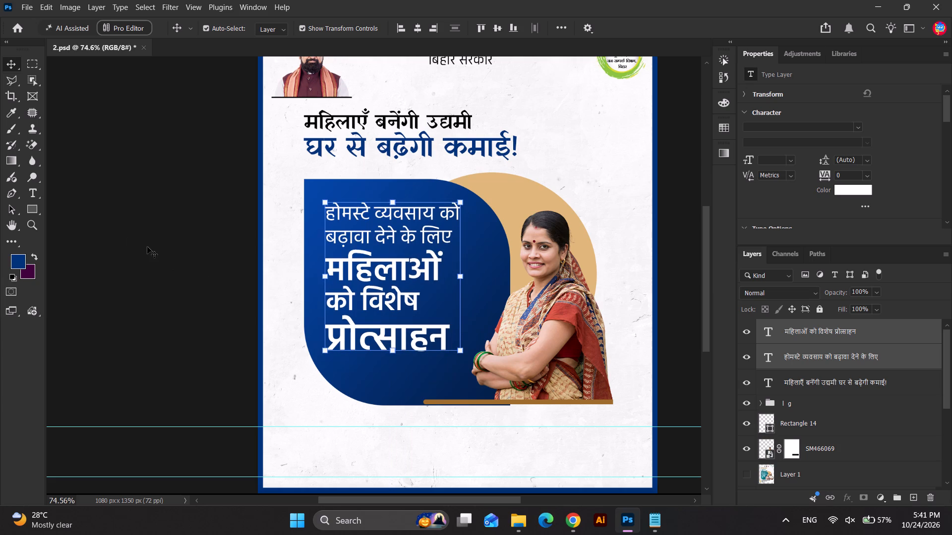
key(Left)
click(147, 247)
Nudge the three-line SemiBold text slightly down from the homestay lines.
click(422, 272)
key(Down)
key(Down)
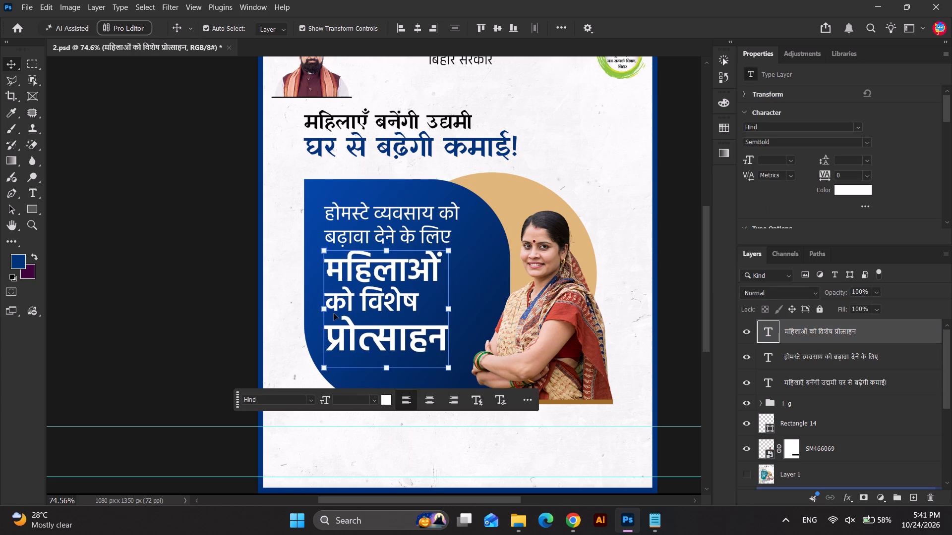
Set the leading of the "प्रोत्साहन" line to 104 pt, finish the text editing and deselect the text.
double_click(334, 314)
drag(445, 342, 218, 350)
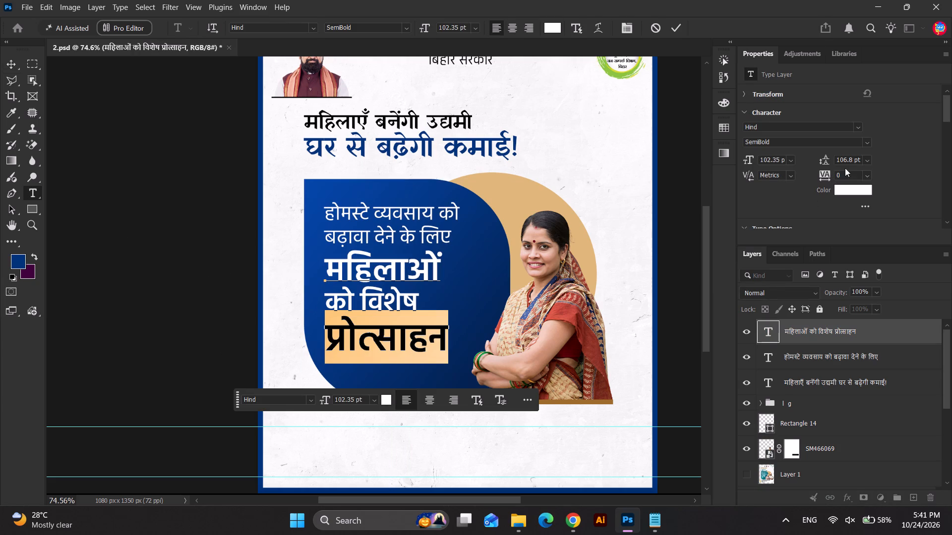
drag(852, 158, 802, 159)
text(104)
key(Return)
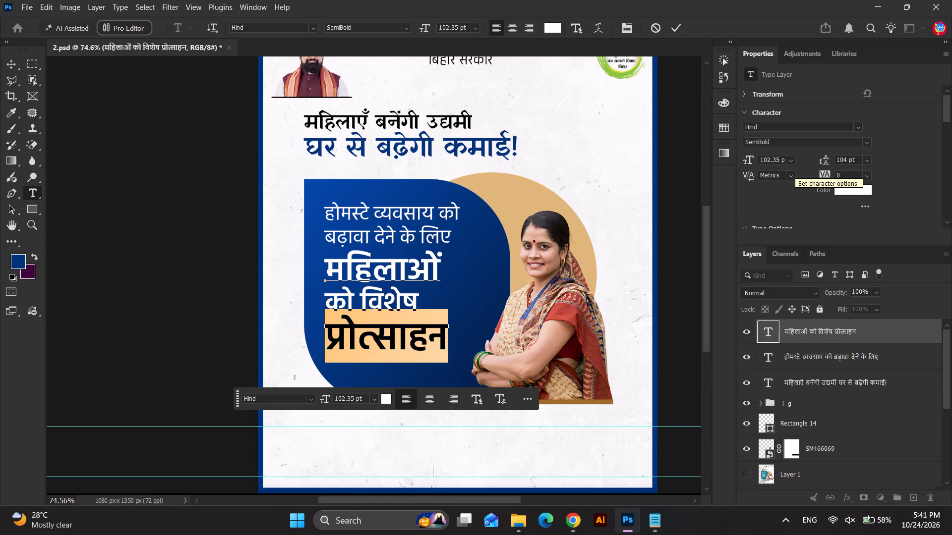
click(674, 28)
click(199, 253)
Save the 2.psd document.
scroll(223, 242, down, 5)
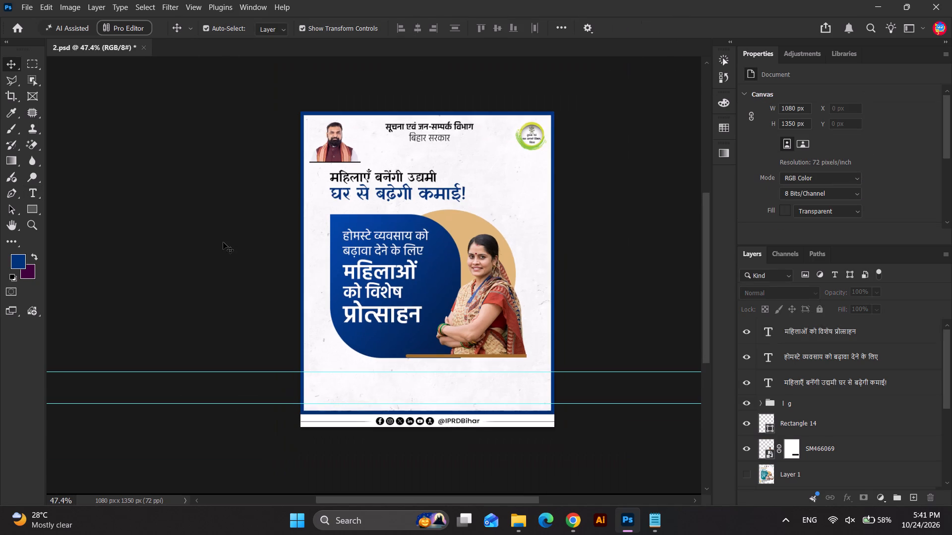
click(627, 280)
key(ctrl+s)
click(627, 280)
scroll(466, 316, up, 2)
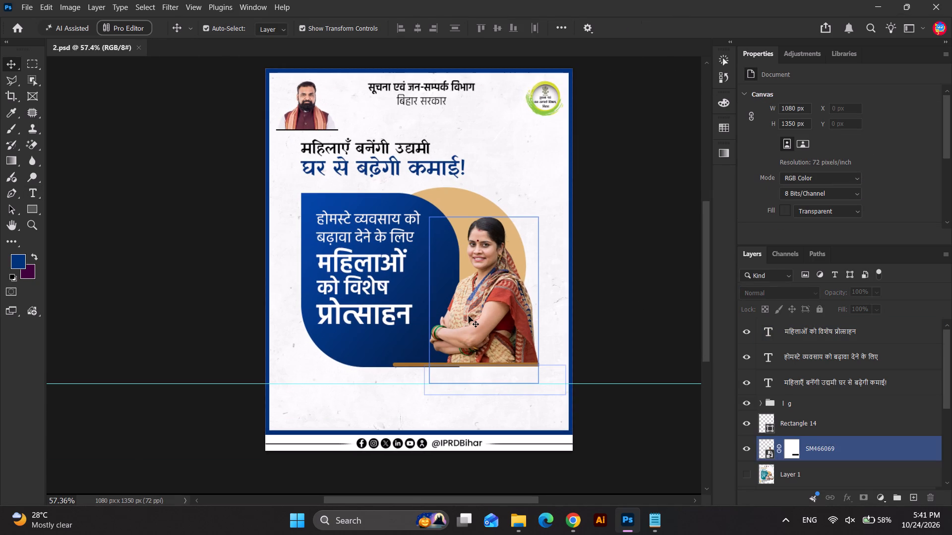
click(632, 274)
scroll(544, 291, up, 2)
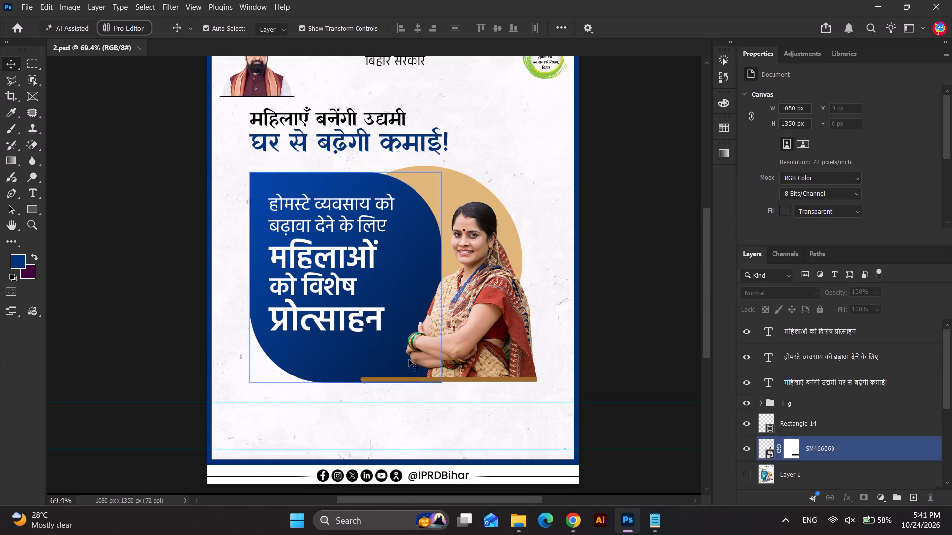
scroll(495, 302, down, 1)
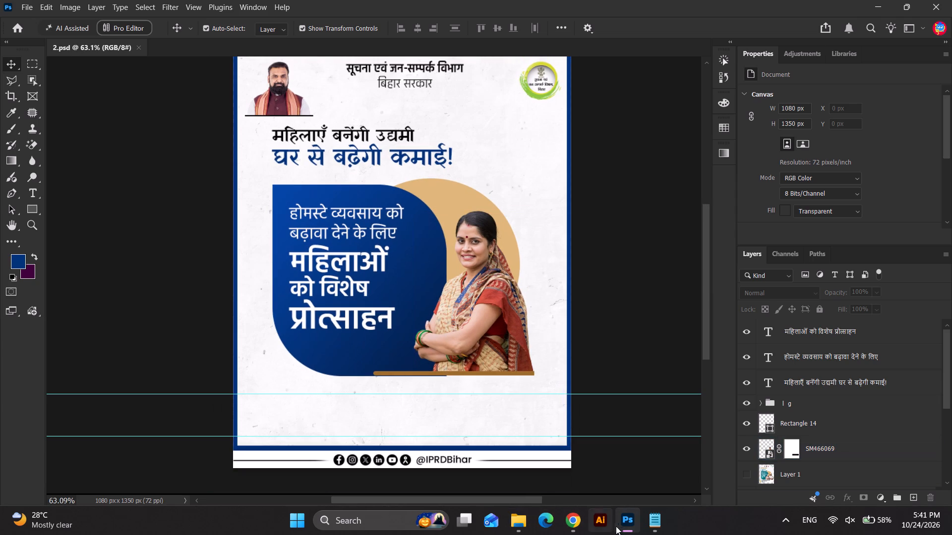
Search Google Images in a new Chrome tab for "home stay" and browse the homestay photos.
click(570, 520)
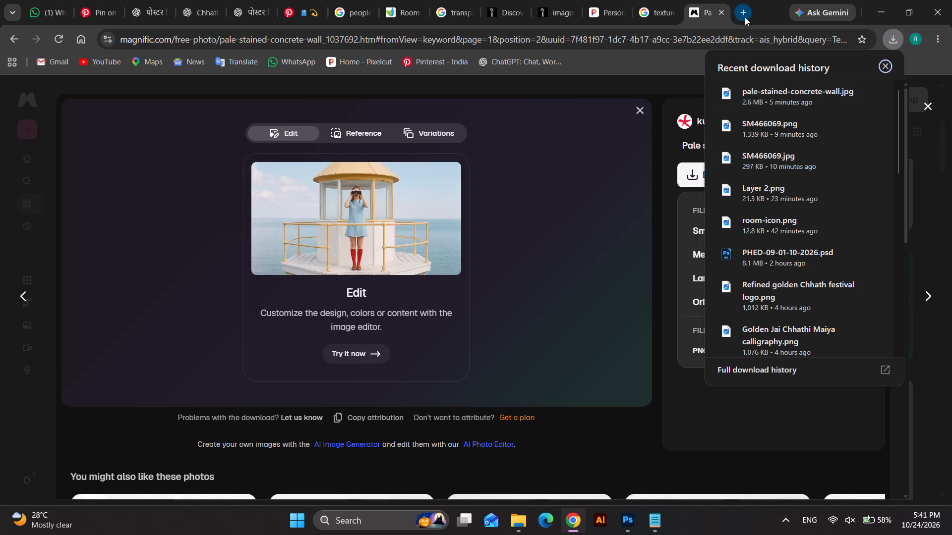
click(745, 17)
click(78, 42)
click(348, 228)
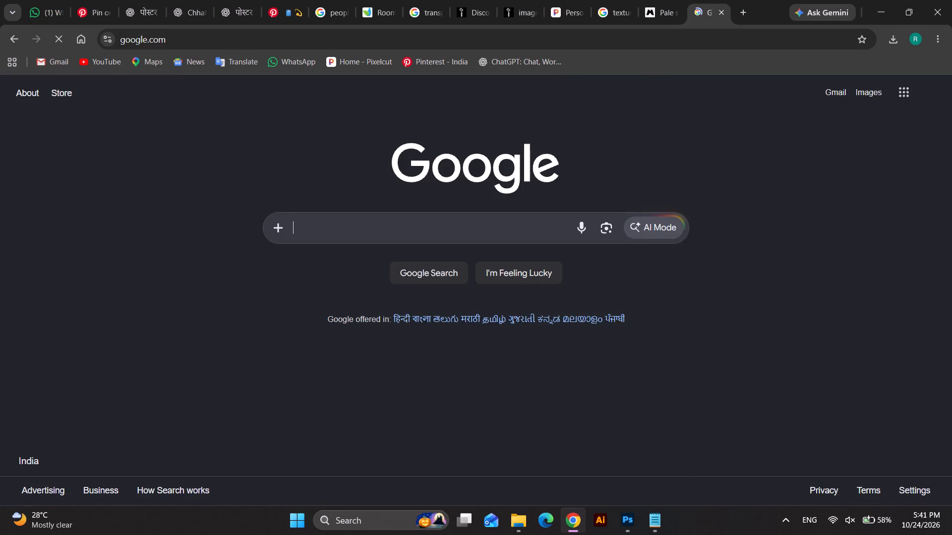
text(gome)
key(space)
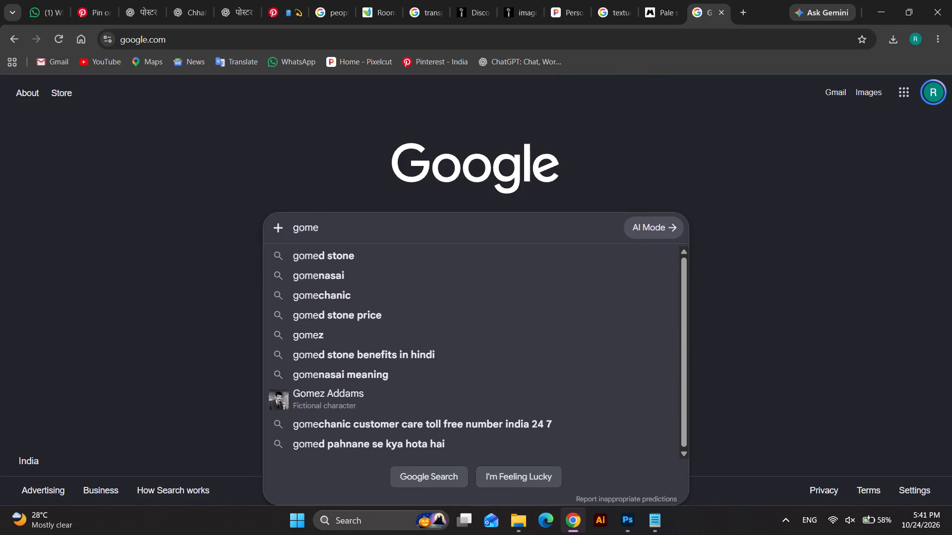
key(BackSpace)
key(BackSpace)
key(BackSpace)
key(BackSpace)
key(BackSpace)
key(BackSpace)
text(home stay)
key(Return)
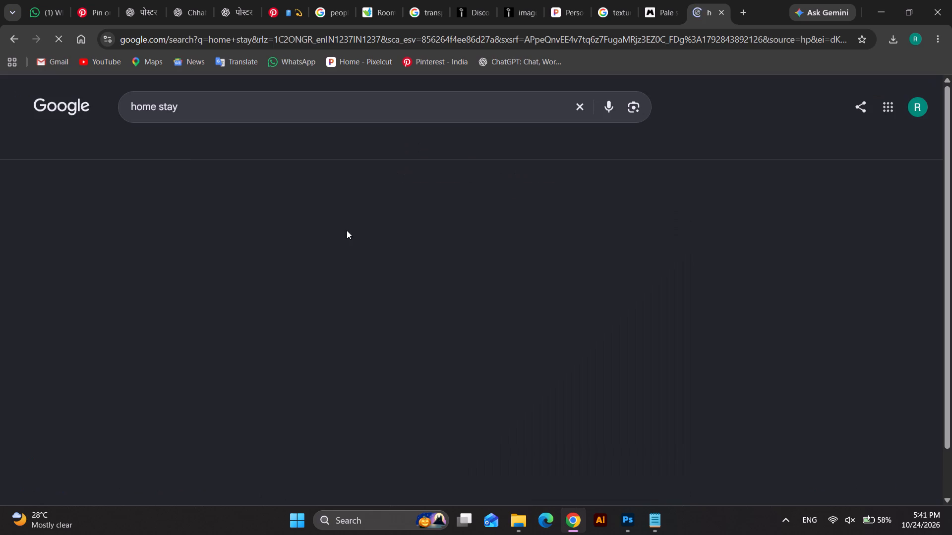
click(222, 151)
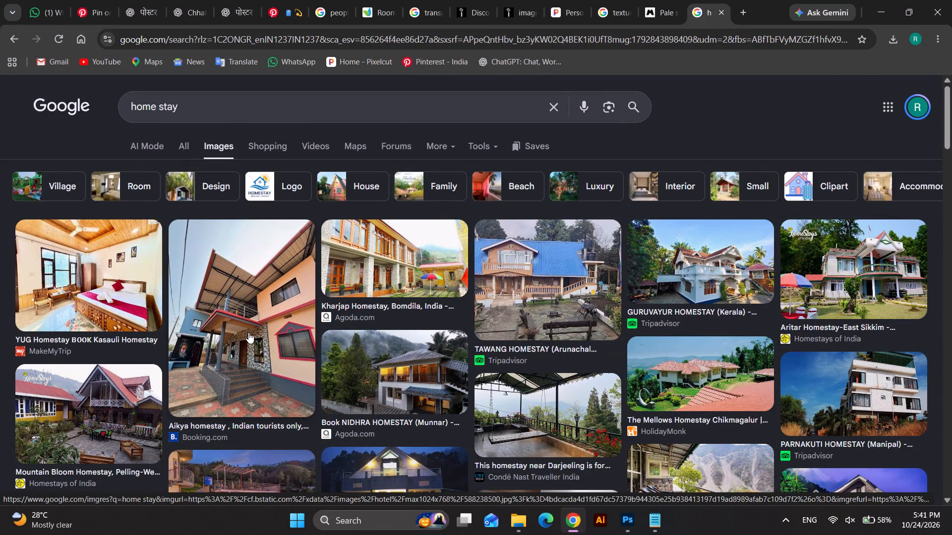
scroll(246, 328, down, 3)
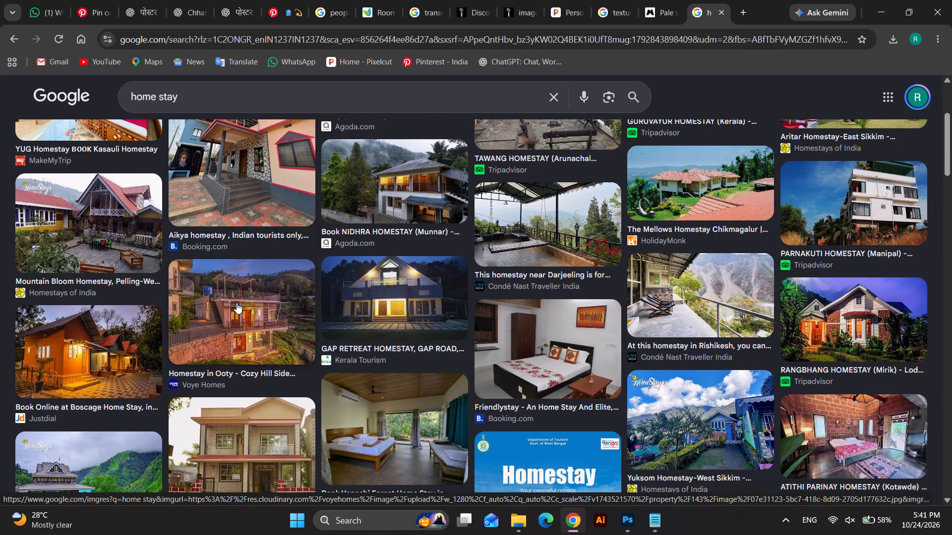
scroll(237, 303, down, 3)
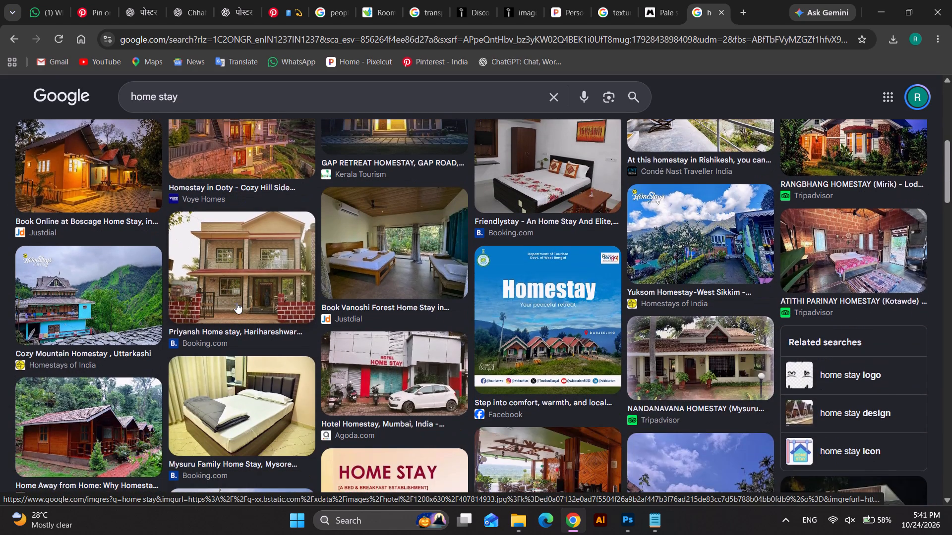
Refine the image search to "home stay bihar" and look through the homestay photos and scheme posters.
scroll(237, 303, up, 4)
click(192, 92)
key(space)
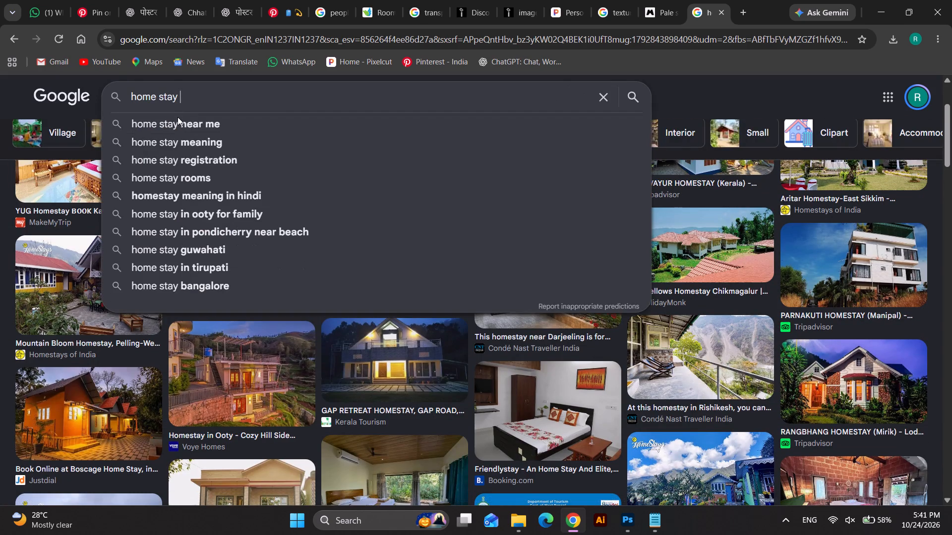
text(bihar)
key(Return)
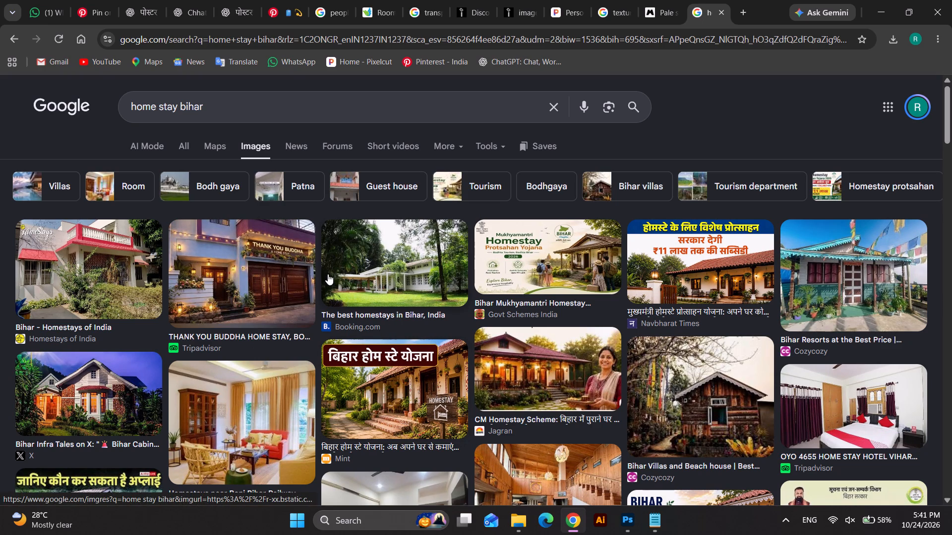
scroll(328, 274, down, 1)
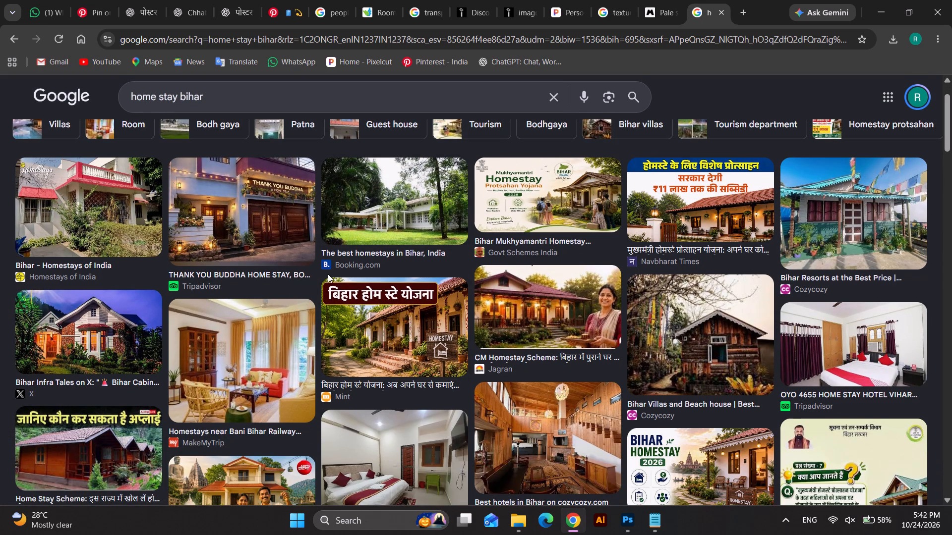
scroll(335, 296, down, 4)
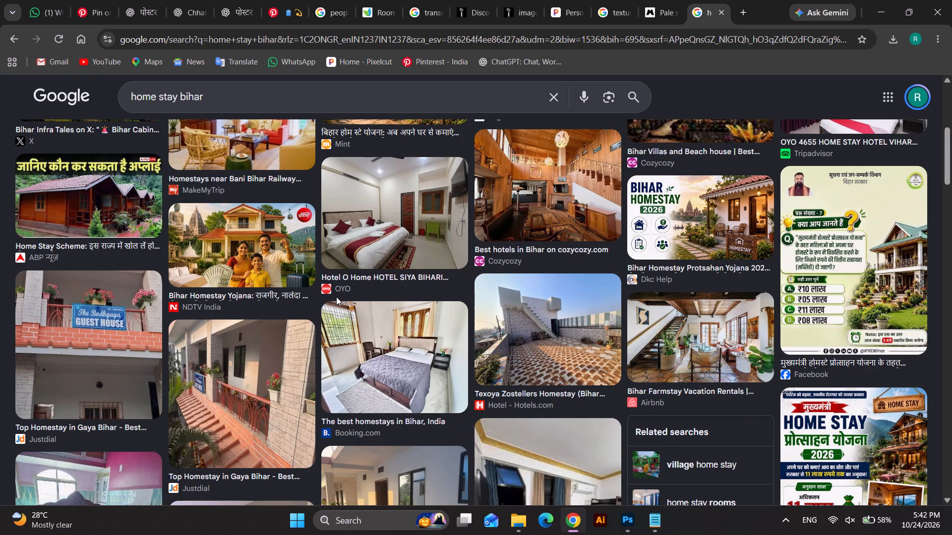
scroll(336, 297, down, 1)
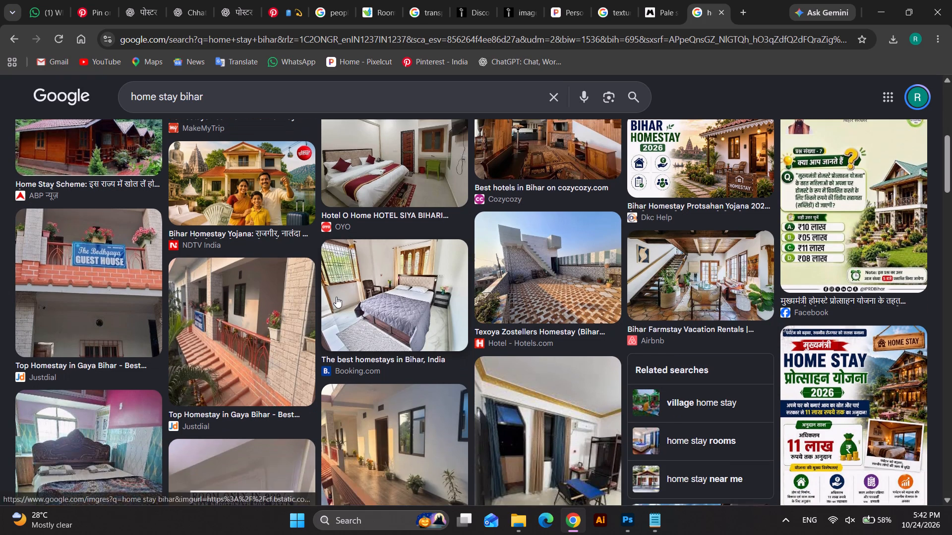
scroll(347, 283, down, 3)
scroll(347, 283, up, 2)
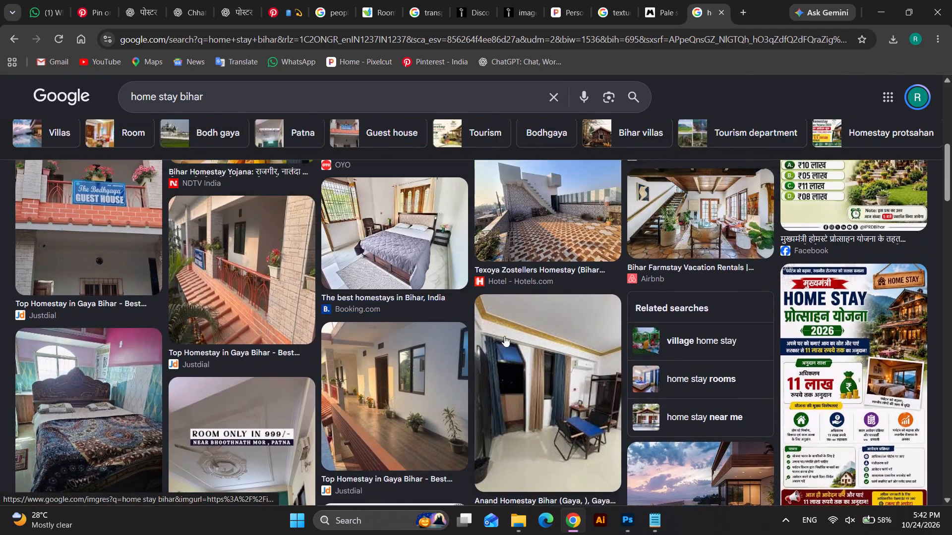
Back in Photoshop, nudge the brown bar beneath the woman slightly down, deselect it and save 2.psd.
key(alt+Tab)
click(637, 319)
key(ctrl+s)
scroll(502, 381, up, 3)
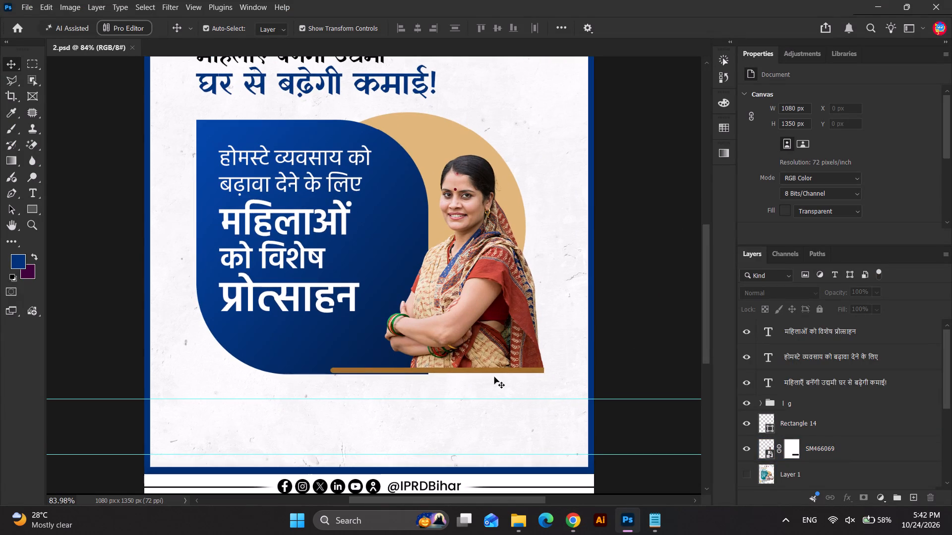
click(488, 369)
key(Down)
key(Down)
key(Down)
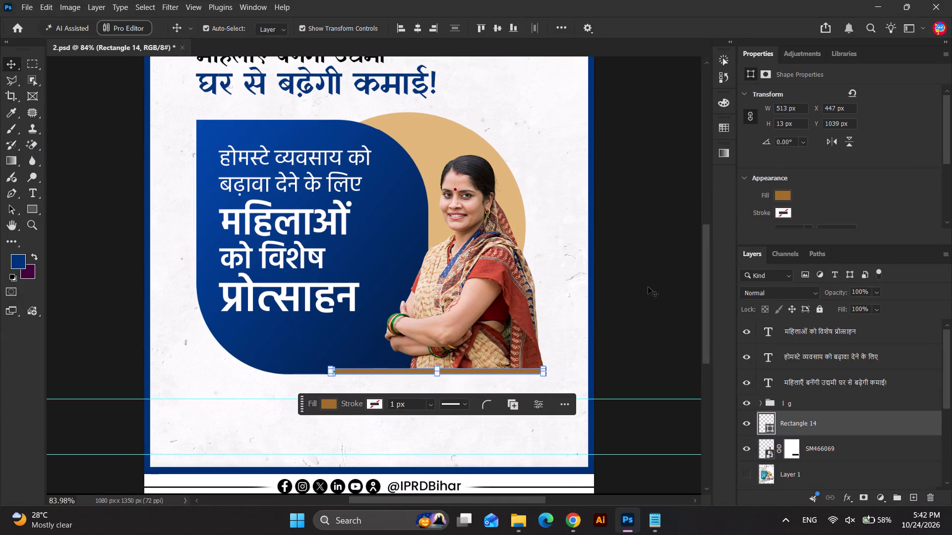
key(Down)
click(650, 287)
click(637, 296)
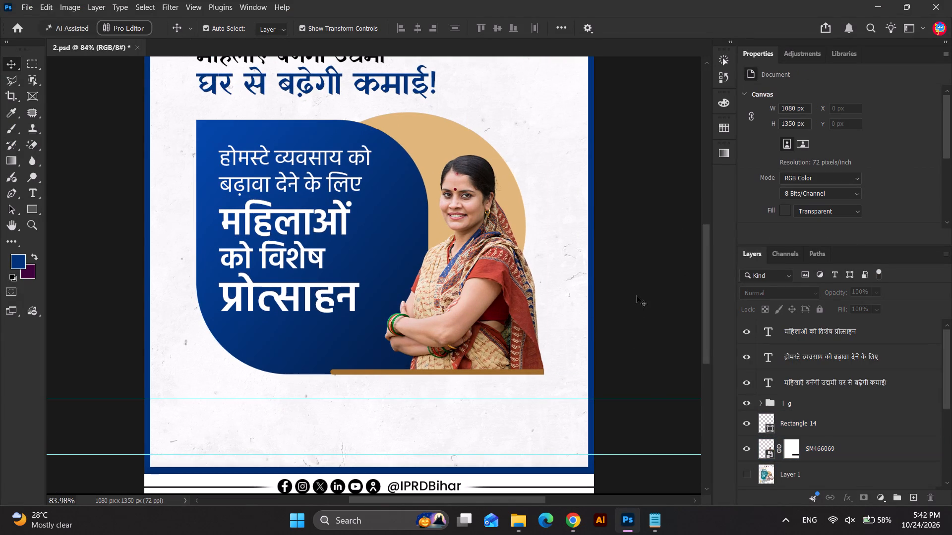
key(ctrl+s)
Nudge the woman's photo slightly left over the blue shape.
scroll(481, 310, up, 1)
click(471, 308)
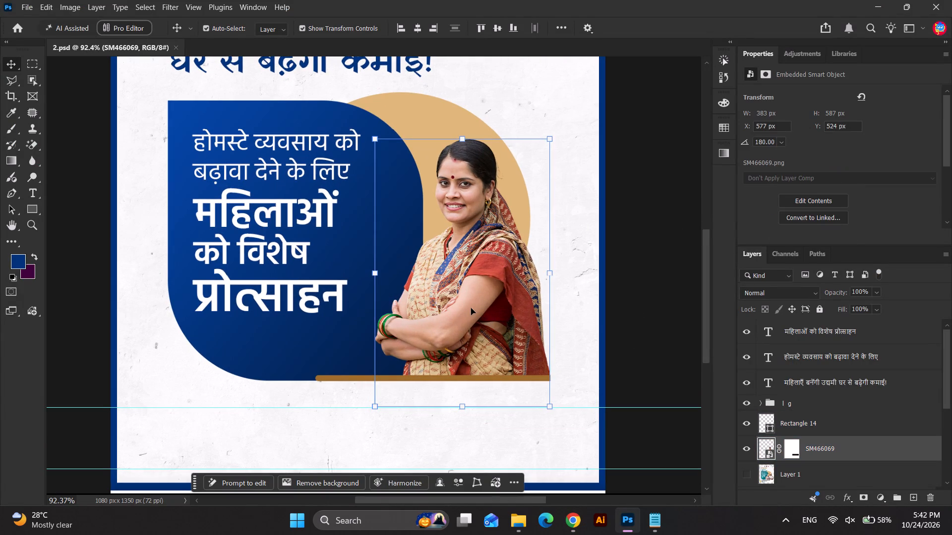
key(Left)
key(Left)
key(Left)
key(Left)
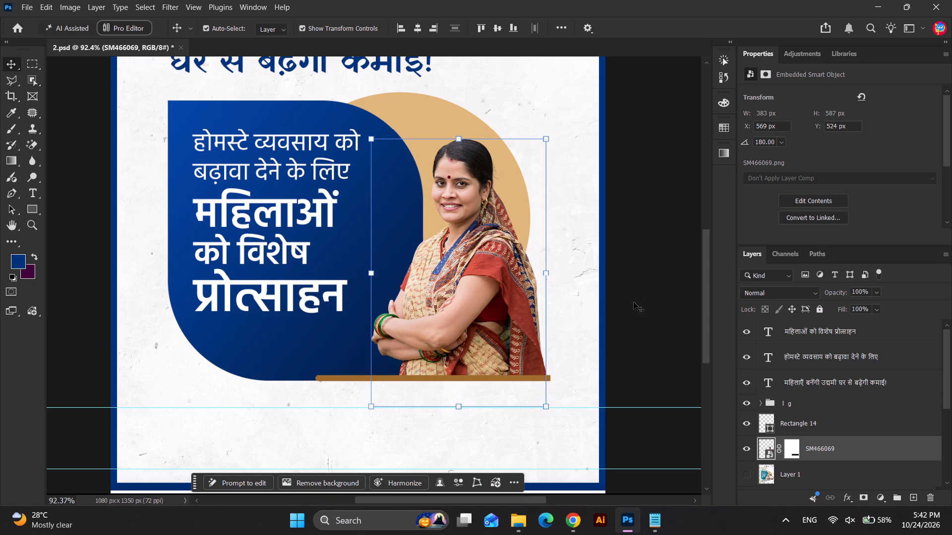
key(Right)
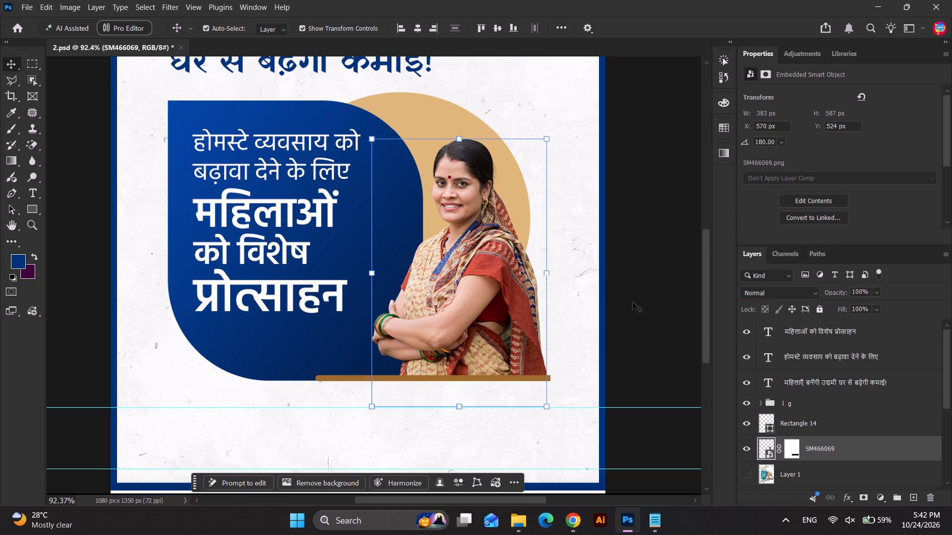
Unlock the pale-stained-concrete-wall texture and paste a copy clipped to the blue Rectangle 13 shape.
click(642, 300)
scroll(632, 302, down, 4)
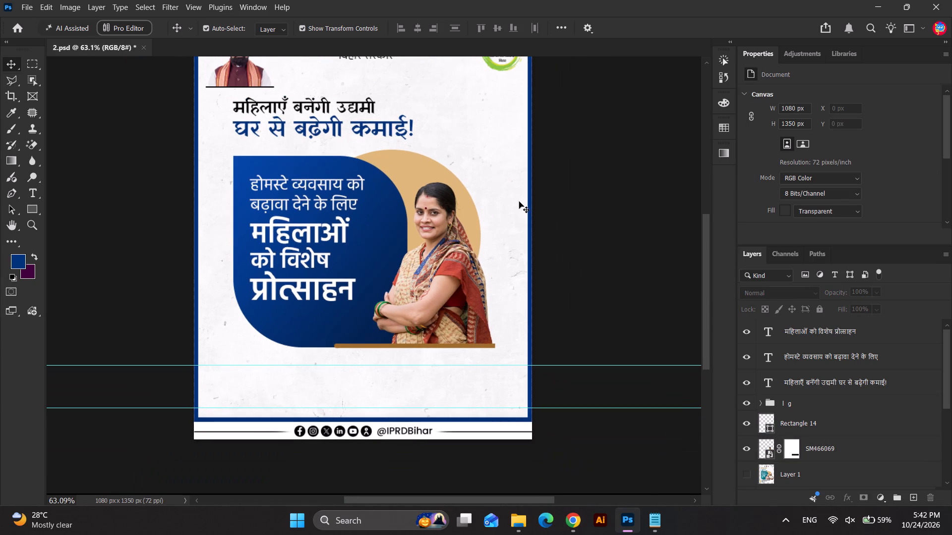
click(519, 202)
scroll(800, 435, down, 4)
scroll(858, 467, down, 3)
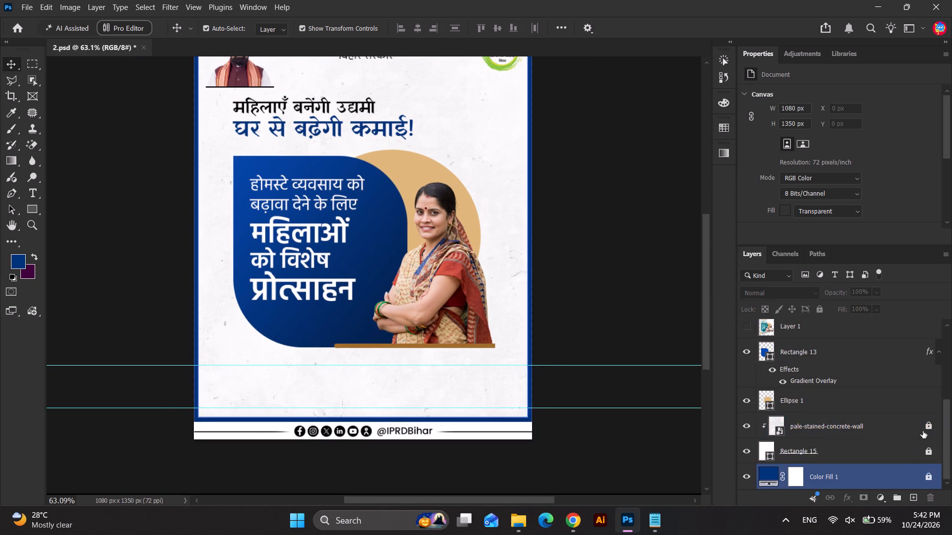
click(927, 426)
click(898, 428)
key(ctrl+c)
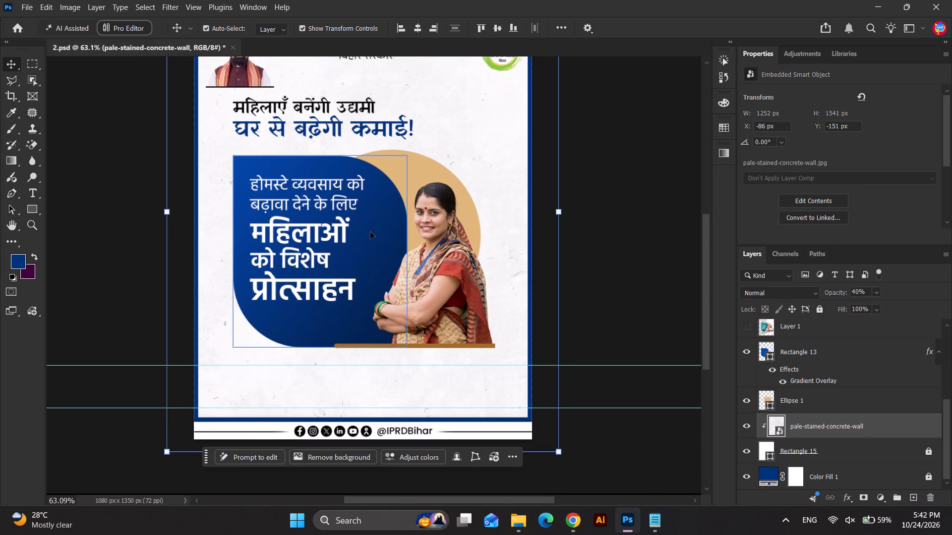
click(370, 231)
key(ctrl+v)
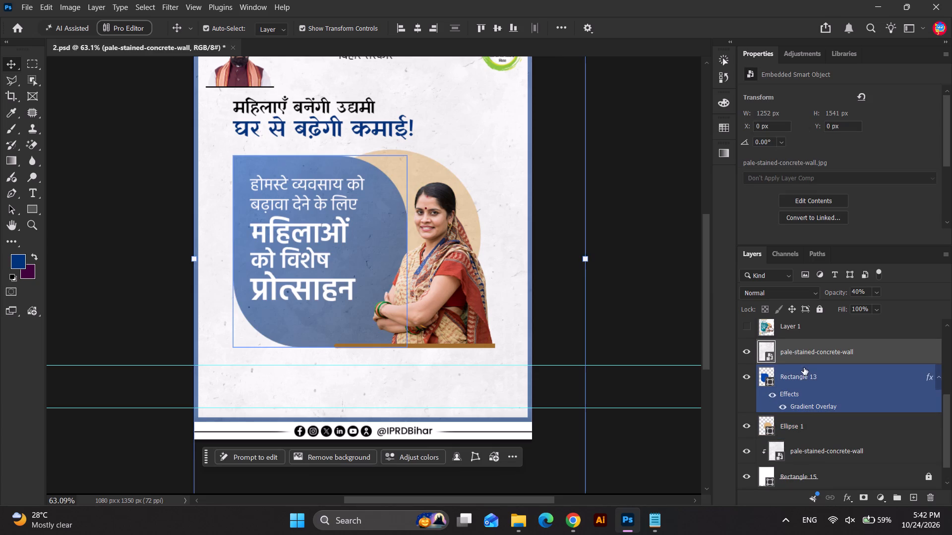
alt+click(804, 364)
scroll(414, 279, down, 3)
Convert the blue Rectangle 13 shape to a smart object.
click(804, 376)
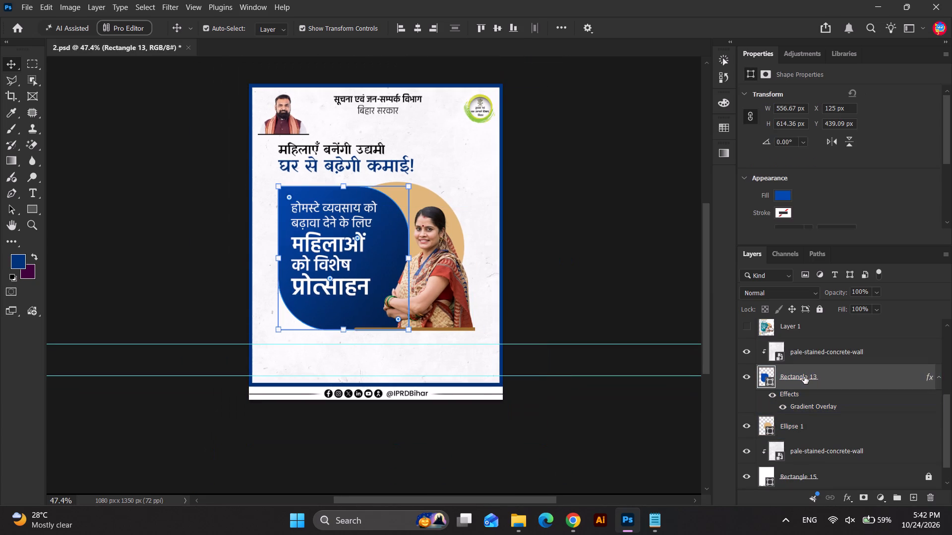
right_click(804, 376)
click(792, 388)
right_click(852, 383)
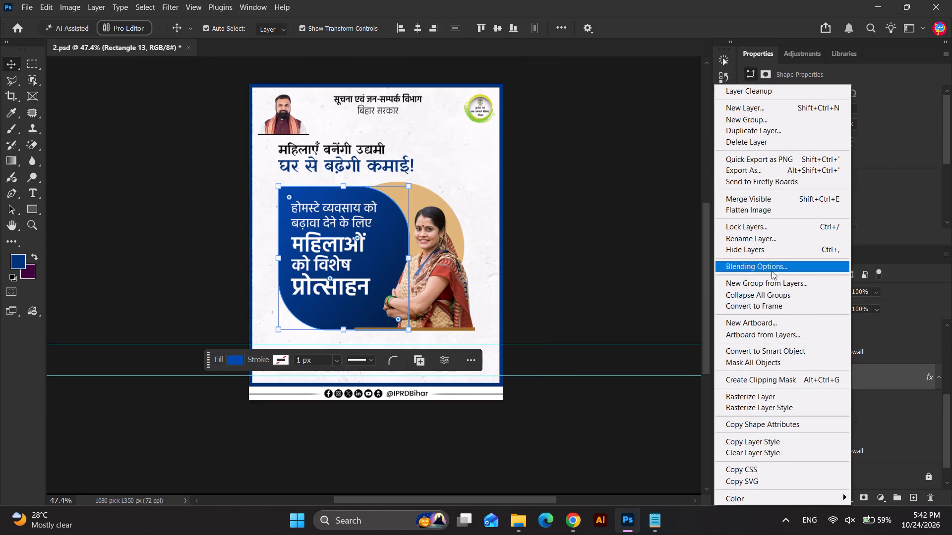
click(755, 354)
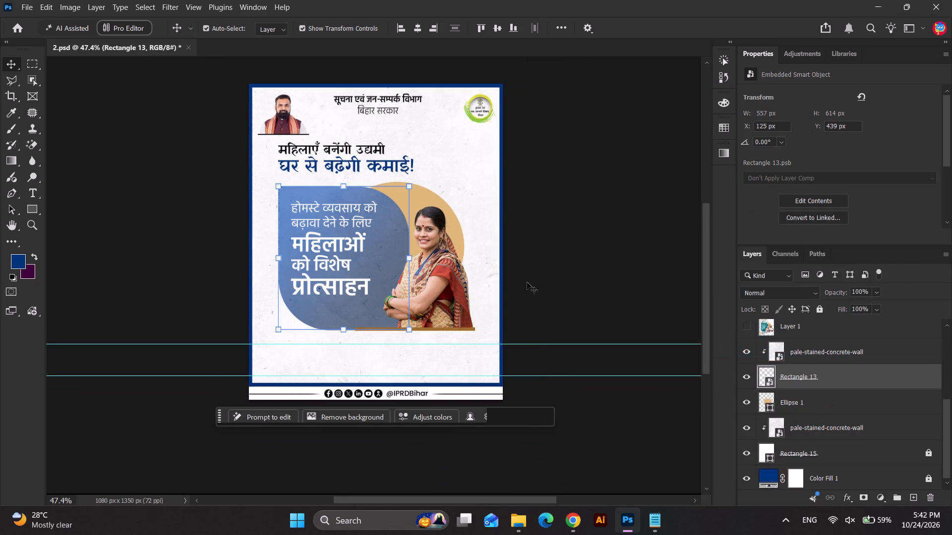
Set the clipped texture copy to Multiply and scale it down to about 704 by 866 px over the blue shape.
click(801, 356)
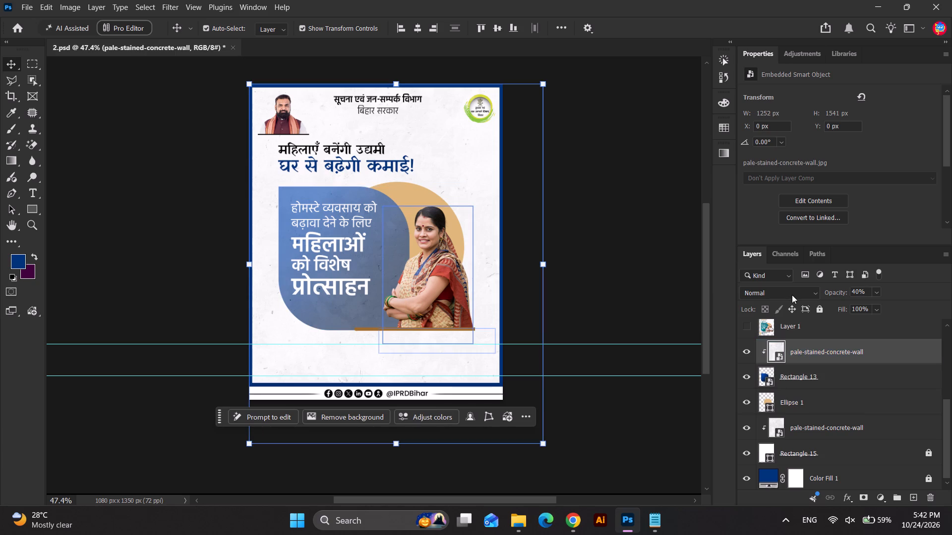
click(792, 295)
click(753, 200)
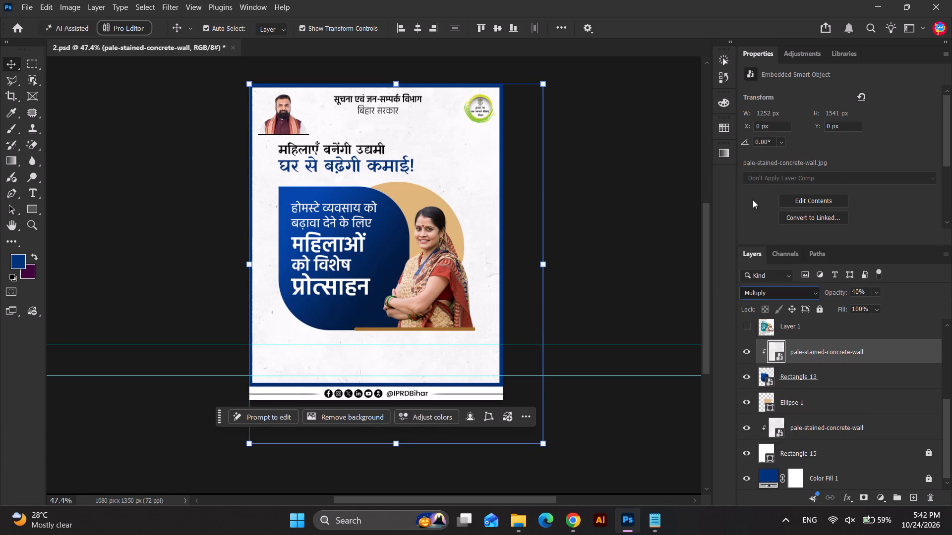
scroll(406, 104, up, 1)
drag(399, 83, 381, 257)
drag(380, 298, 349, 249)
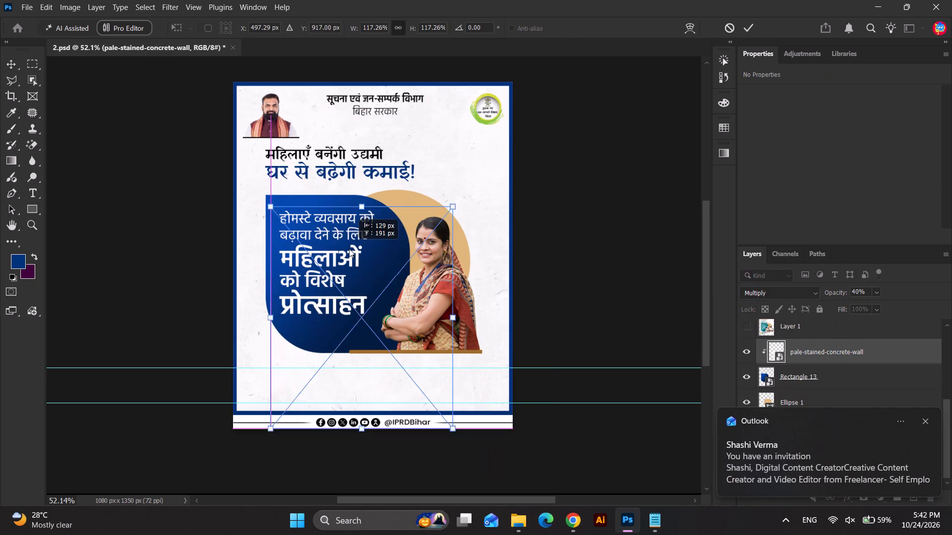
drag(349, 249, 340, 222)
scroll(343, 234, up, 7)
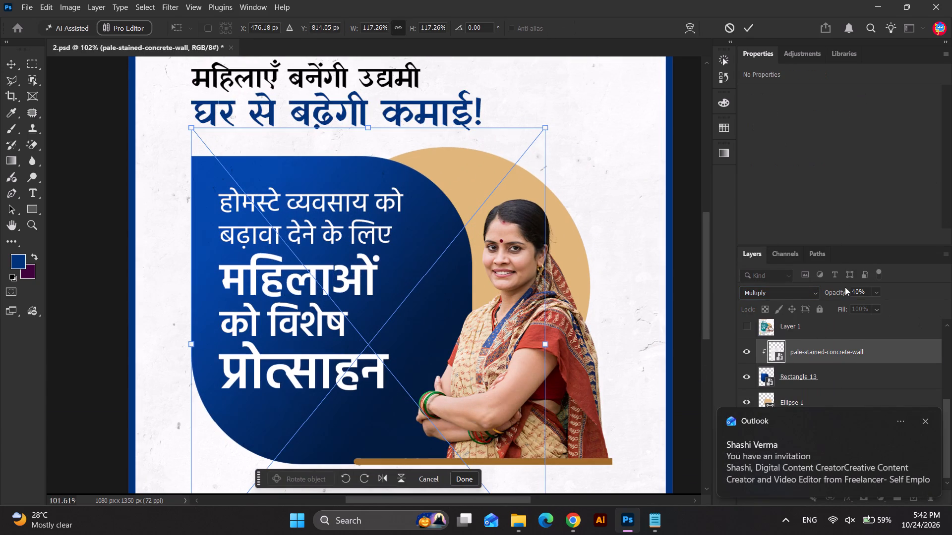
Raise the clipped texture's opacity to 100%, then settle on the Color Burn blend mode at 71% opacity.
drag(837, 291, 927, 295)
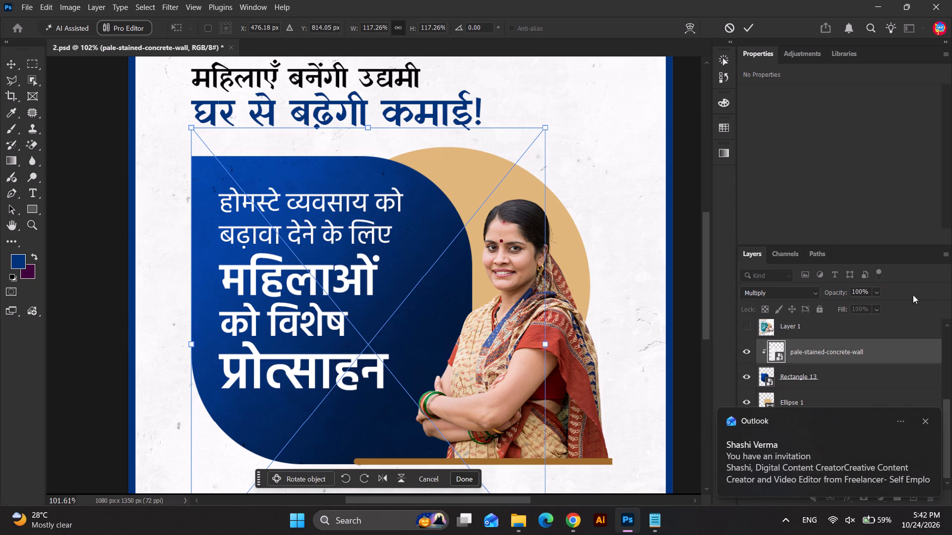
scroll(826, 331, down, 2)
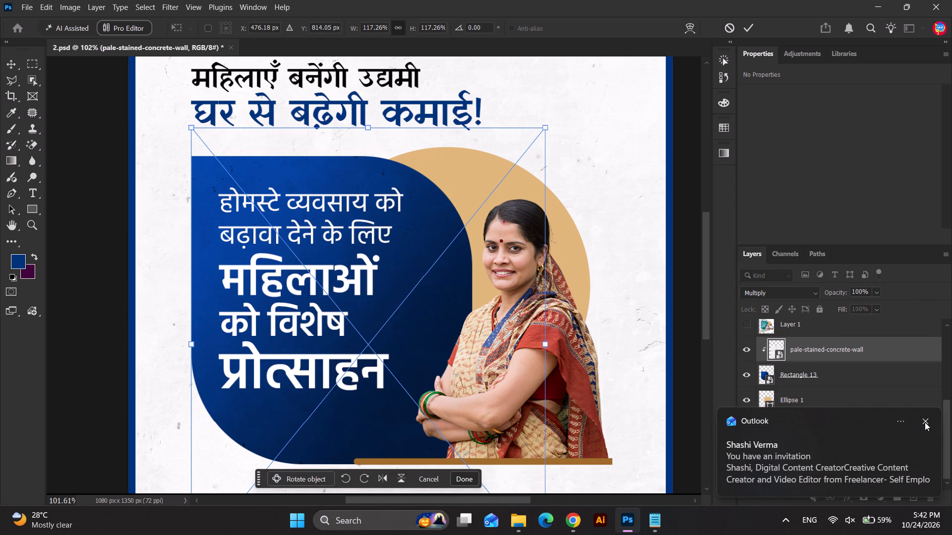
click(925, 422)
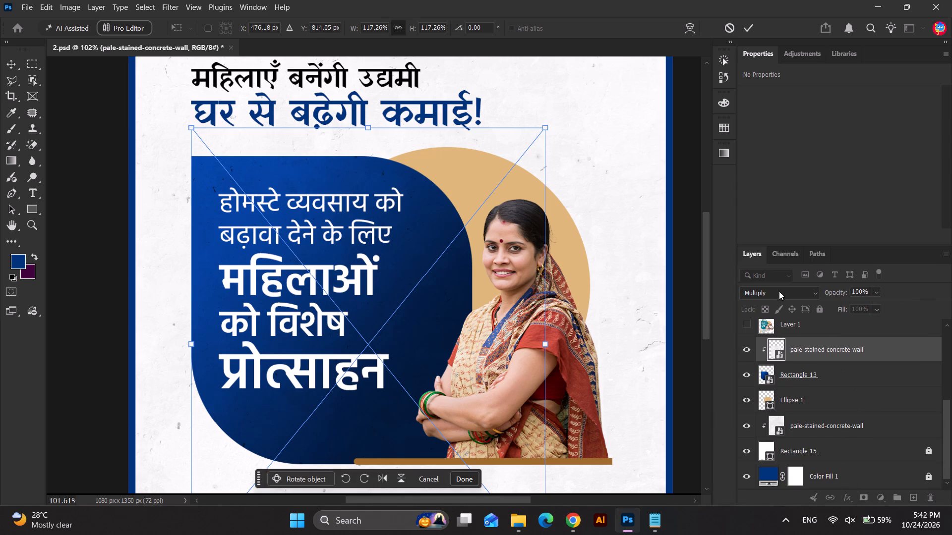
click(779, 291)
click(757, 208)
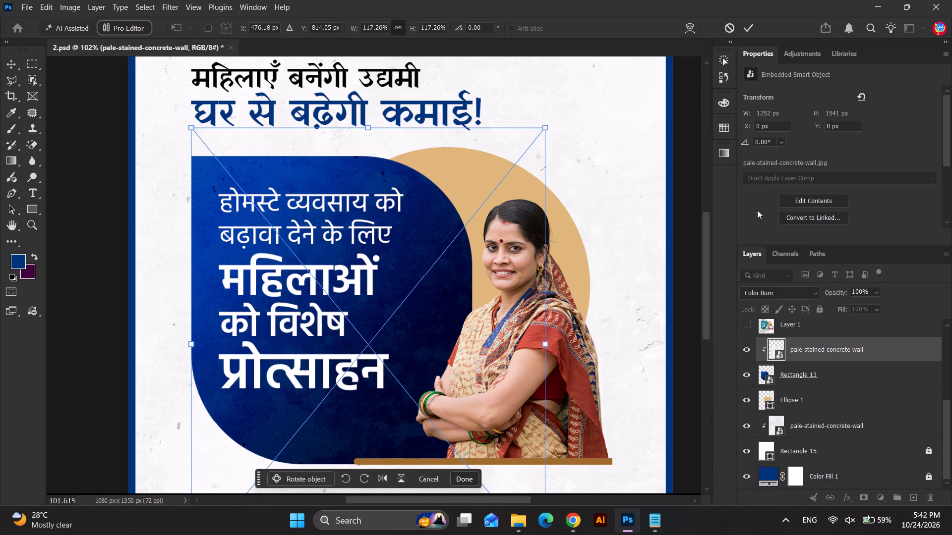
drag(835, 291, 819, 293)
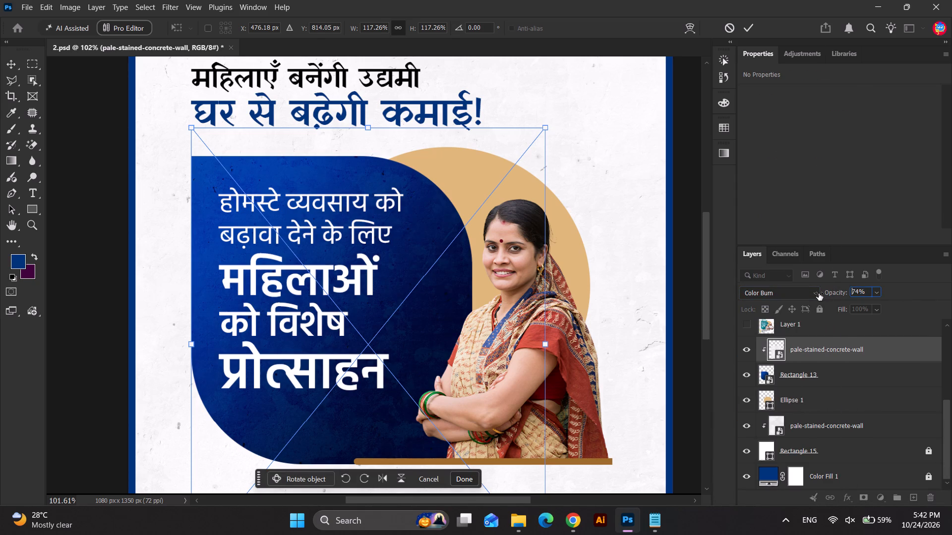
drag(819, 293, 817, 293)
scroll(466, 189, down, 5)
click(217, 215)
scroll(217, 215, down, 3)
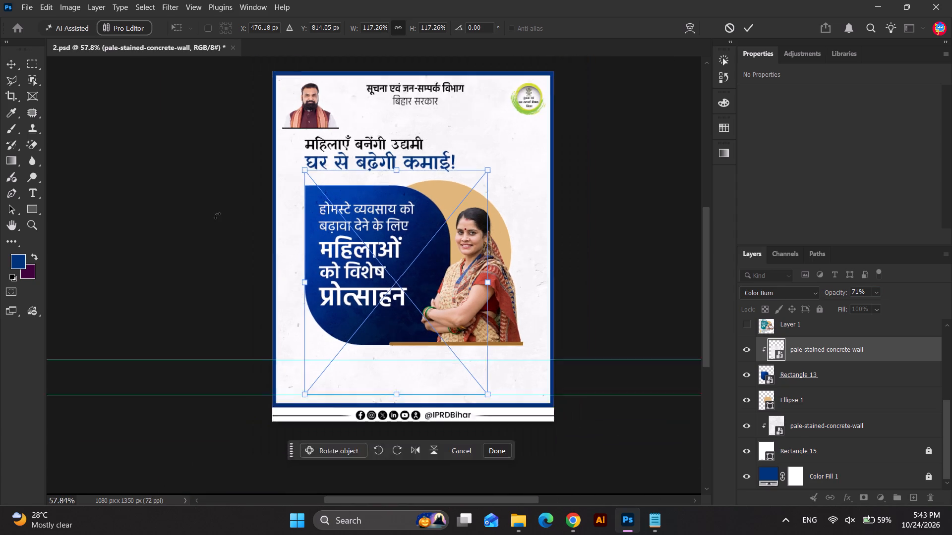
scroll(217, 215, down, 2)
Save 2.psd with the texture's transform applied, and deselect the layer.
key(ctrl+s)
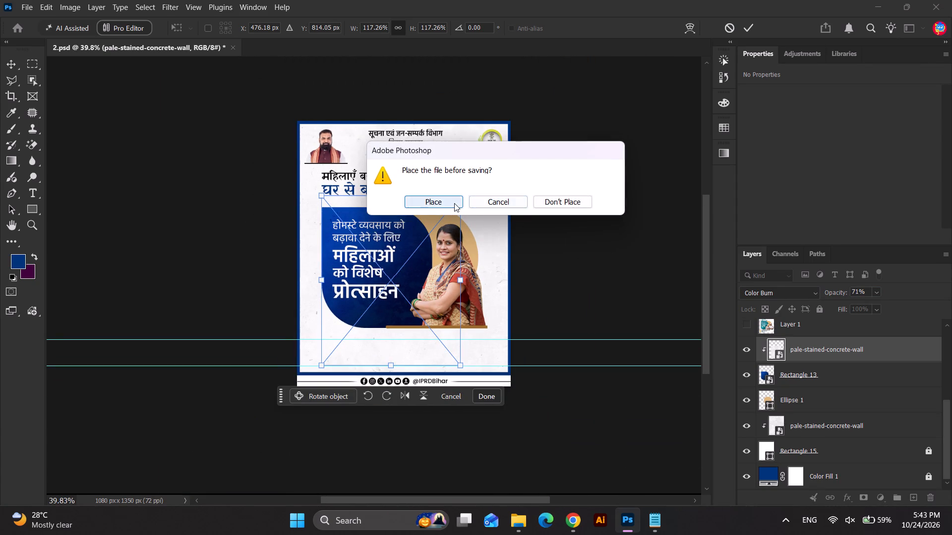
click(454, 203)
click(628, 284)
scroll(390, 164, down, 2)
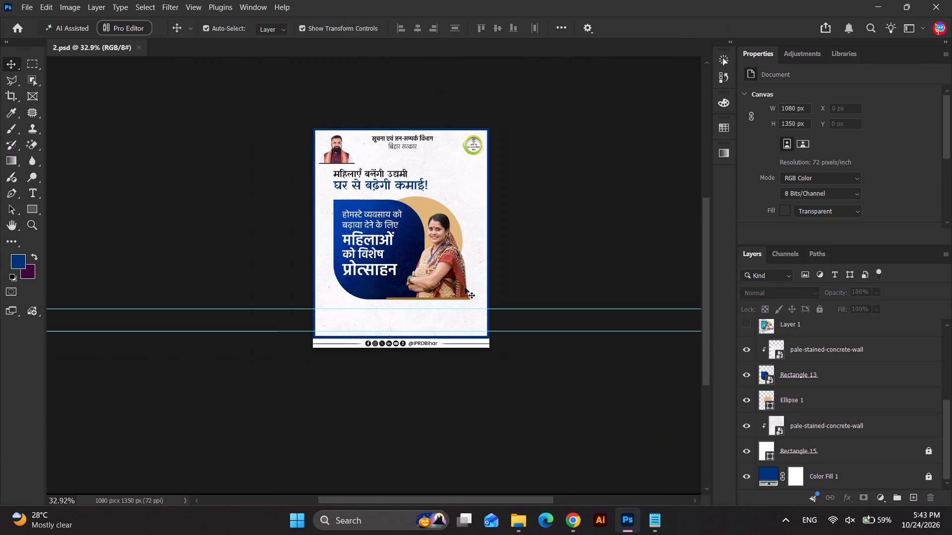
Preview alternative blend modes on the clipped texture over the blue shape, keeping Color Burn.
scroll(463, 286, up, 5)
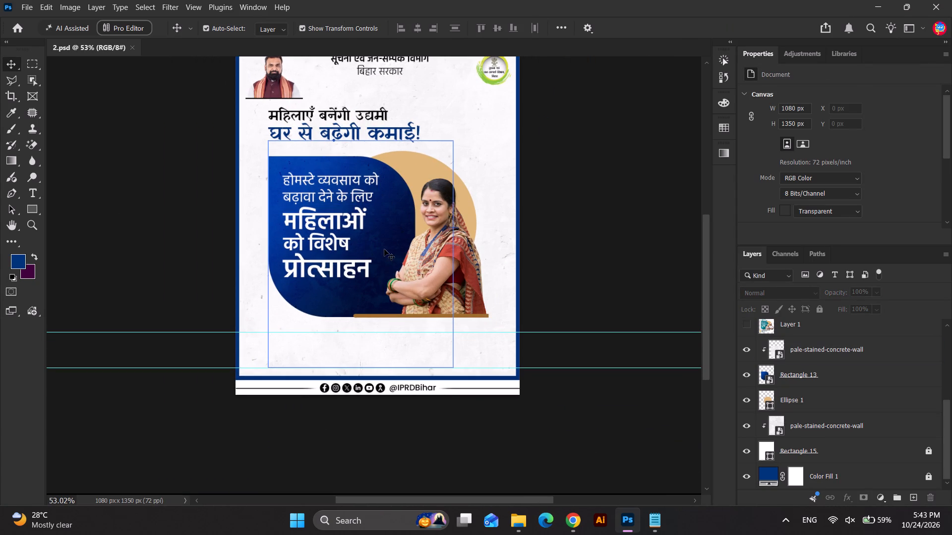
click(384, 249)
click(792, 297)
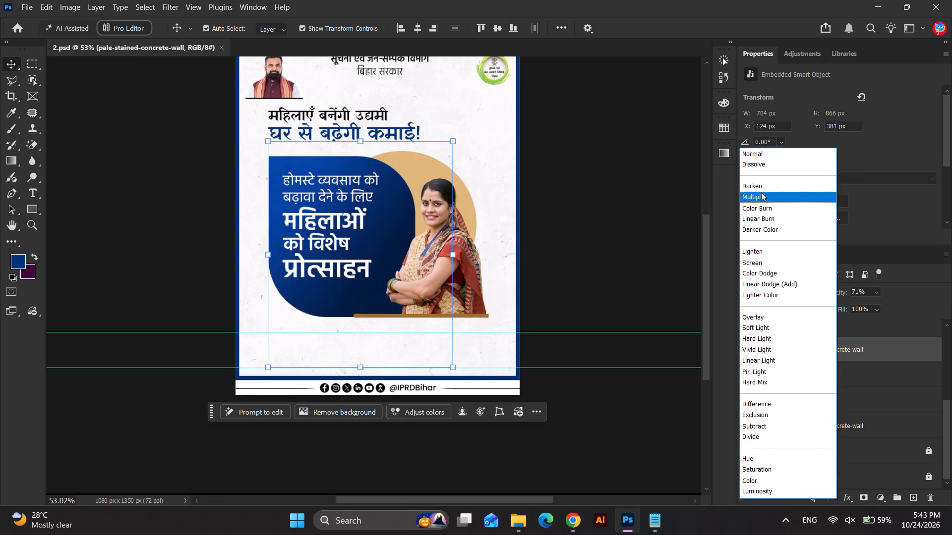
click(757, 211)
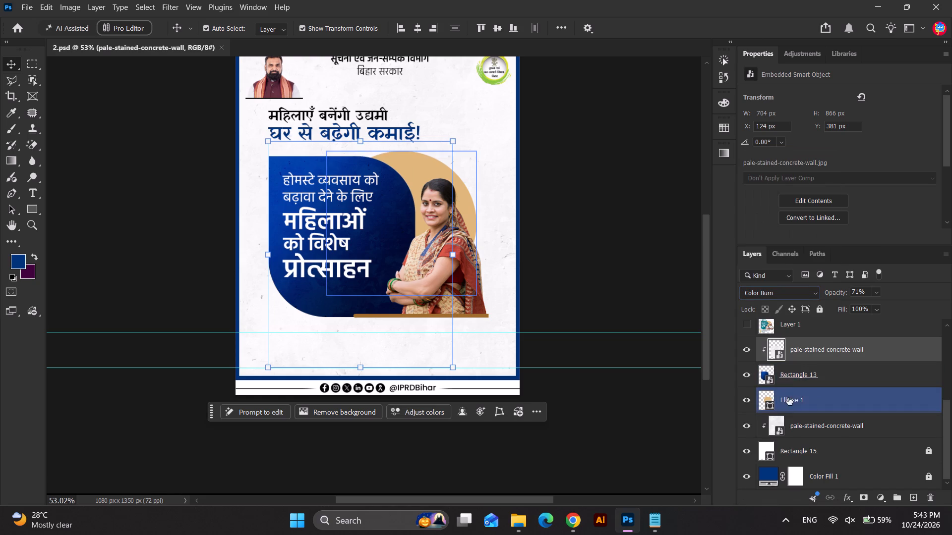
Open the Rectangle 13 smart object's contents and the shape's Gradient Overlay settings.
click(792, 377)
double_click(770, 382)
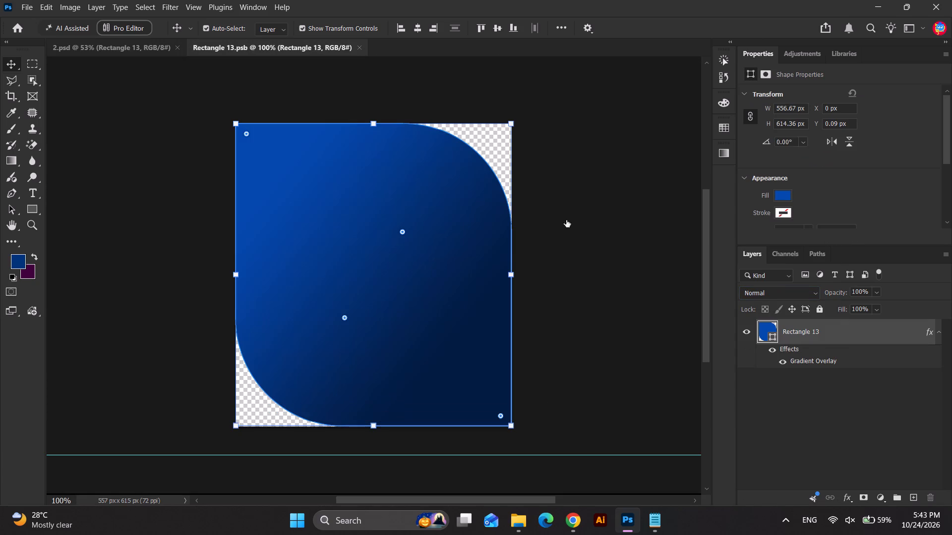
double_click(820, 362)
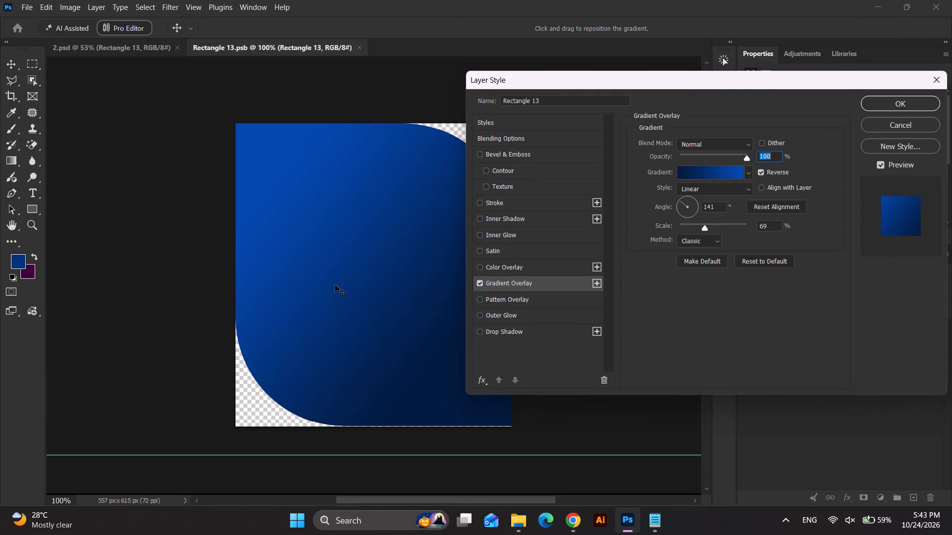
Shift the Rectangle 13 gradient overlay toward the lower right, apply the layer style and save the smart object.
drag(336, 284, 412, 314)
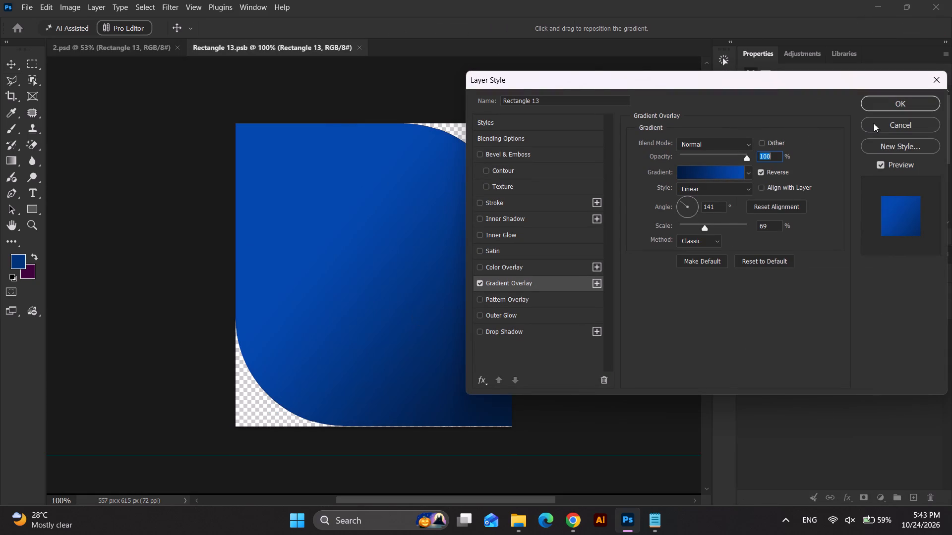
click(882, 107)
key(ctrl+s)
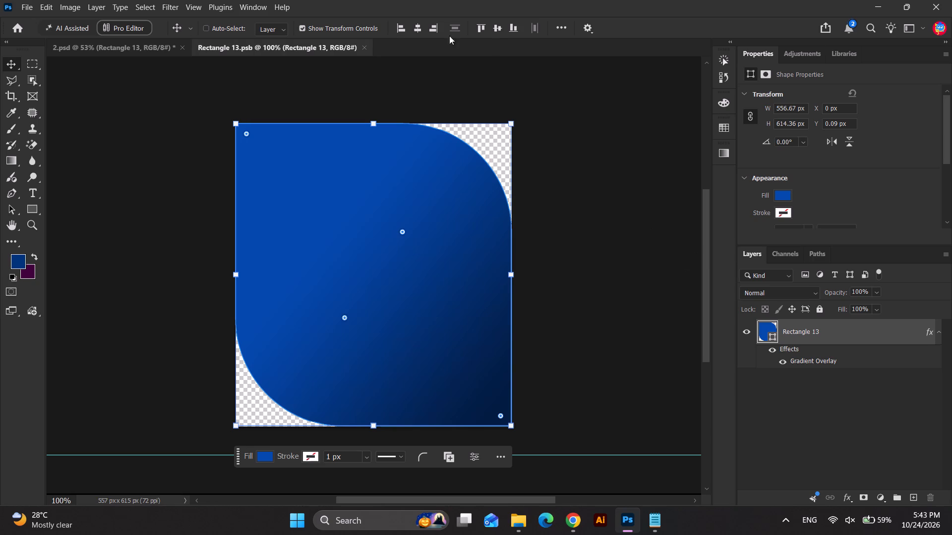
Return to the 2.psd document, deselect the blue shape and save the poster.
click(165, 49)
click(632, 272)
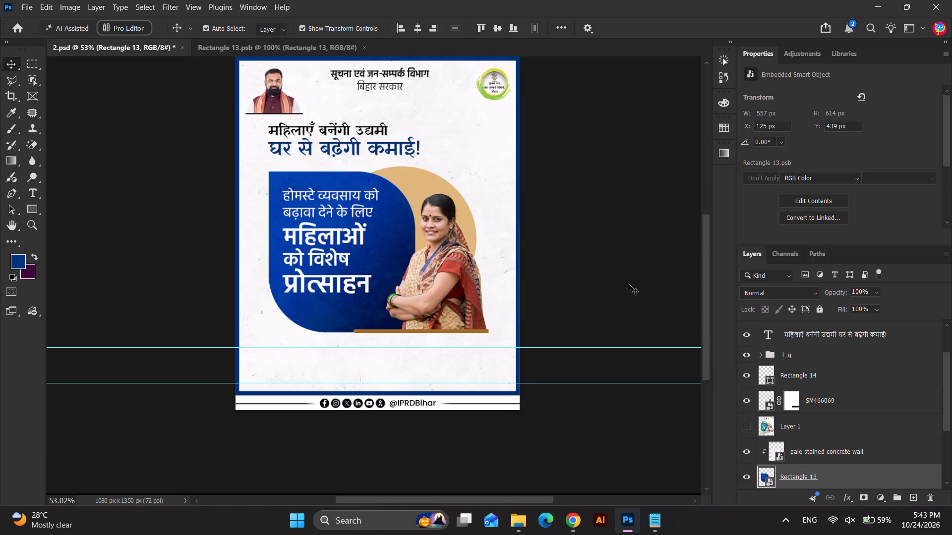
scroll(516, 254, down, 3)
click(574, 256)
scroll(514, 288, up, 1)
key(ctrl+s)
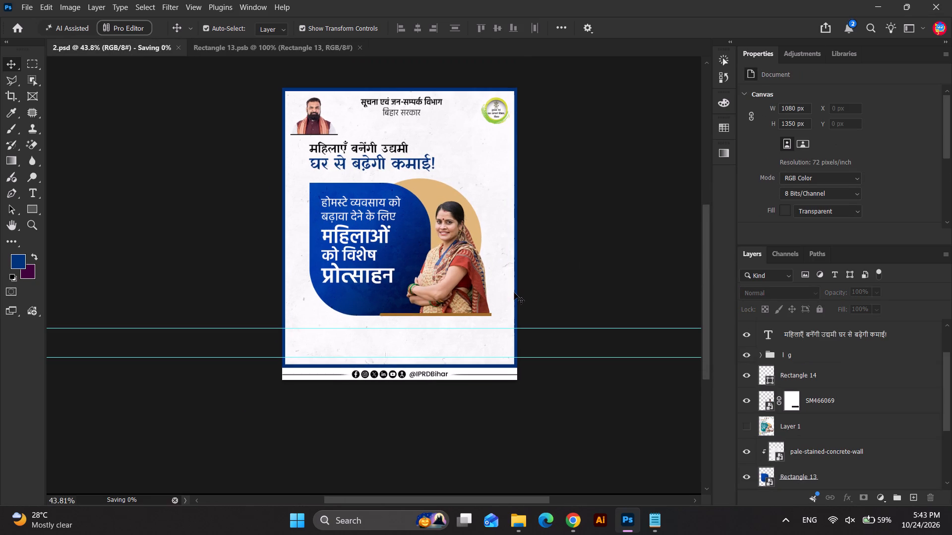
scroll(502, 311, up, 2)
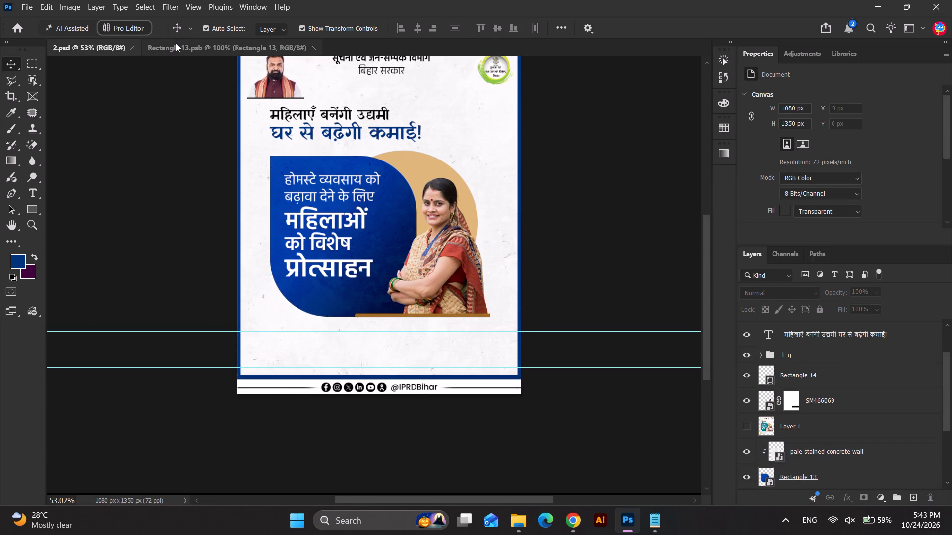
Open 1.psd from the Presentation Design folder inside IPRD, October, 24.10.26.
click(514, 523)
click(309, 272)
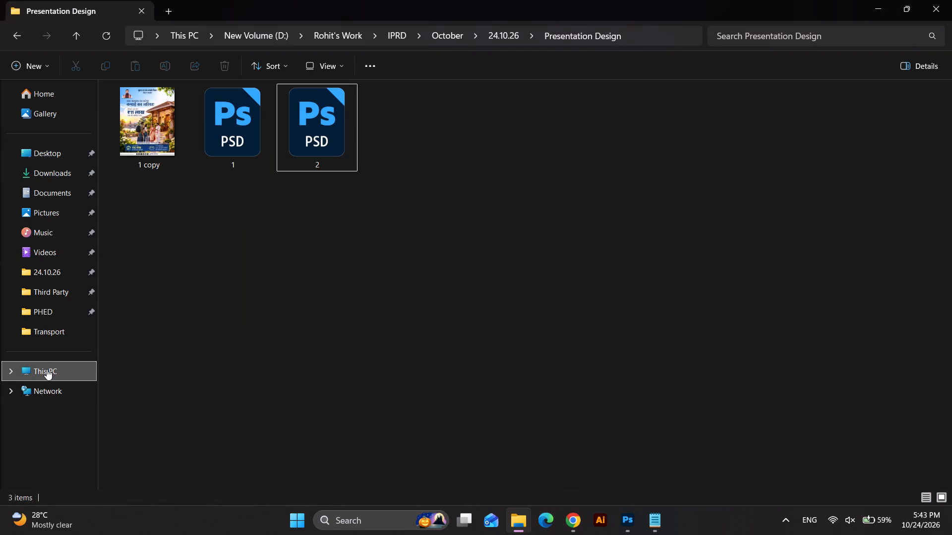
click(47, 369)
double_click(316, 117)
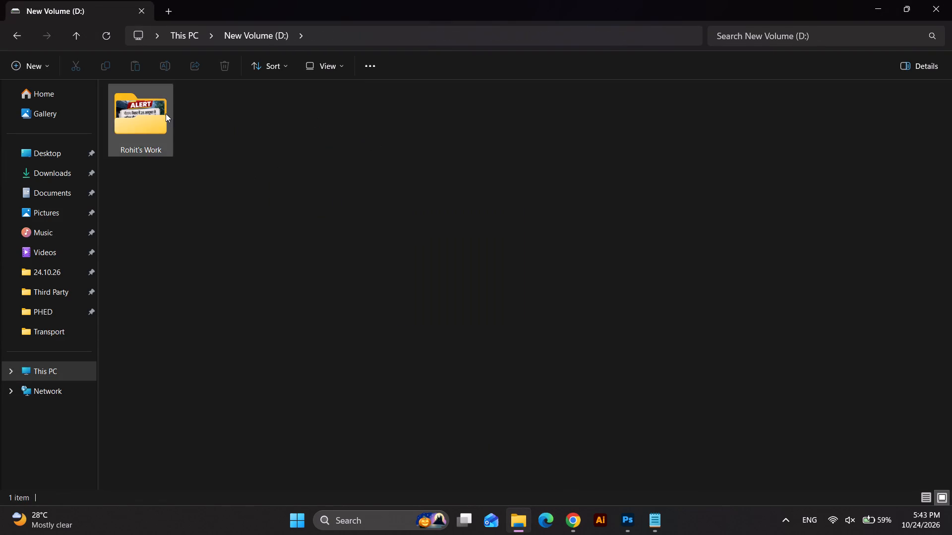
double_click(166, 113)
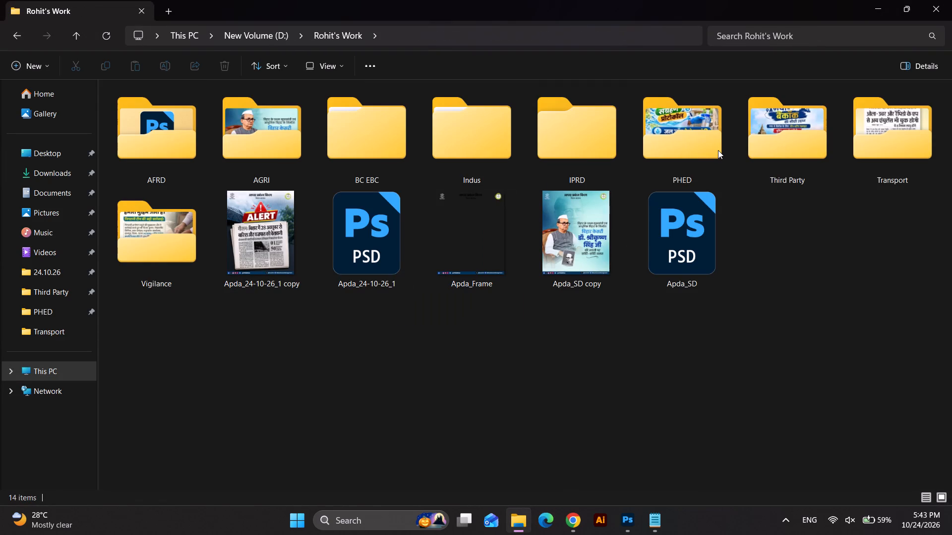
double_click(565, 132)
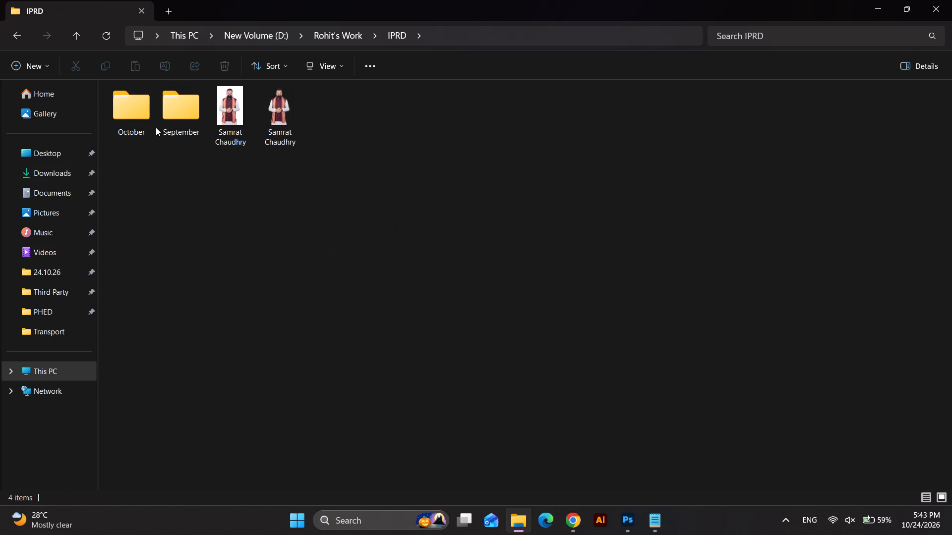
double_click(154, 127)
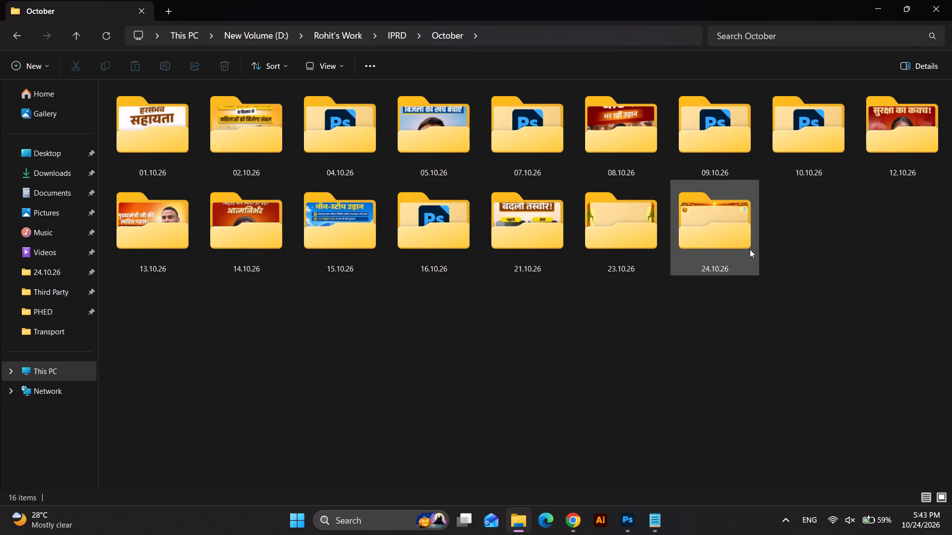
double_click(738, 233)
double_click(180, 107)
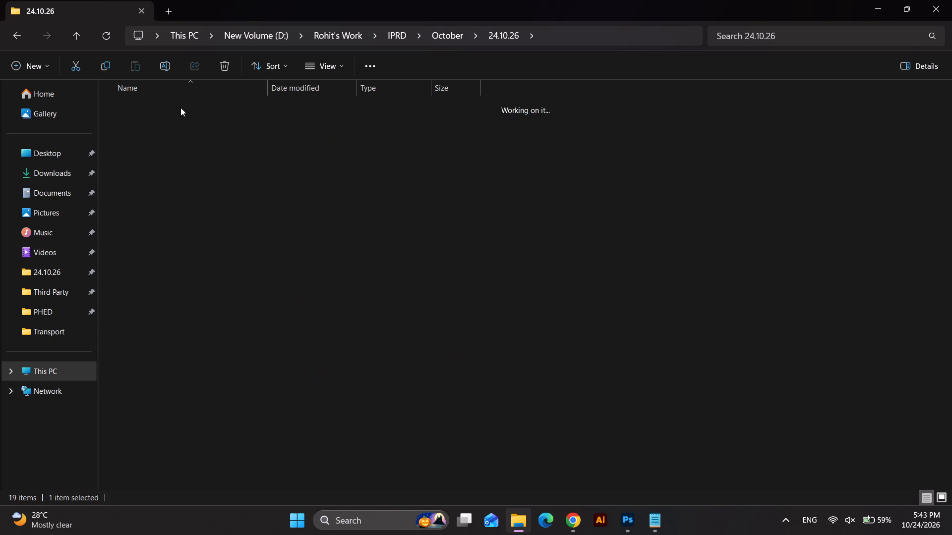
double_click(240, 133)
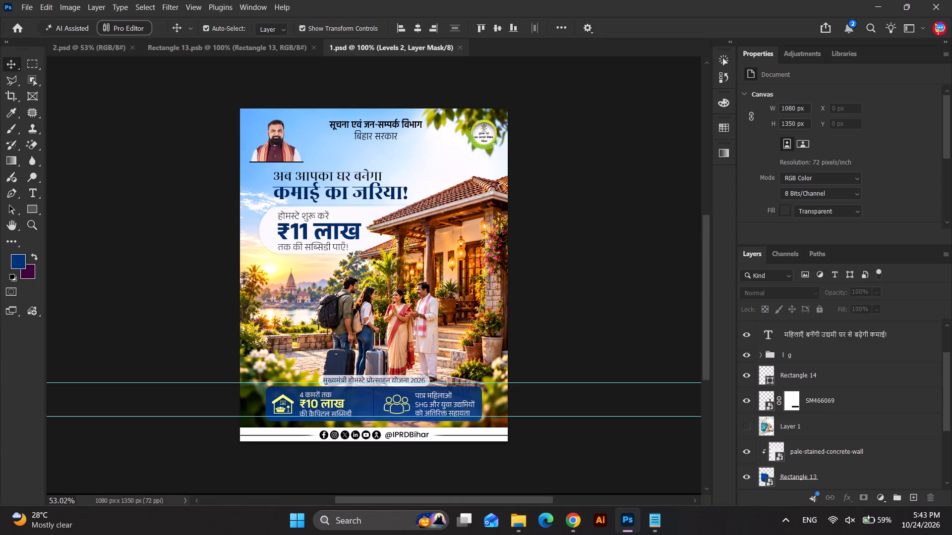
Copy the "मुख्यमंत्री होमस्टे प्रोत्साहन योजना 2026" label with its rounded white background from 1.psd.
scroll(339, 291, up, 1)
scroll(332, 226, up, 1)
scroll(405, 386, up, 2)
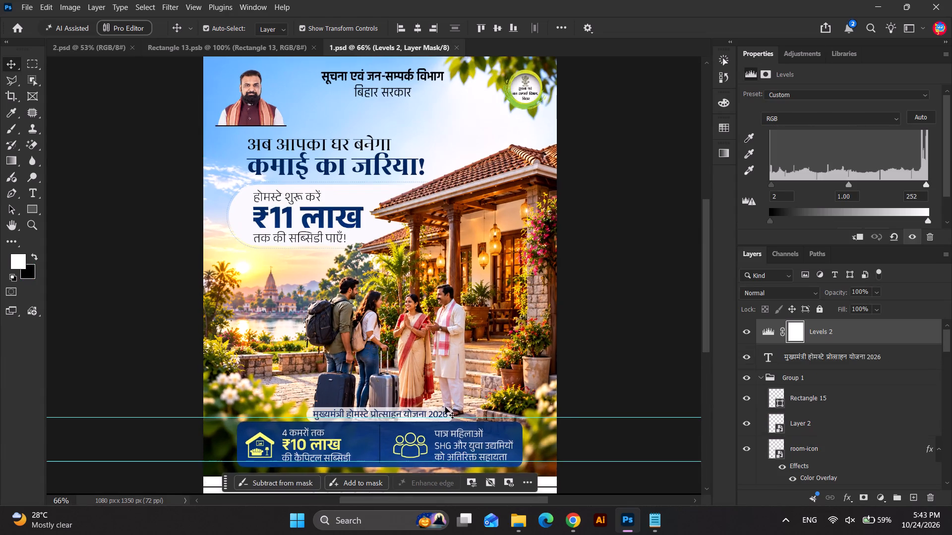
scroll(445, 407, up, 3)
click(452, 419)
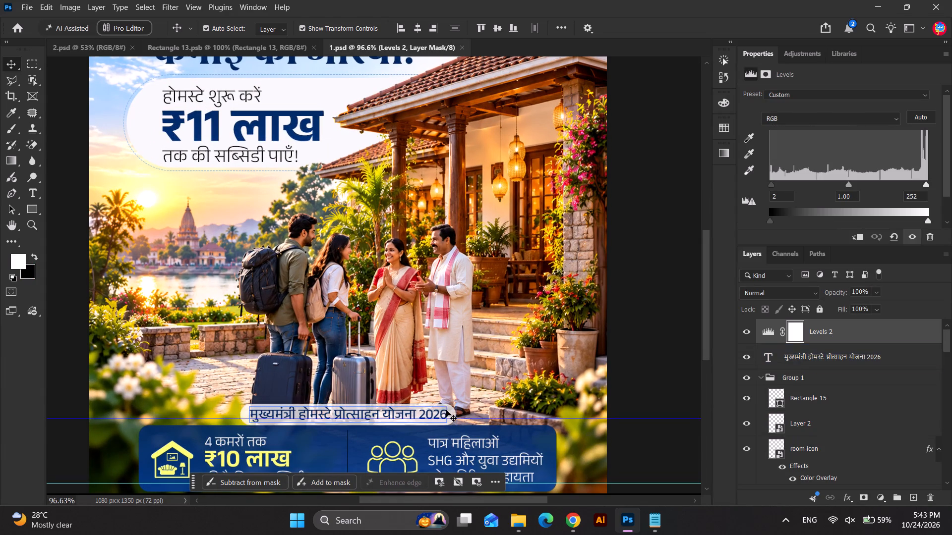
click(451, 410)
shift+click(441, 412)
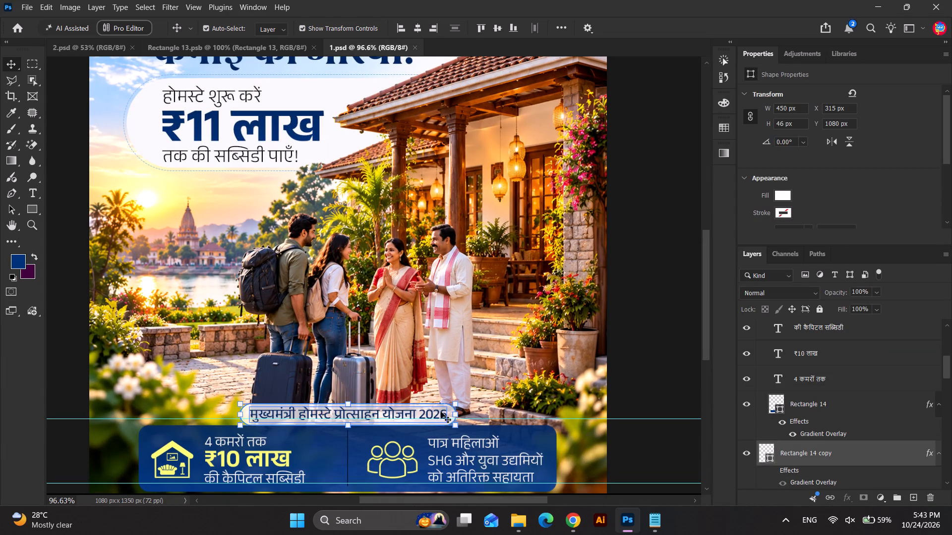
scroll(445, 390, down, 5)
scroll(426, 413, up, 4)
key(ctrl+c)
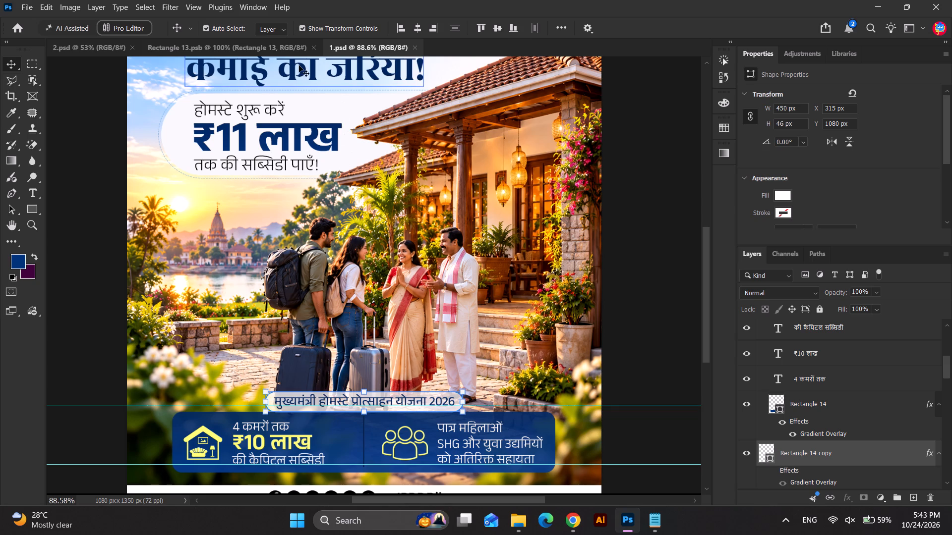
Close the Rectangle 13 smart object, paste the scheme label into 2.psd and place it centred below the woman at about Y 1083 px.
click(280, 50)
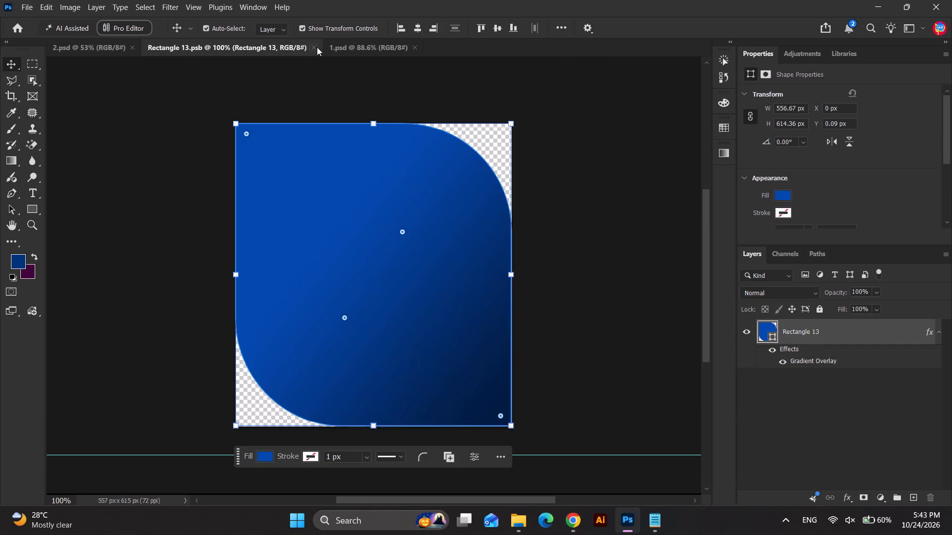
click(317, 46)
click(105, 52)
key(ctrl+v)
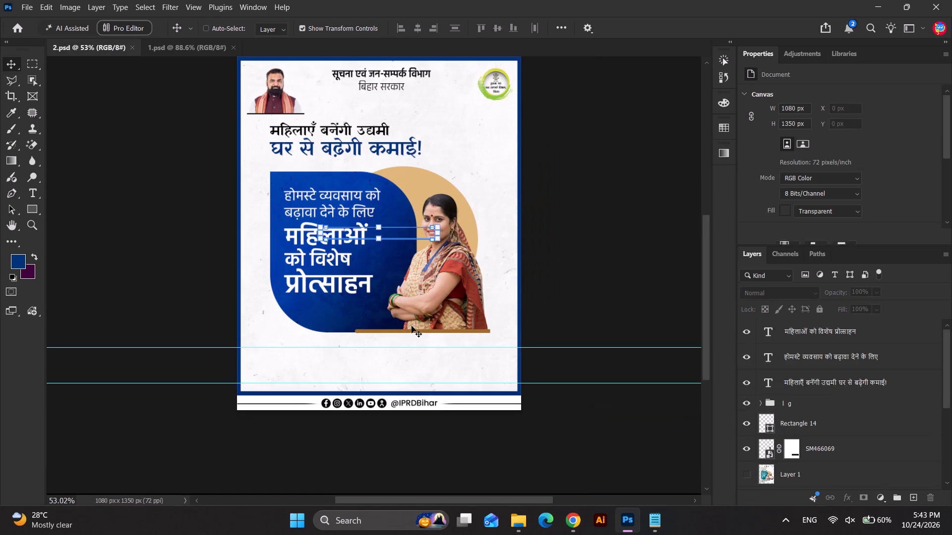
drag(402, 233, 402, 347)
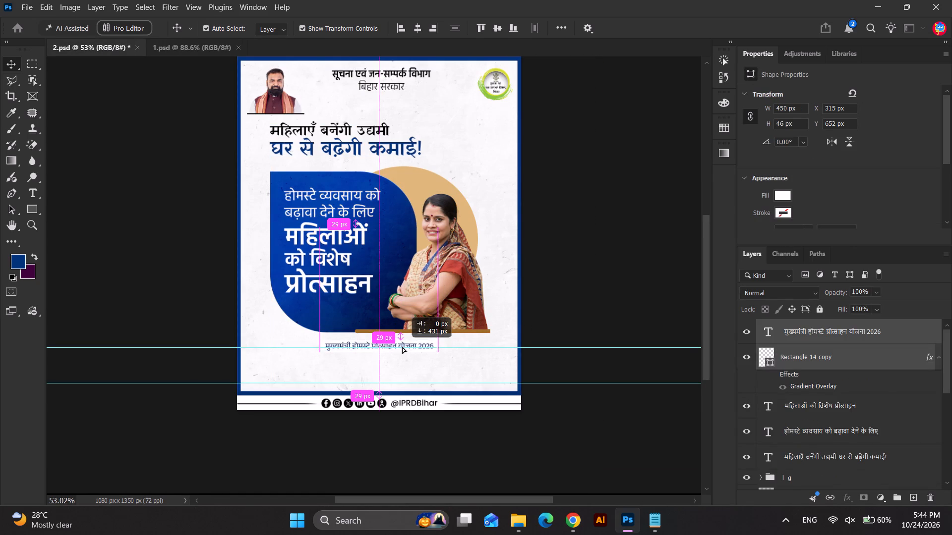
drag(402, 347, 403, 347)
click(577, 267)
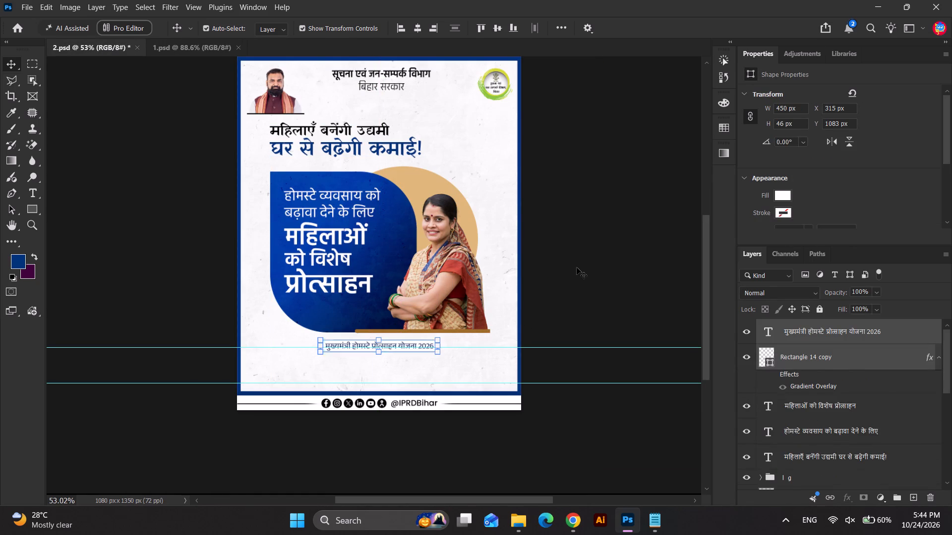
Copy the line "प्रति कमरे ₹2.50 लाख तक का प्रोत्साहन" from the Notepad copy text and return to the poster.
click(661, 518)
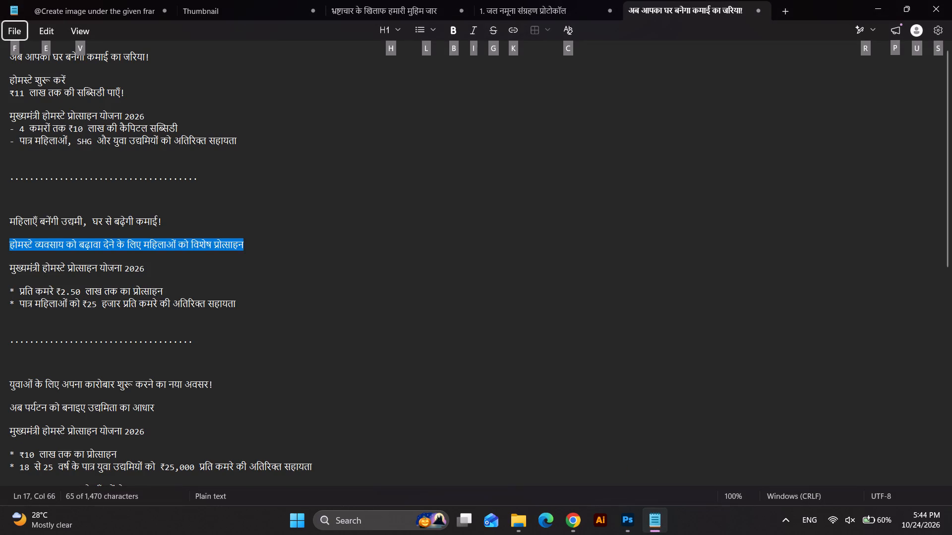
drag(20, 288, 164, 290)
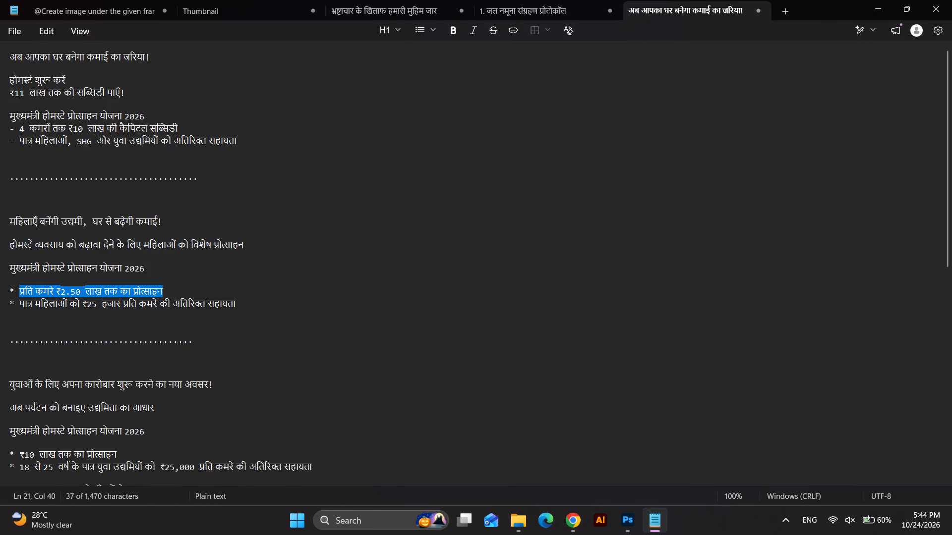
drag(164, 290, 164, 289)
key(ctrl+c)
key(ctrl+c)
key(alt+Tab)
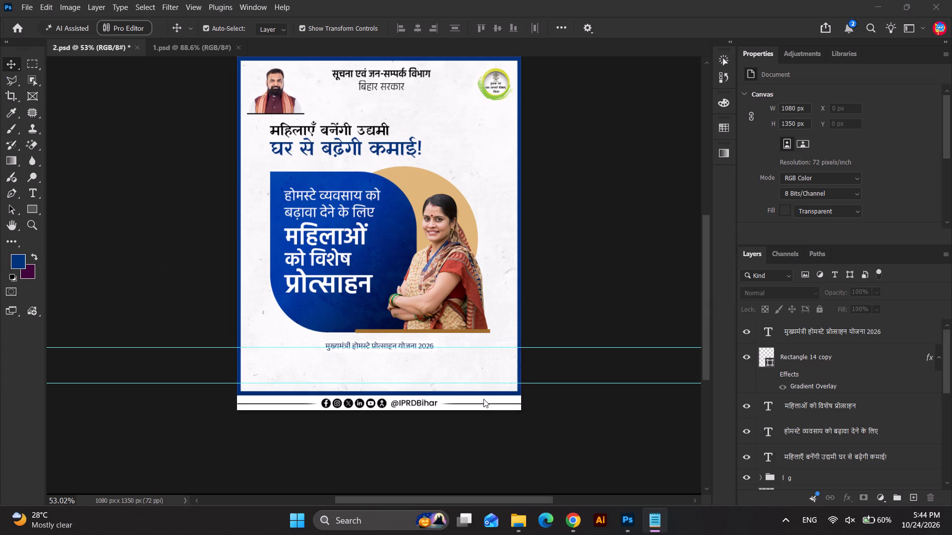
Fill the label's rounded background with the blue 012f8b sampled from the large shape and raise its opacity to 100%.
scroll(379, 367, up, 6)
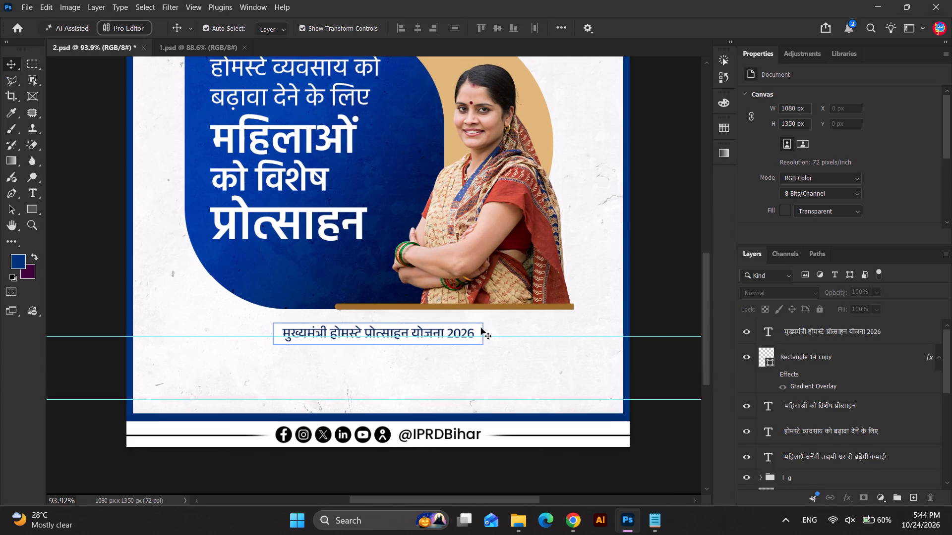
click(481, 328)
click(476, 328)
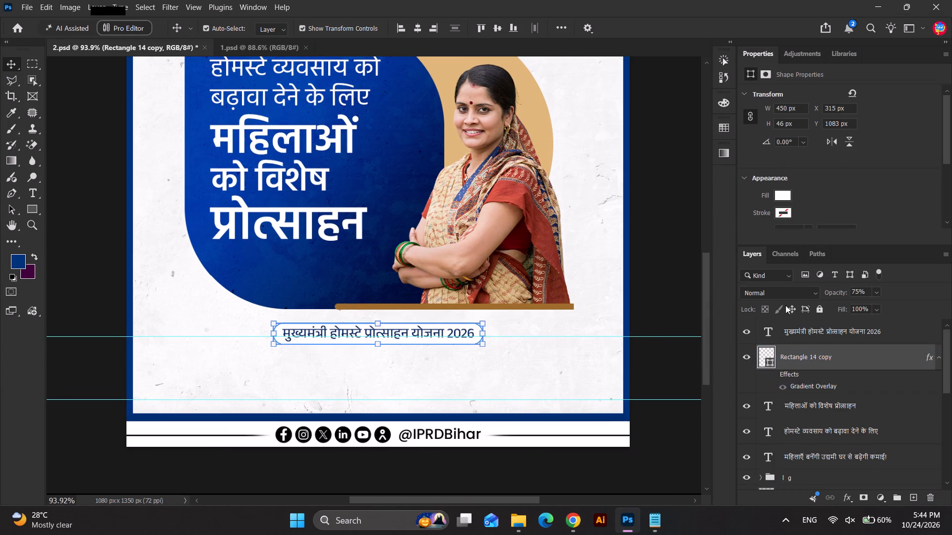
double_click(772, 362)
click(247, 266)
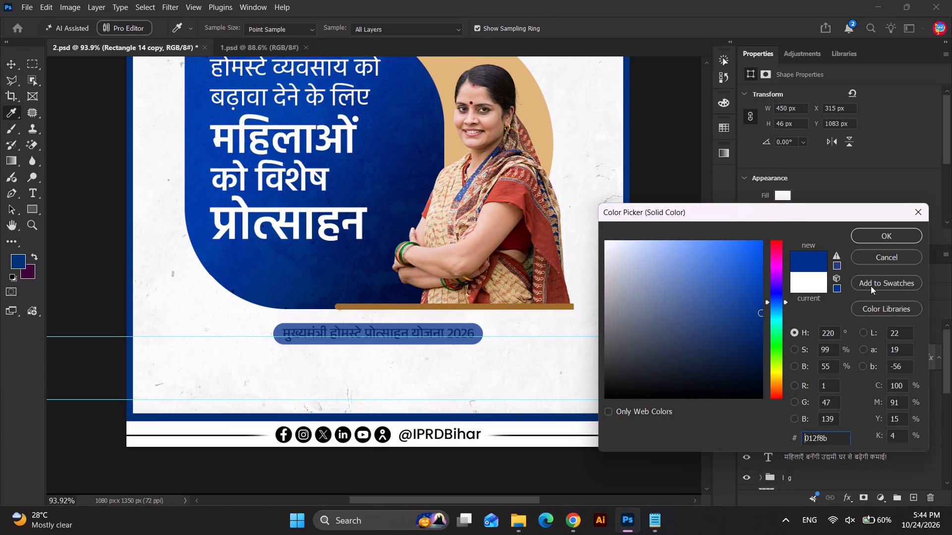
click(872, 236)
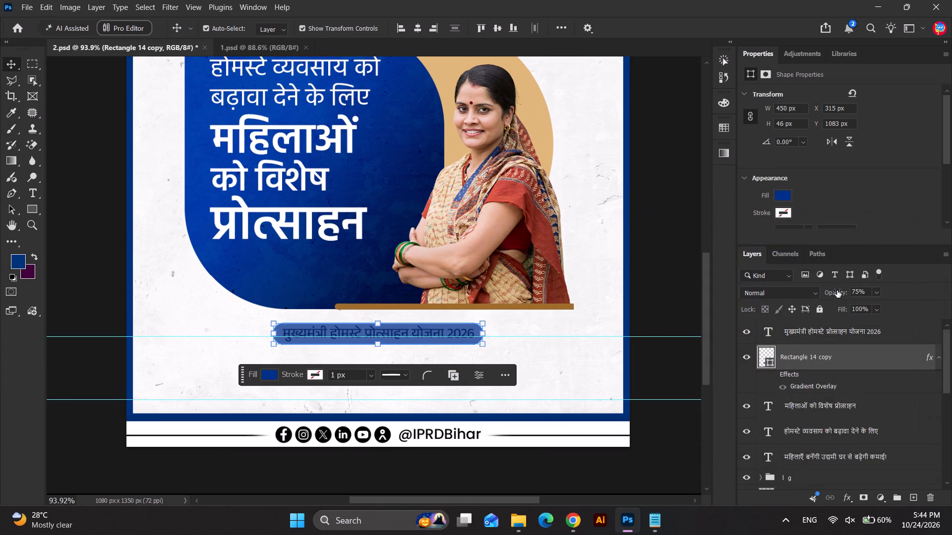
drag(837, 290, 951, 290)
click(661, 367)
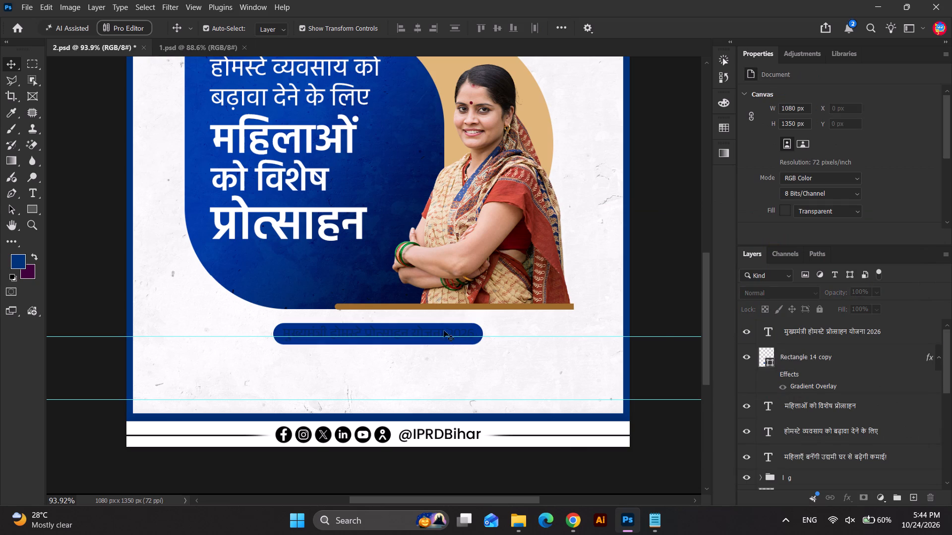
Change the label text "मुख्यमंत्री होमस्टे प्रोत्साहन योजना 2026" to white.
click(439, 326)
click(502, 360)
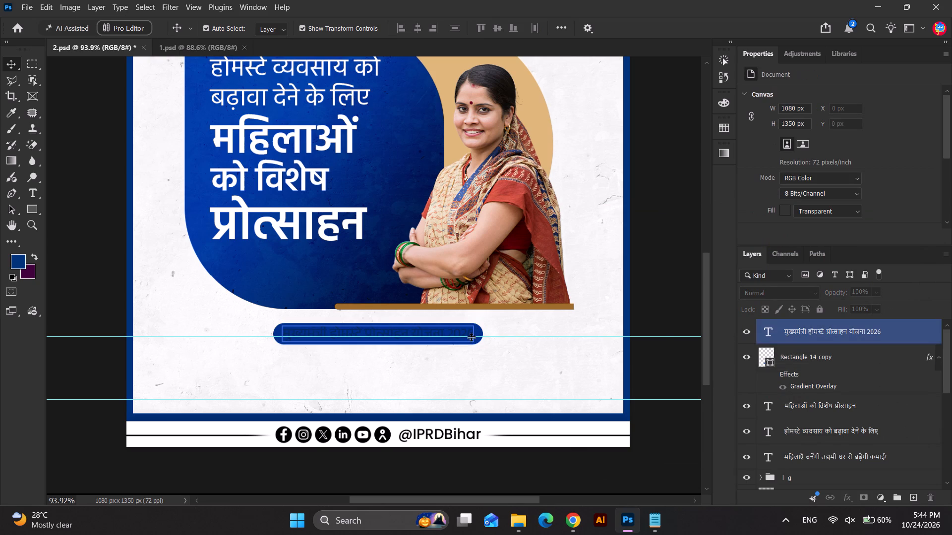
click(469, 329)
click(849, 192)
drag(627, 281, 556, 203)
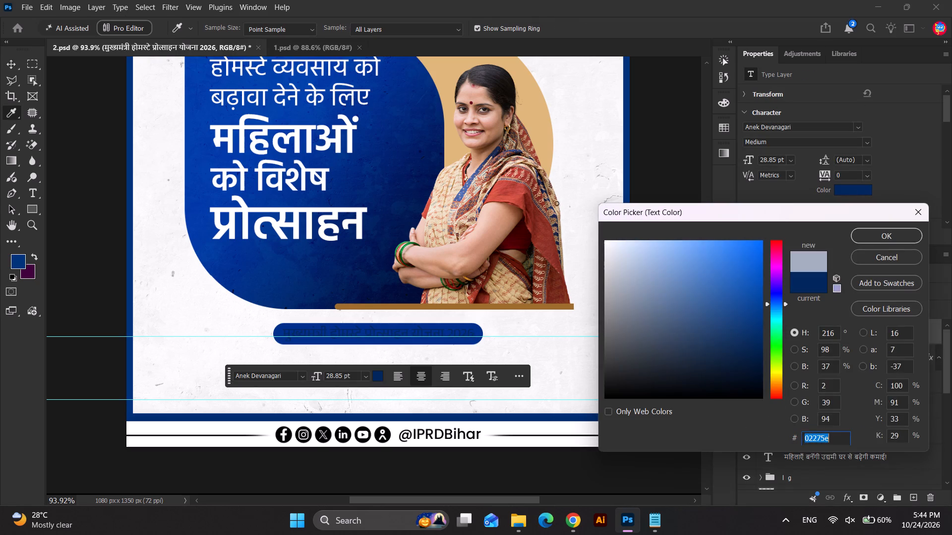
drag(556, 203, 493, 165)
click(893, 237)
click(652, 378)
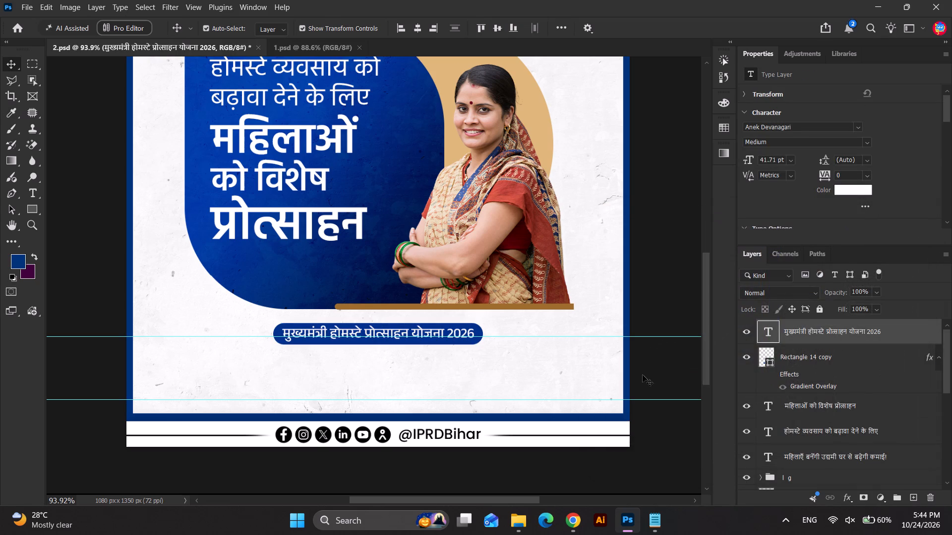
Recolour the label's rounded background with the brown sampled from the bar beneath the woman.
scroll(469, 344, up, 2)
click(479, 329)
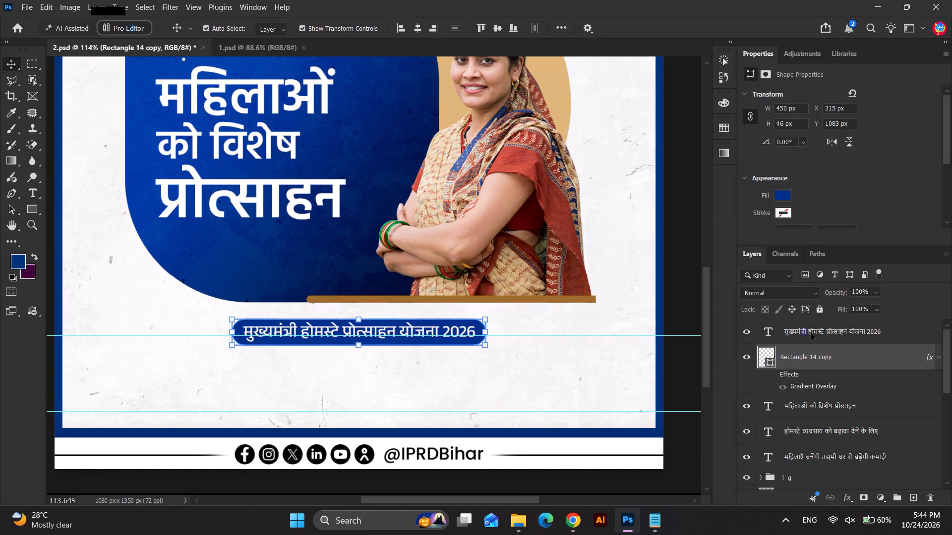
double_click(769, 361)
click(443, 104)
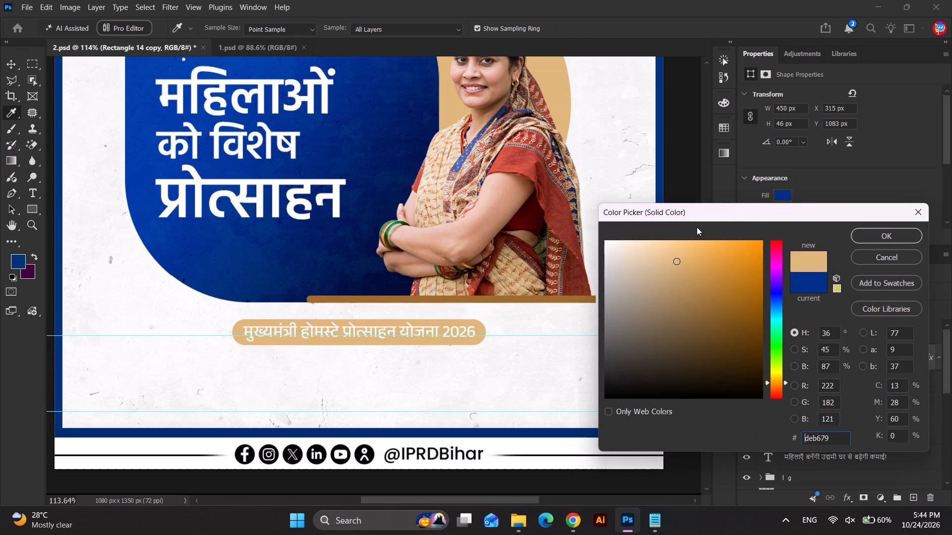
click(721, 300)
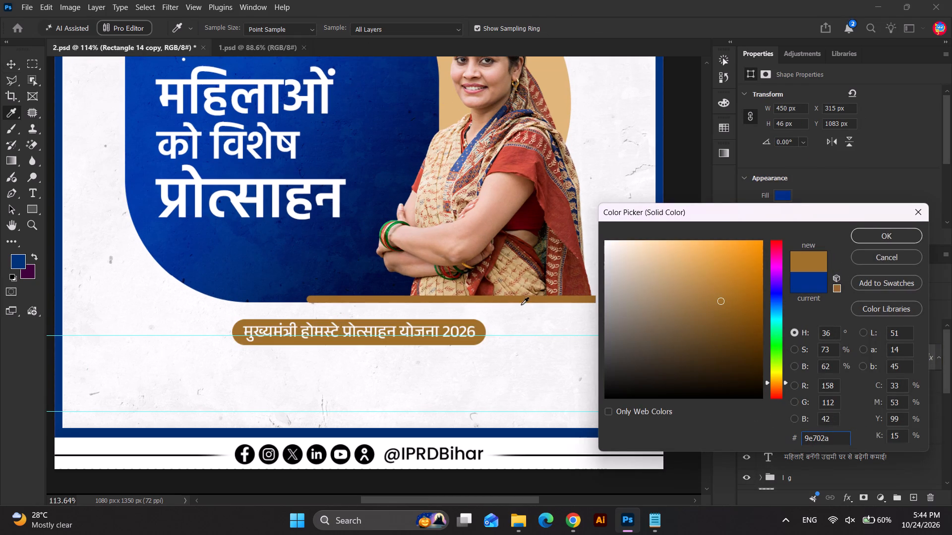
click(523, 301)
click(867, 231)
scroll(624, 295, down, 11)
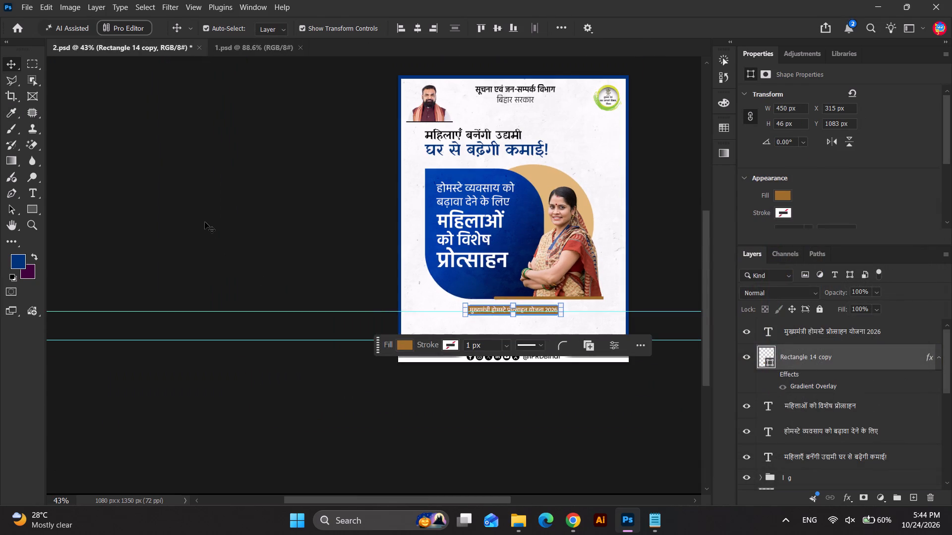
click(205, 221)
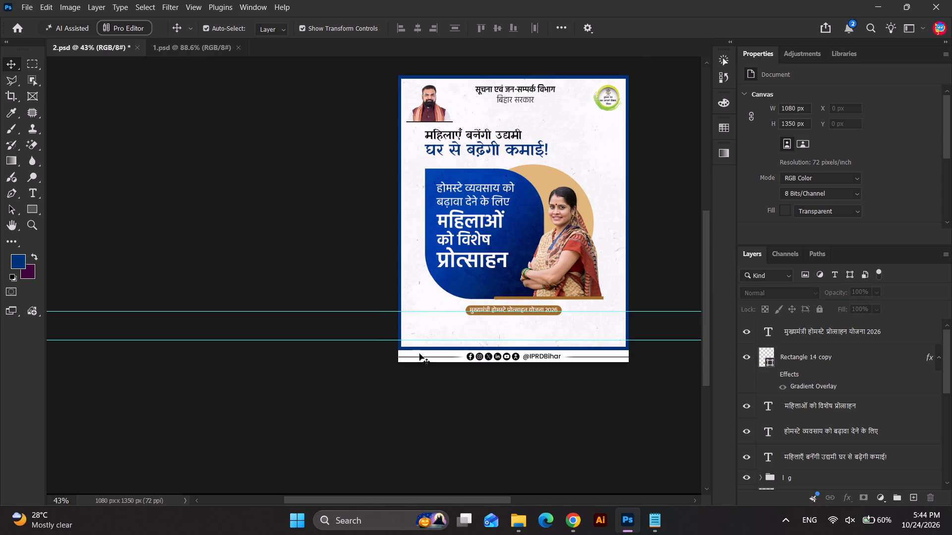
Duplicate the label text into the empty area below the brown label and colour the copy black.
scroll(495, 354, up, 10)
scroll(501, 254, up, 6)
click(500, 270)
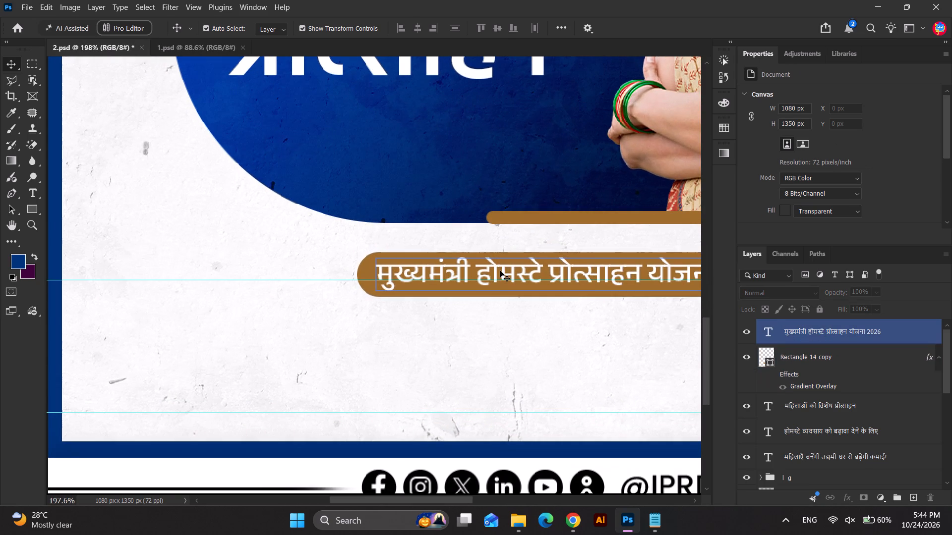
alt+shift+drag(502, 268, 280, 349)
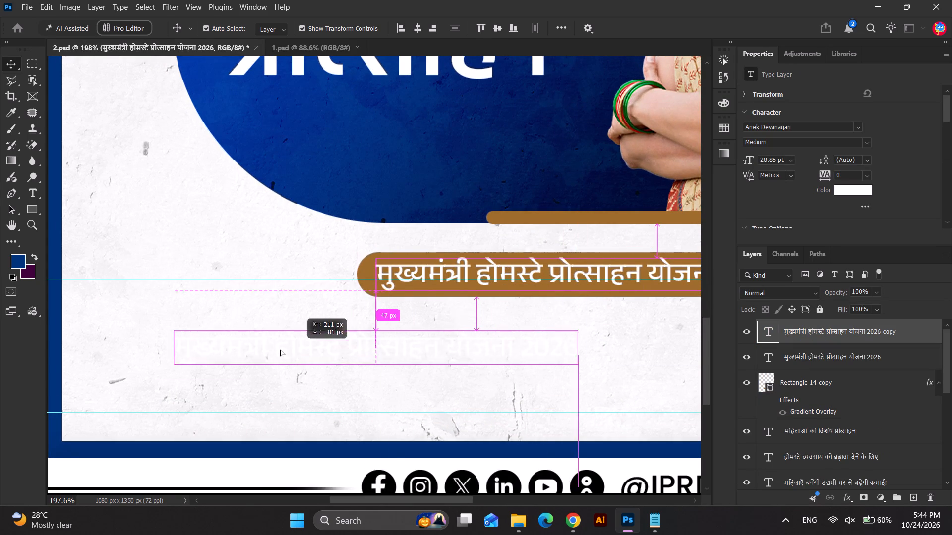
alt+shift+drag(280, 349, 278, 349)
double_click(278, 349)
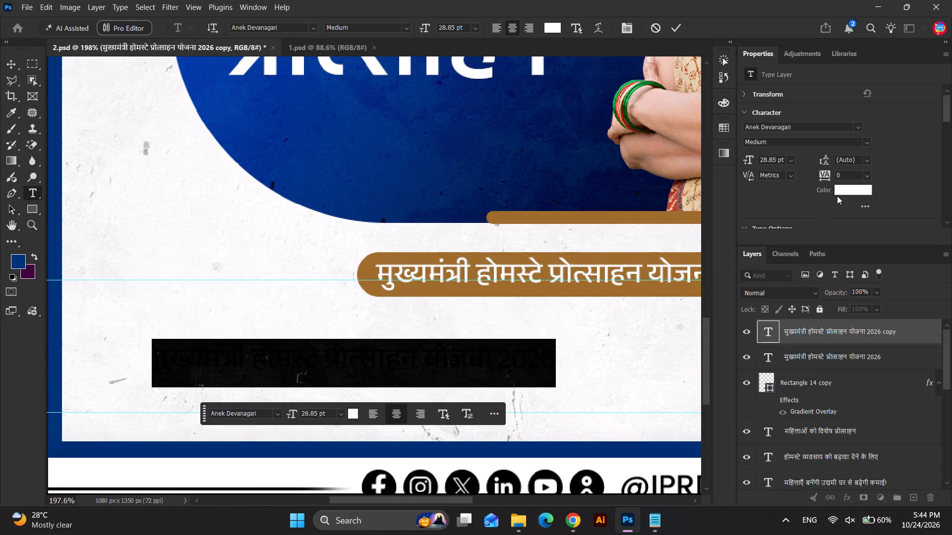
click(838, 193)
drag(644, 312, 663, 454)
click(881, 243)
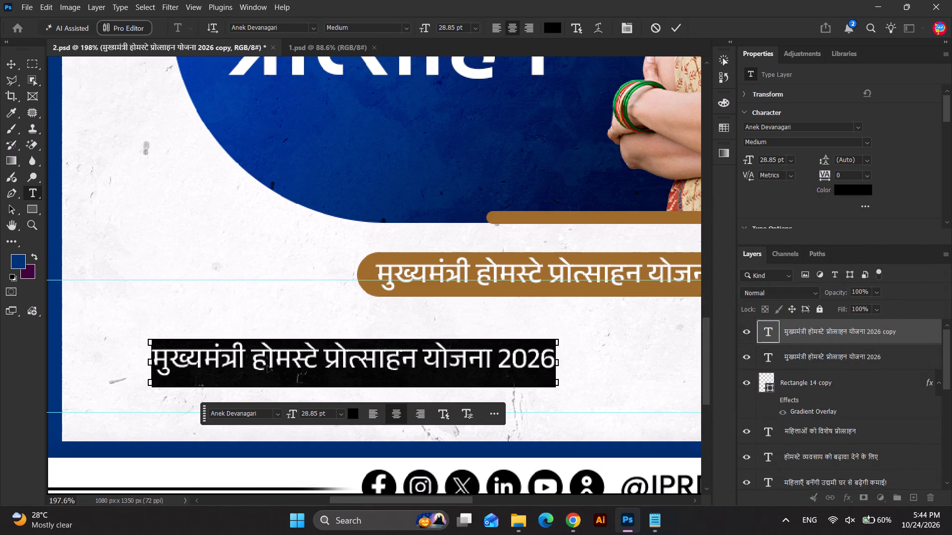
Replace the copied text with "प्रति कमरे ₹2.50 लाख तक का प्रोत्साहन", broken after "लाख" onto two left-aligned lines.
key(ctrl+v)
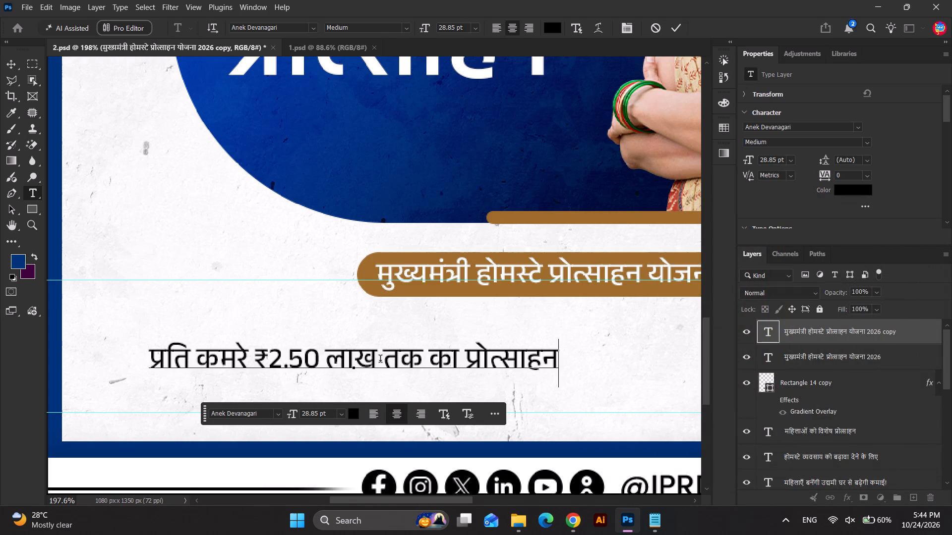
click(383, 360)
key(BackSpace)
key(Return)
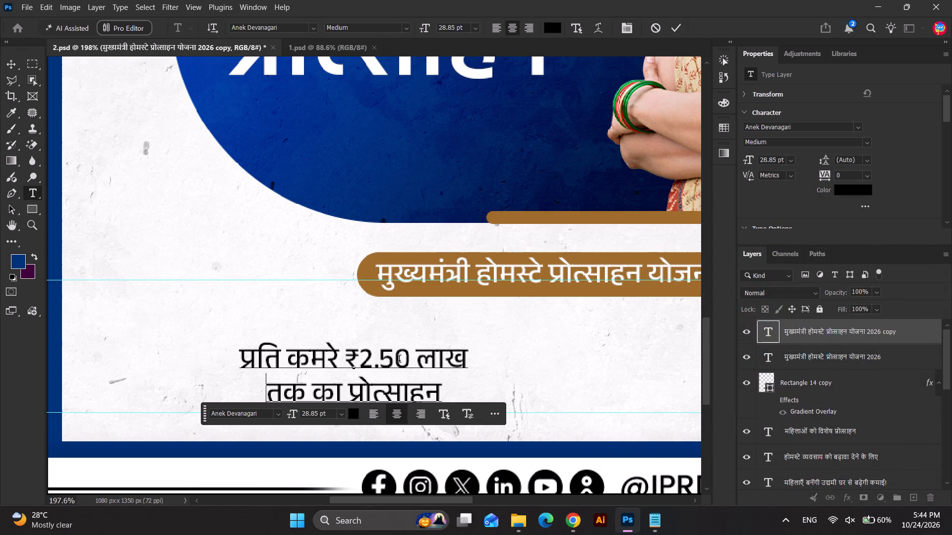
key(ctrl+a)
click(499, 27)
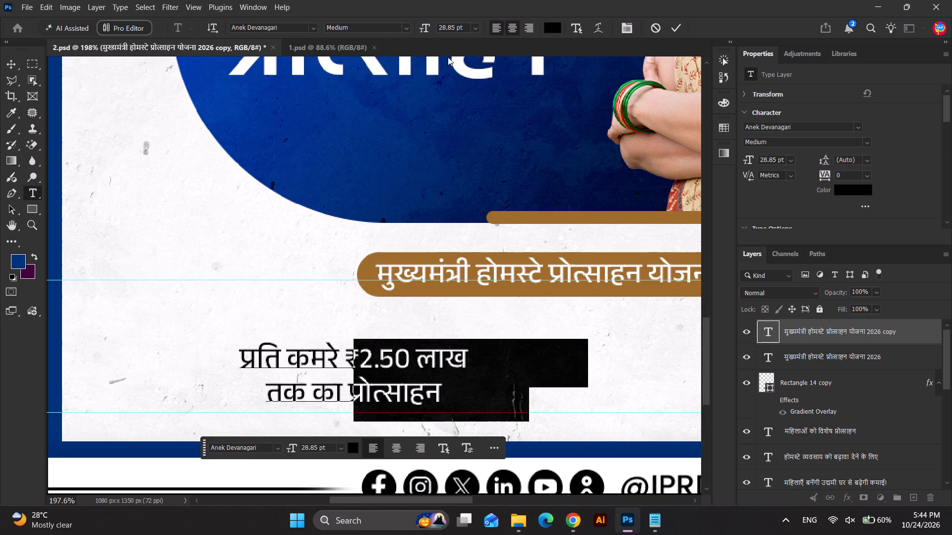
click(8, 61)
Enlarge the two-line ₹2.50 लाख text to 37.66 pt and place it below the brown label, toward the poster's left side.
scroll(276, 296, down, 8)
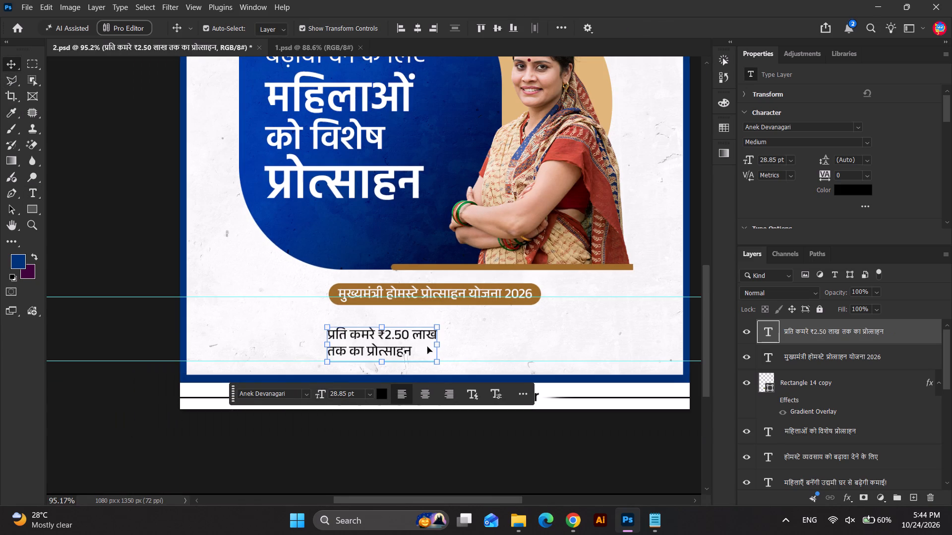
drag(441, 342, 475, 342)
drag(423, 341, 392, 330)
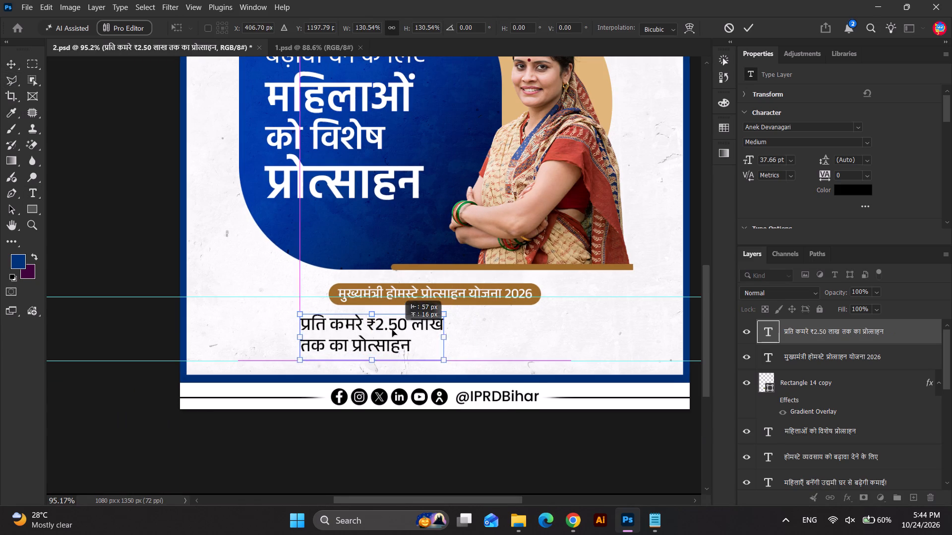
drag(392, 330, 352, 340)
key(Return)
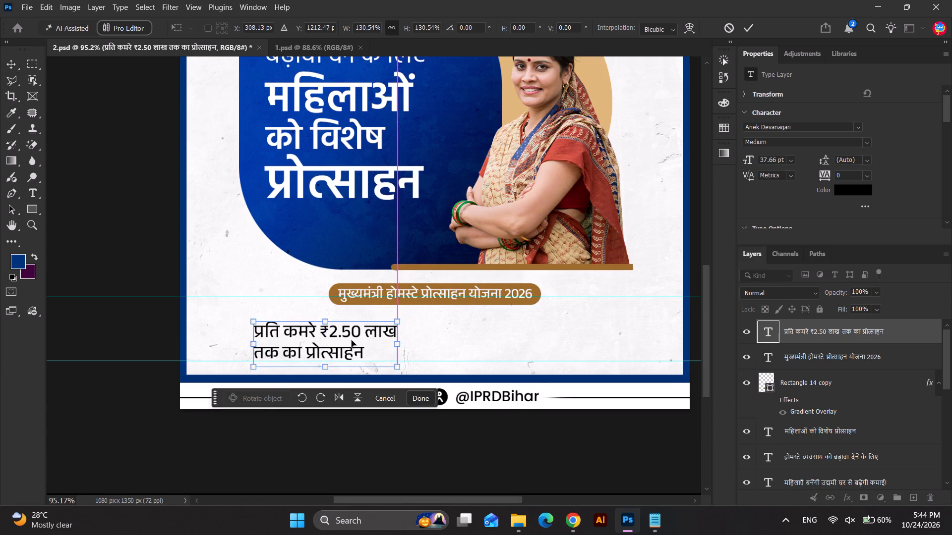
Duplicate the ₹2.50 लाख text horizontally to the right half of the poster, level with the original.
alt+shift+drag(350, 349, 581, 351)
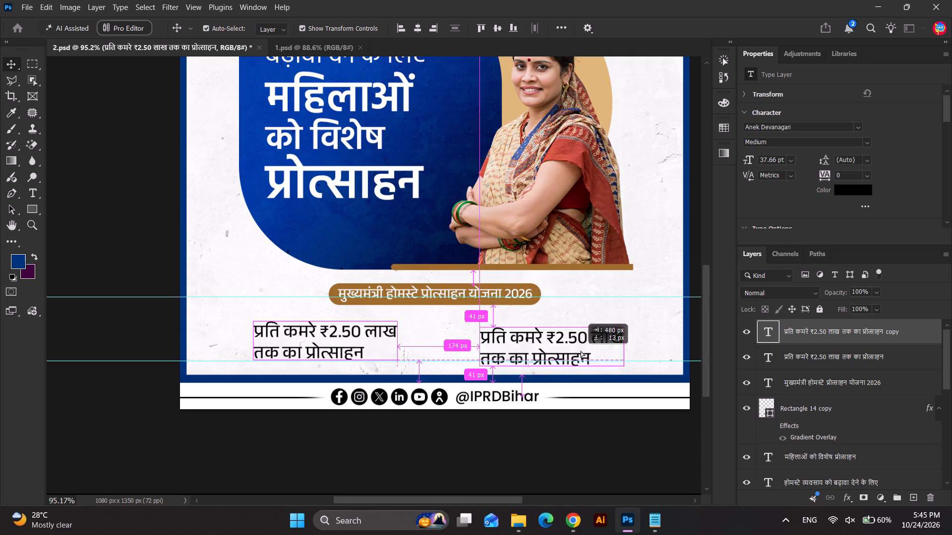
alt+shift+drag(581, 351, 585, 351)
Replace the duplicated text with "पात्र महिलाओं को ₹25 हजार प्रति कमरे की अतिरिक्त सहायता" from the notes, broken after "को" and "कमरे", and raise it slightly.
key(alt+Tab)
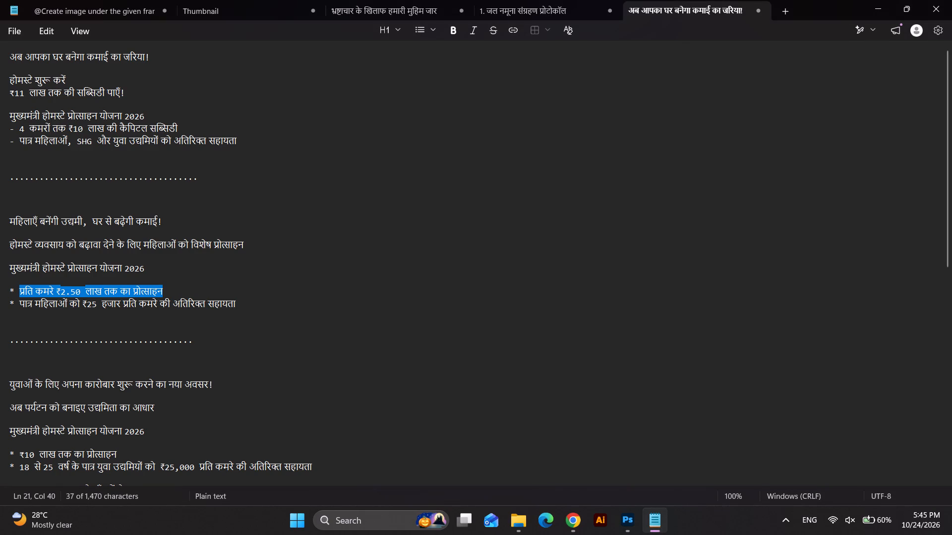
drag(19, 304, 234, 303)
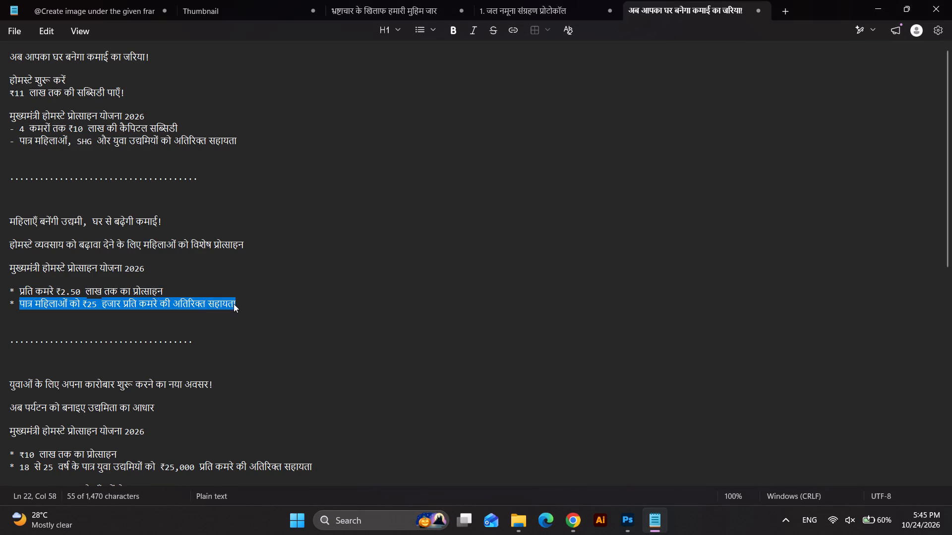
key(ctrl+c)
key(ctrl+c)
key(alt+Tab)
double_click(570, 341)
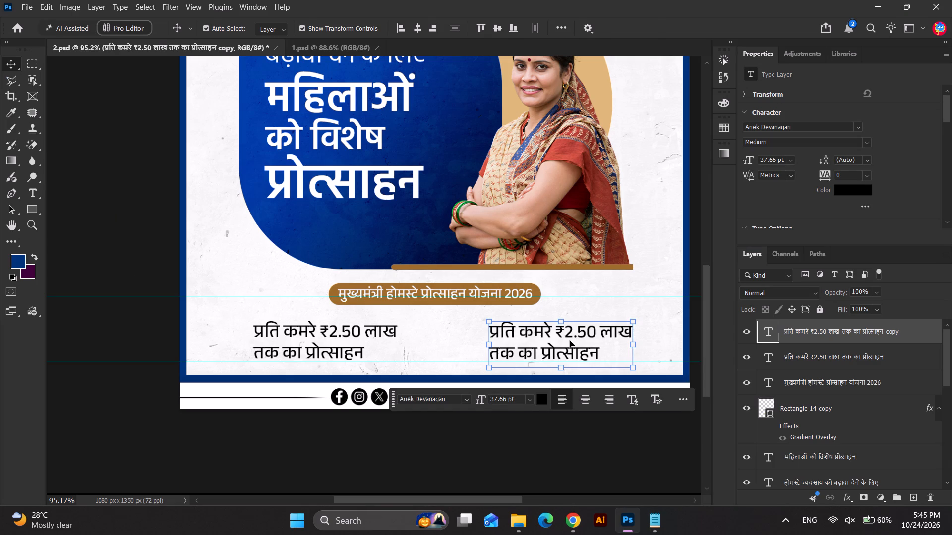
key(ctrl+v)
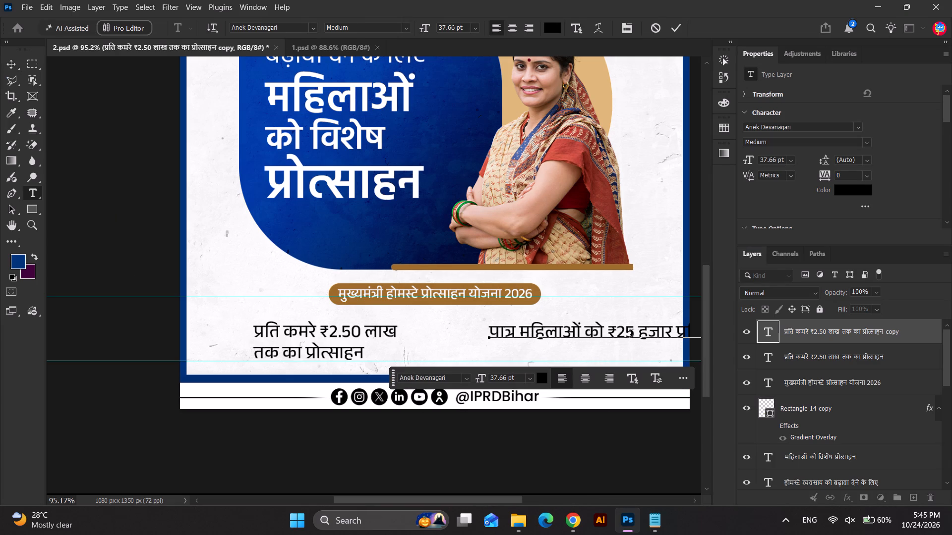
click(609, 332)
key(BackSpace)
key(Return)
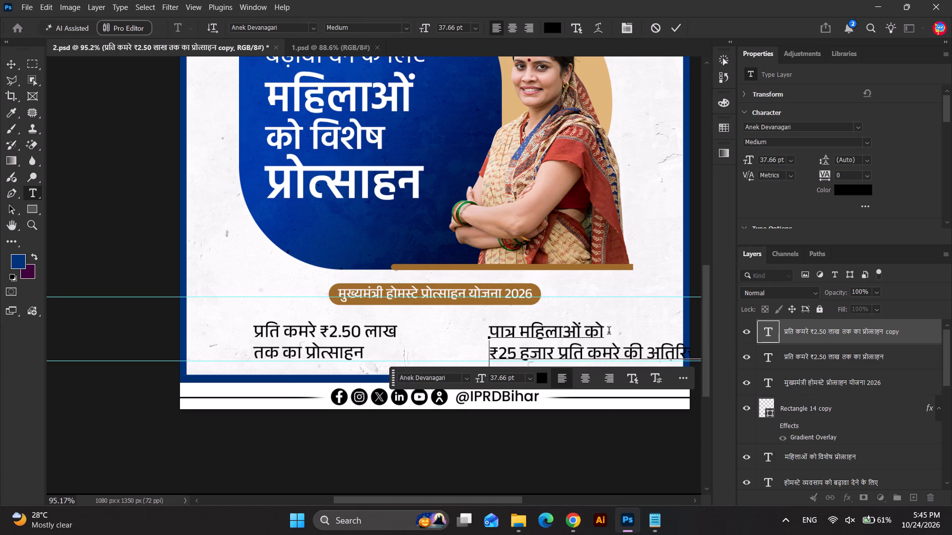
click(626, 351)
key(BackSpace)
key(Return)
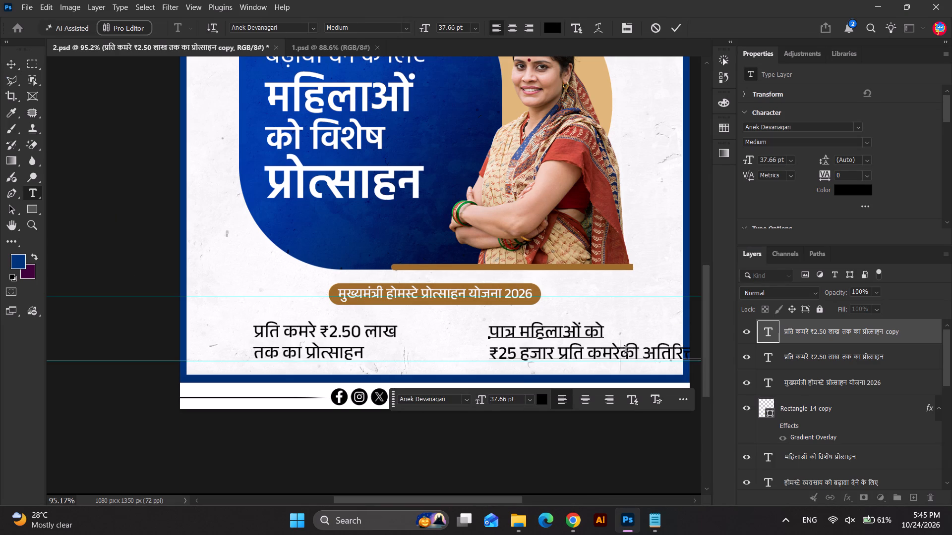
click(6, 62)
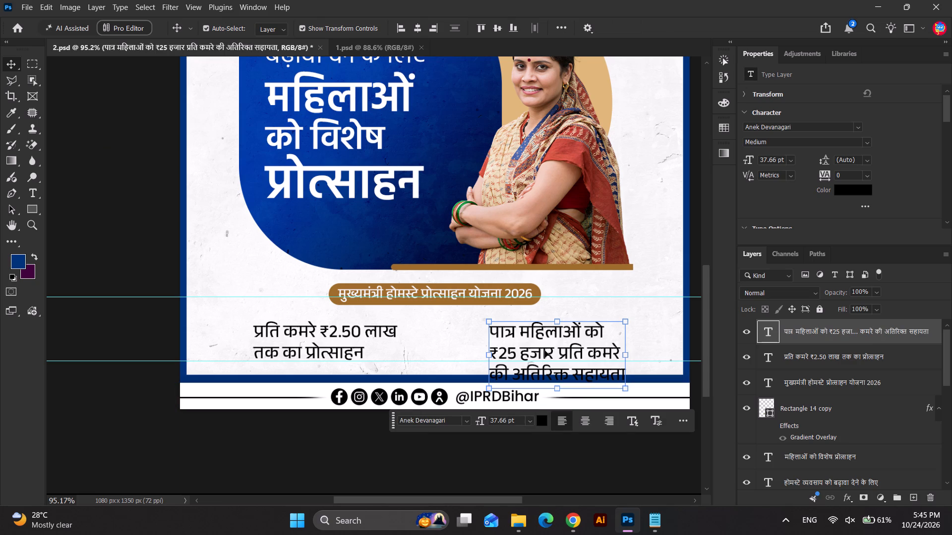
drag(545, 351, 546, 336)
Show the Layer 1 reference design above all other layers, compare its layout with the poster, and hide it again.
click(102, 269)
scroll(111, 278, down, 3)
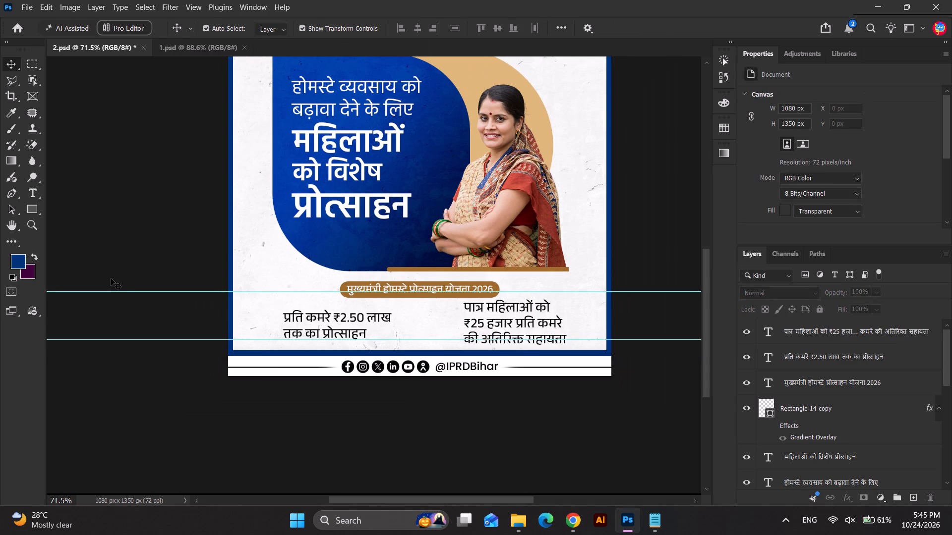
scroll(786, 422, down, 6)
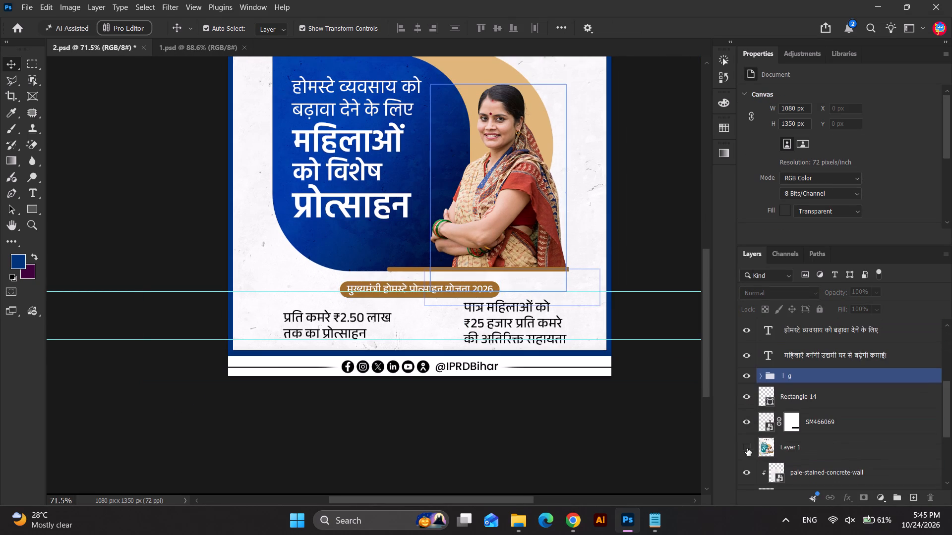
click(742, 449)
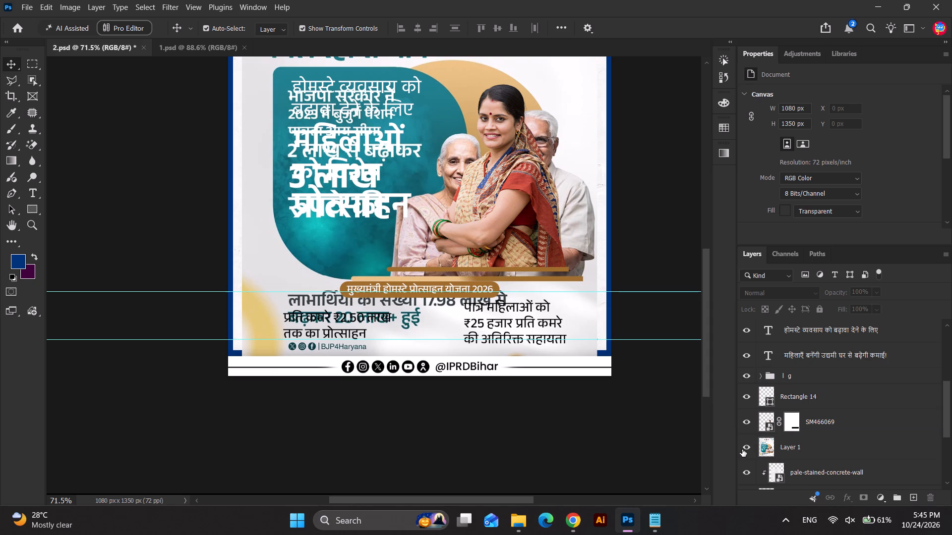
drag(816, 453, 830, 310)
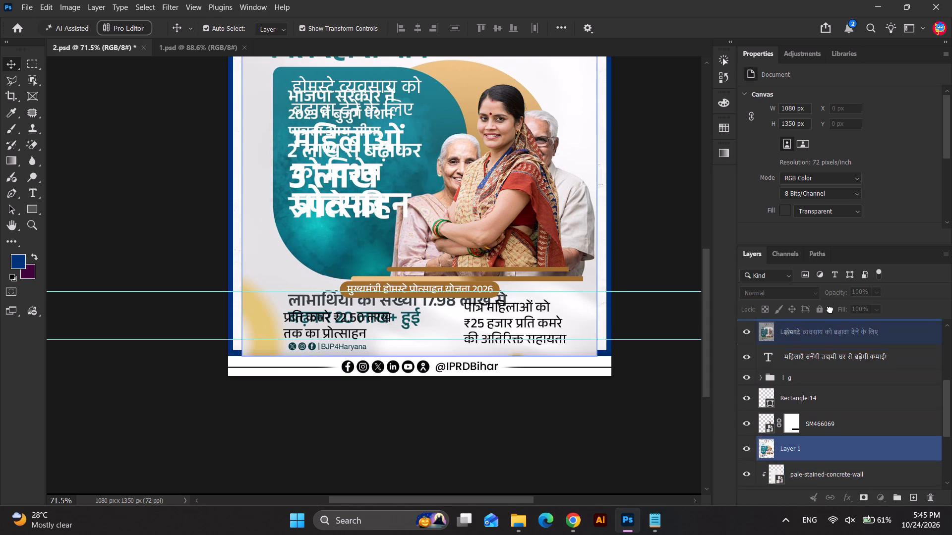
drag(830, 310, 829, 323)
click(576, 426)
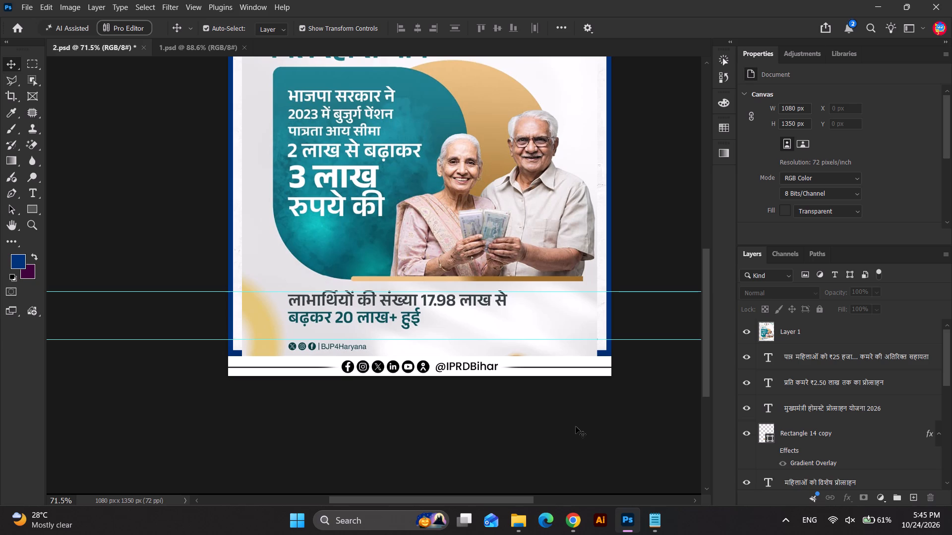
scroll(313, 368, down, 6)
scroll(334, 172, up, 3)
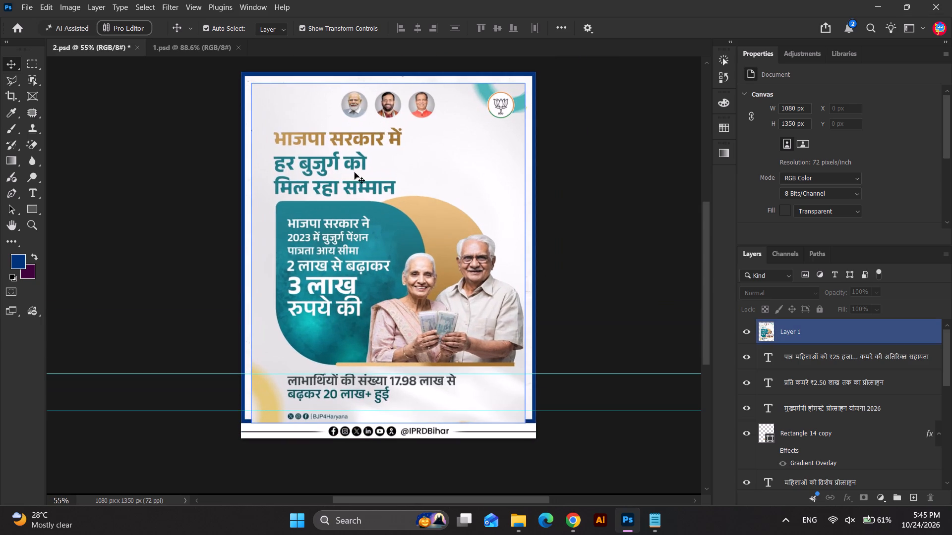
click(420, 162)
click(748, 333)
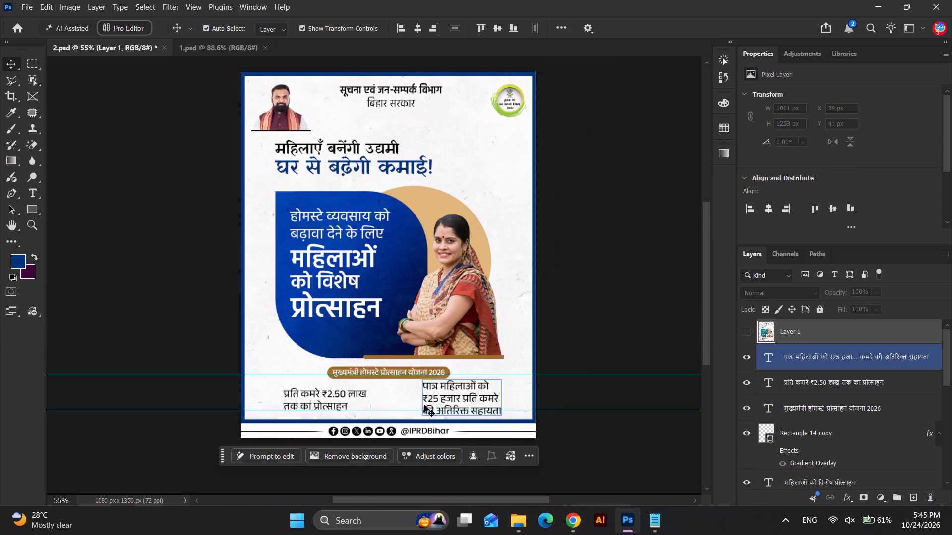
Move the ₹2.50 लाख text slightly further toward the poster's left edge.
scroll(424, 405, up, 3)
click(614, 254)
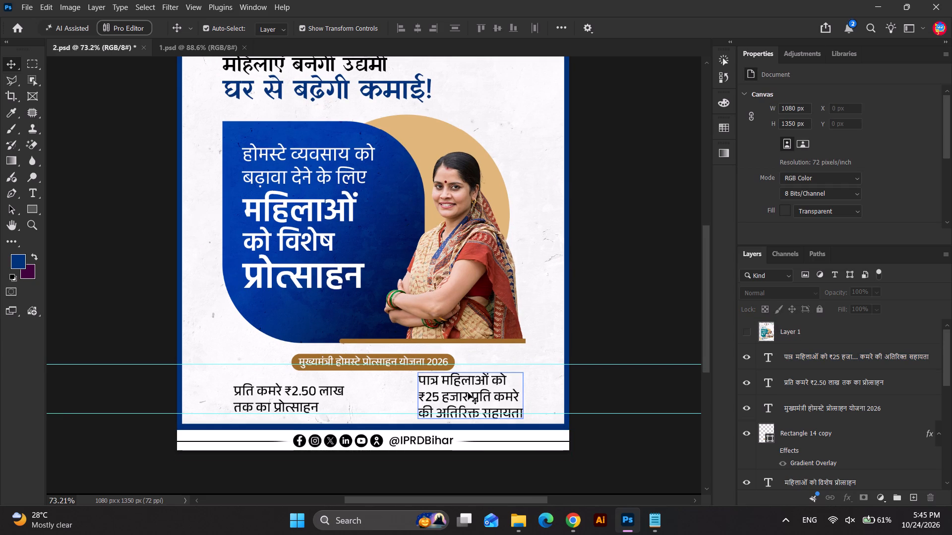
drag(282, 395, 256, 392)
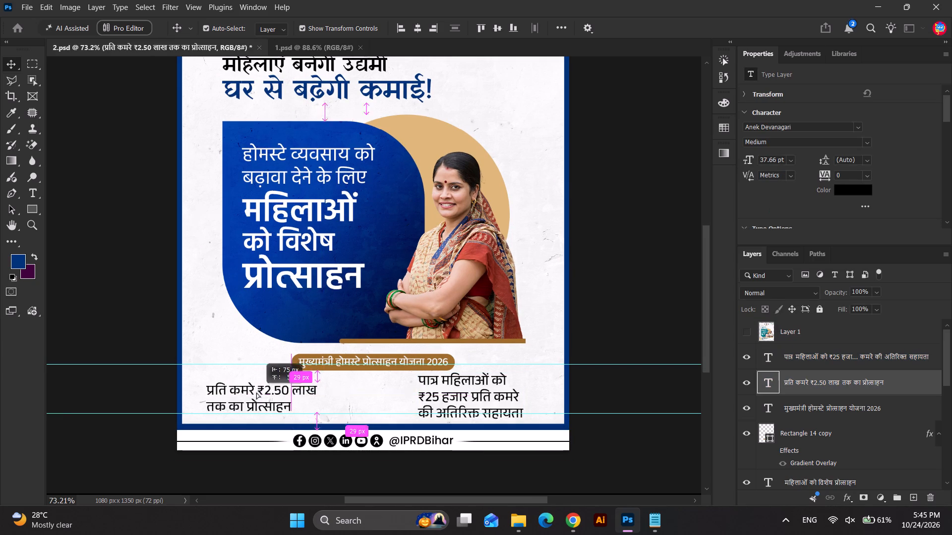
drag(256, 392, 261, 395)
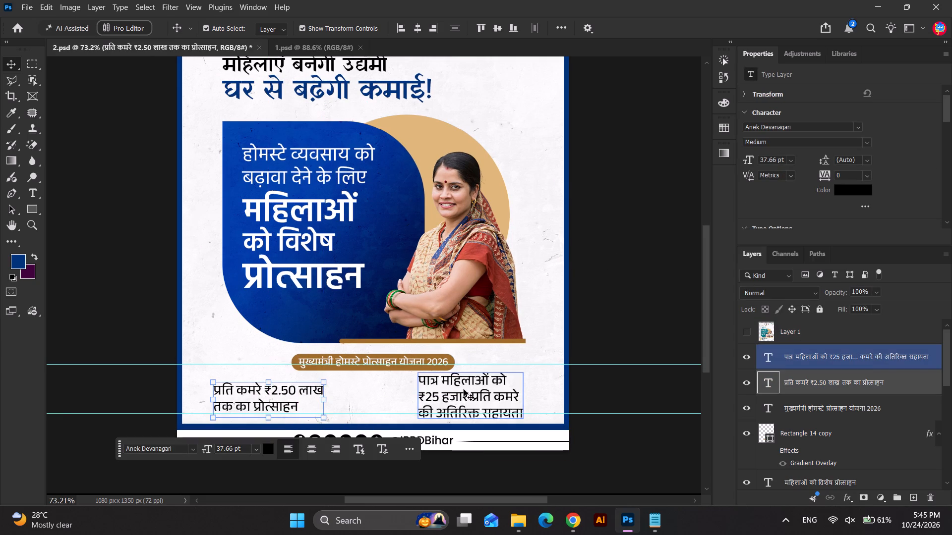
Rebreak the ₹25 हजार text into two lines, split after "हजार", and shift it left, level with the ₹2.50 लाख text.
double_click(464, 389)
click(419, 398)
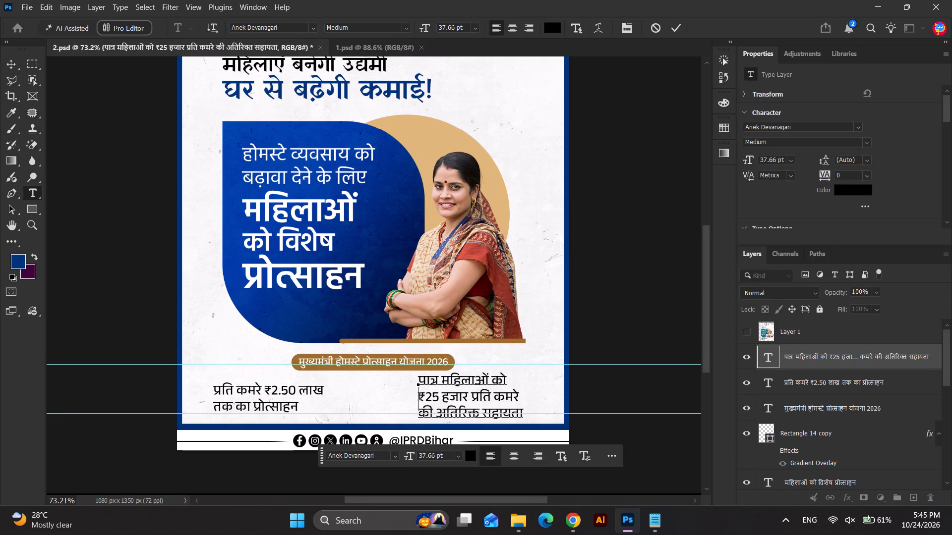
key(BackSpace)
key(space)
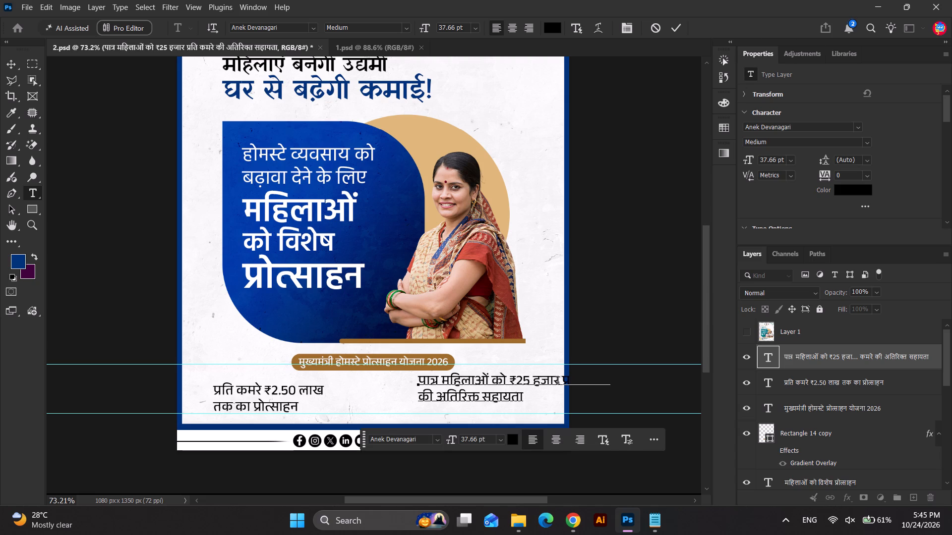
click(561, 381)
key(BackSpace)
key(Return)
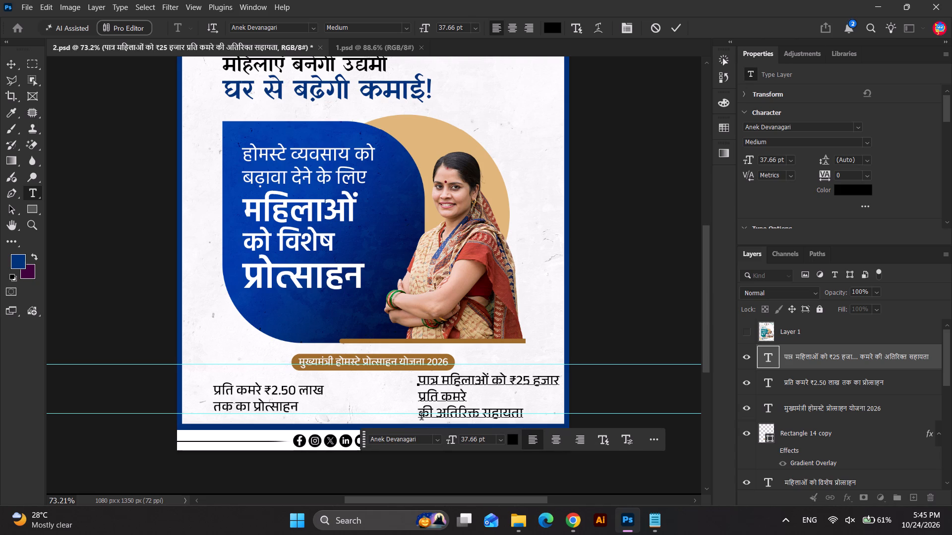
click(418, 416)
key(BackSpace)
key(space)
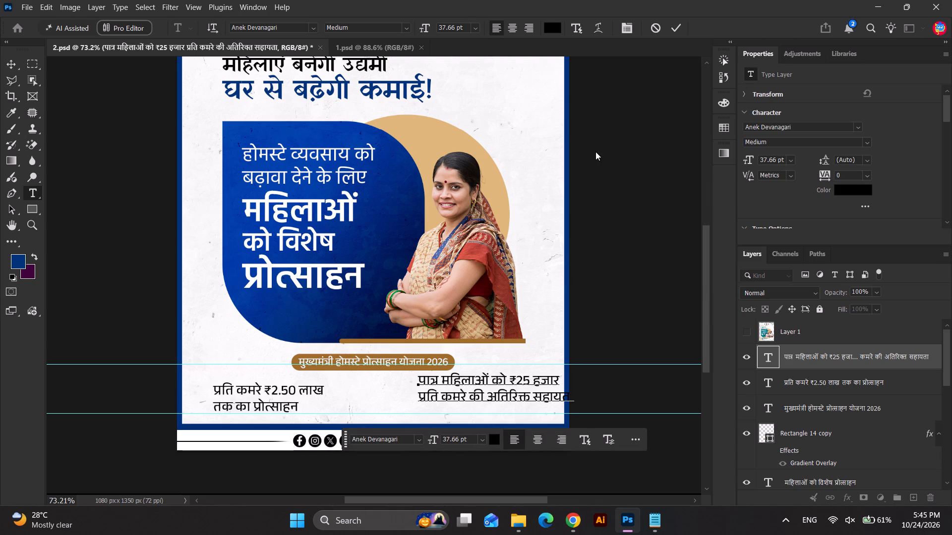
click(670, 27)
drag(539, 394, 519, 404)
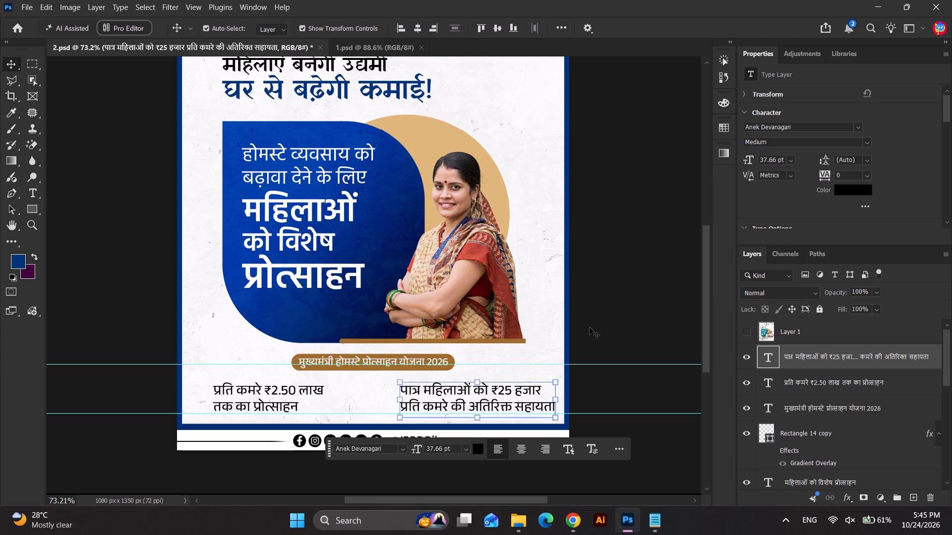
click(642, 277)
Copy the room icon from 1.psd into 2.psd and place it at the start of the ₹2.50 लाख text, about X 39 px, Y 1161 px.
scroll(347, 343, up, 2)
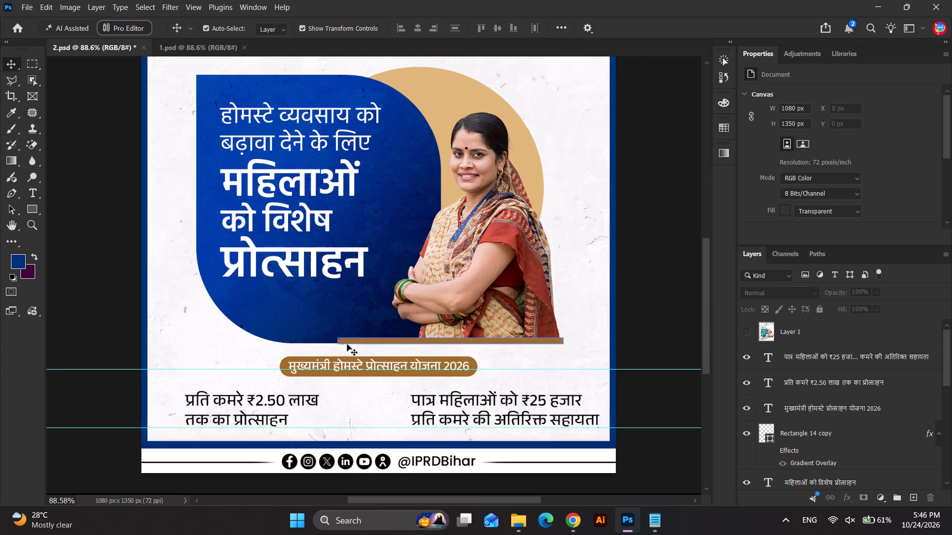
scroll(347, 344, up, 1)
click(174, 49)
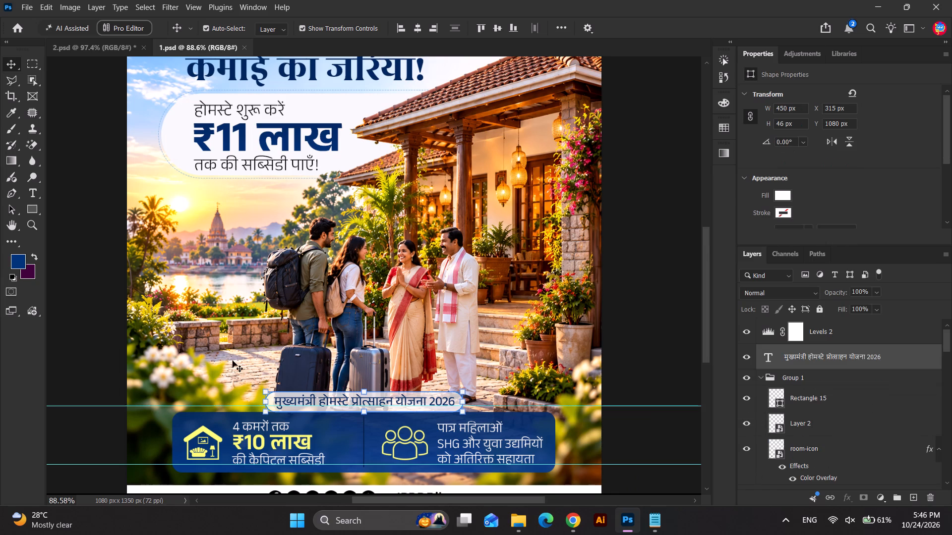
scroll(226, 454, up, 1)
click(209, 432)
key(ctrl+c)
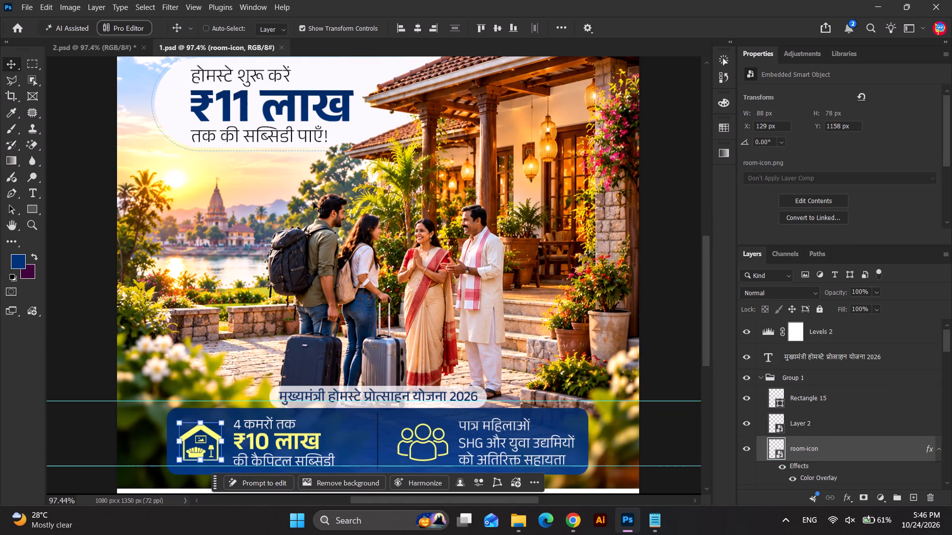
click(64, 45)
scroll(462, 315, down, 2)
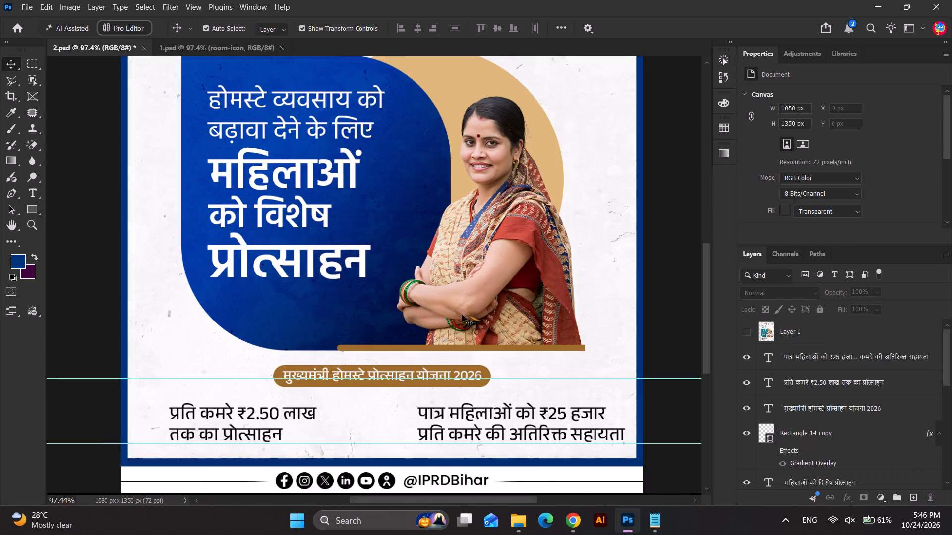
scroll(462, 315, down, 3)
key(ctrl+v)
scroll(360, 308, up, 2)
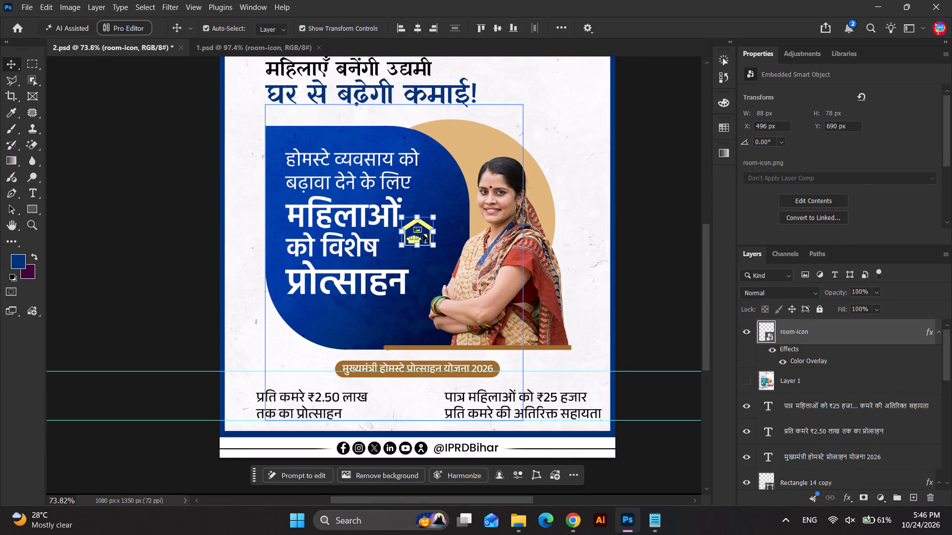
drag(425, 226, 258, 404)
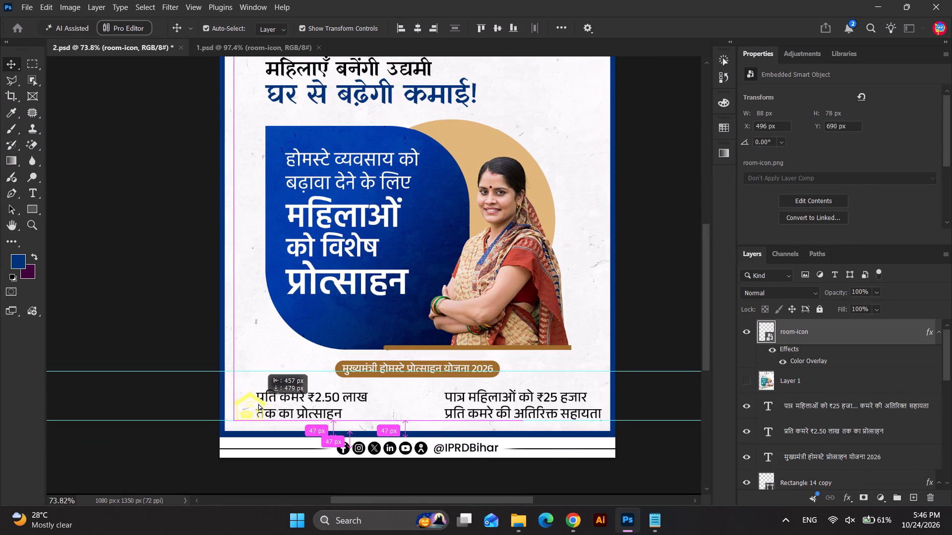
drag(258, 404, 258, 397)
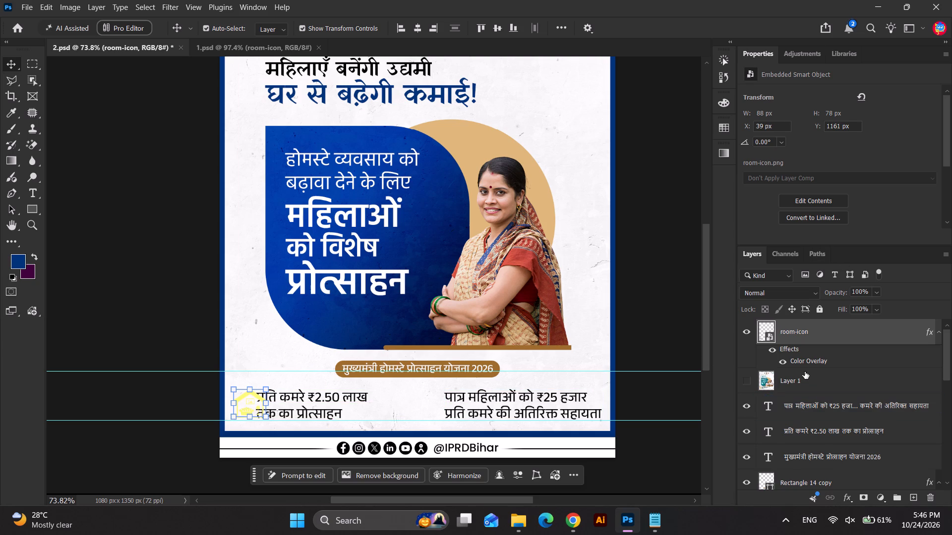
Change the room icon's Color Overlay to the brown of the bar beneath the woman, 9d6c2a.
double_click(806, 365)
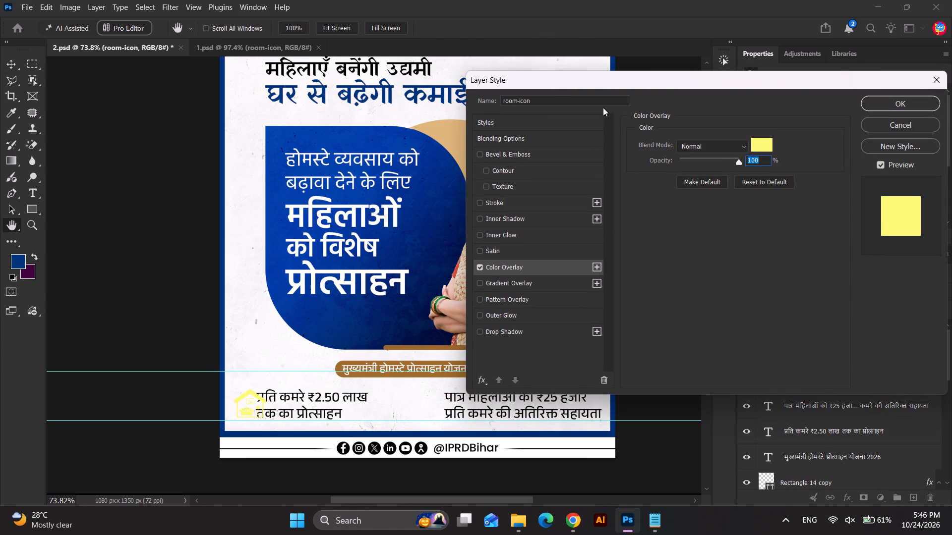
click(762, 144)
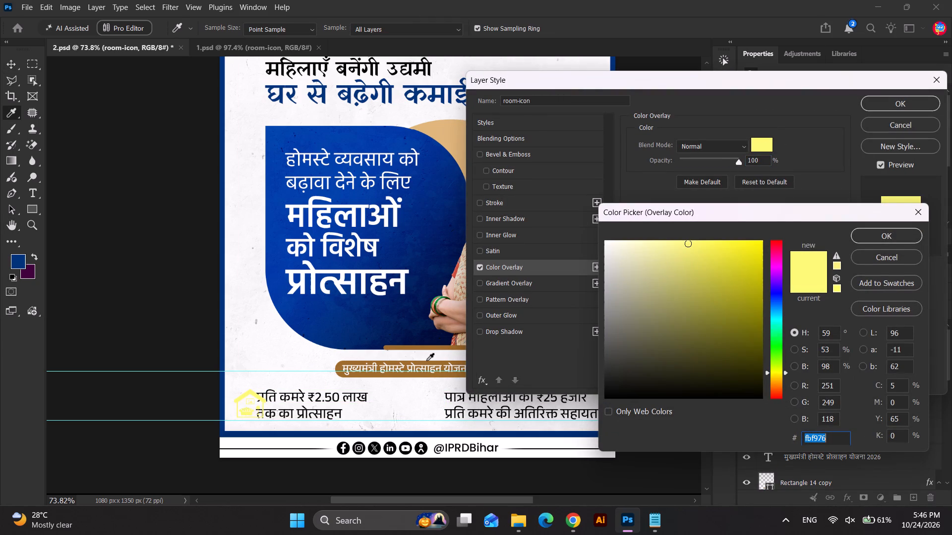
click(430, 348)
click(910, 235)
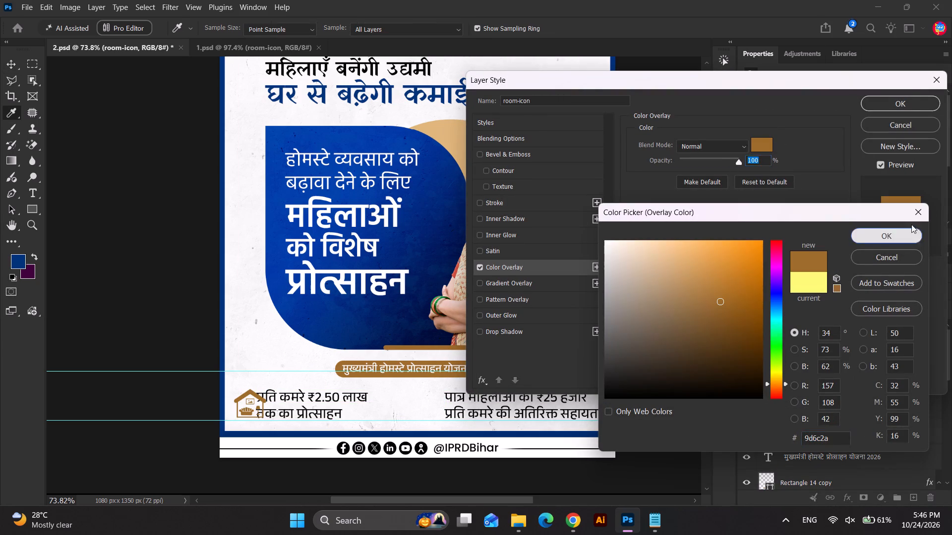
click(905, 105)
Move the ₹2.50 लाख text right so it clears the room icon with a small gap.
scroll(302, 392, up, 3)
drag(308, 397, 317, 397)
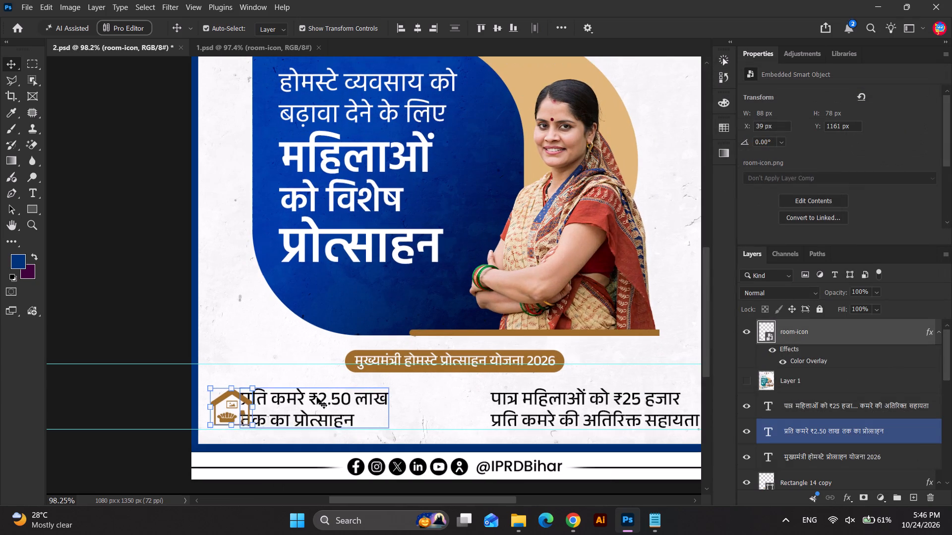
drag(317, 397, 333, 401)
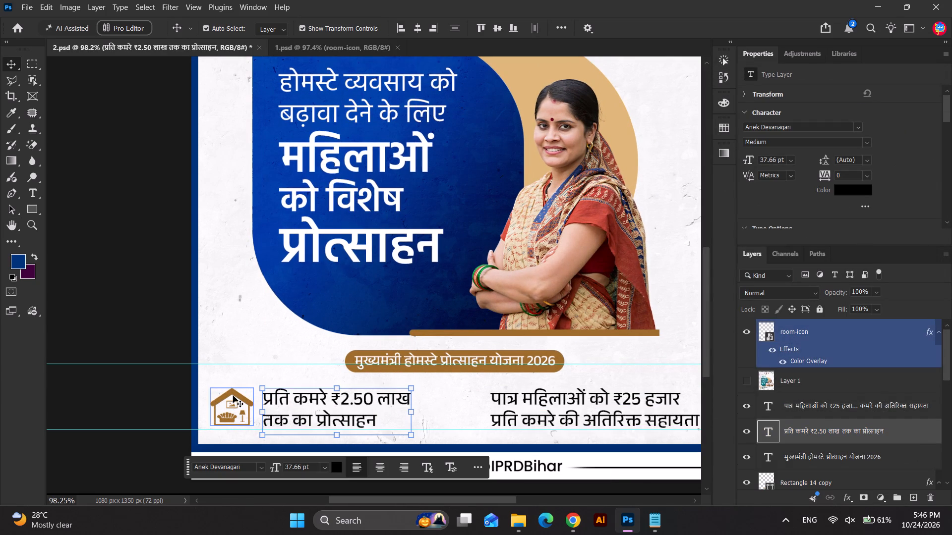
Copy the people icon from 1.psd into 2.psd and place it before the ₹25 हजार text, about X 493 px, Y 1164 px.
click(289, 47)
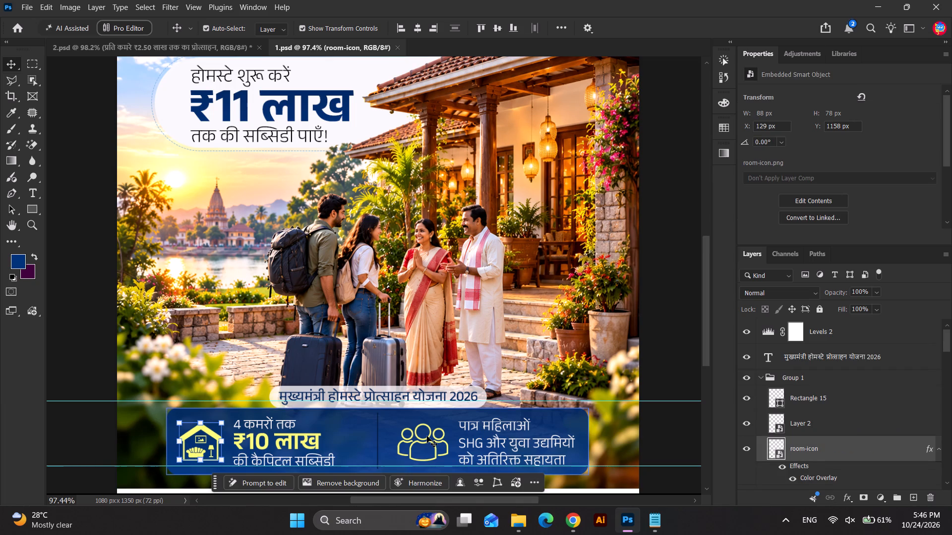
click(427, 436)
click(429, 435)
click(433, 435)
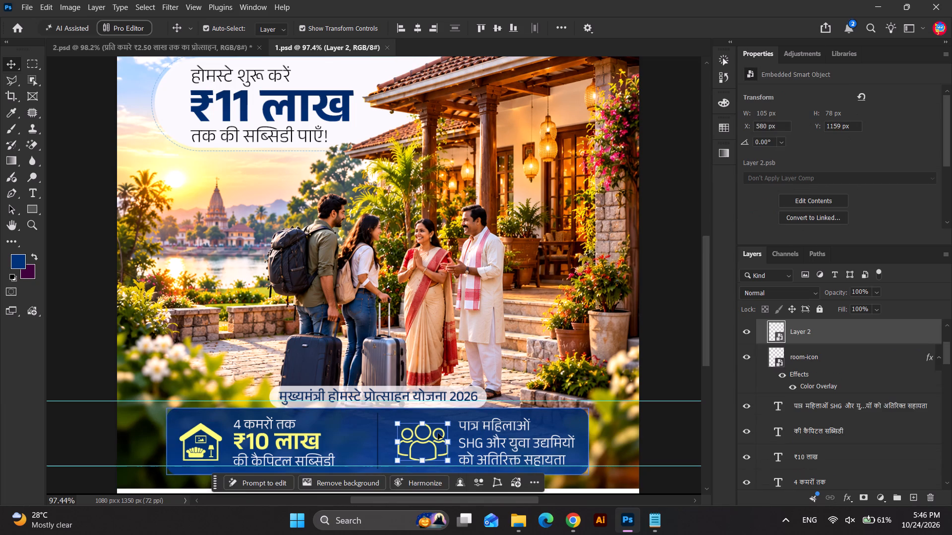
key(ctrl+c)
click(205, 52)
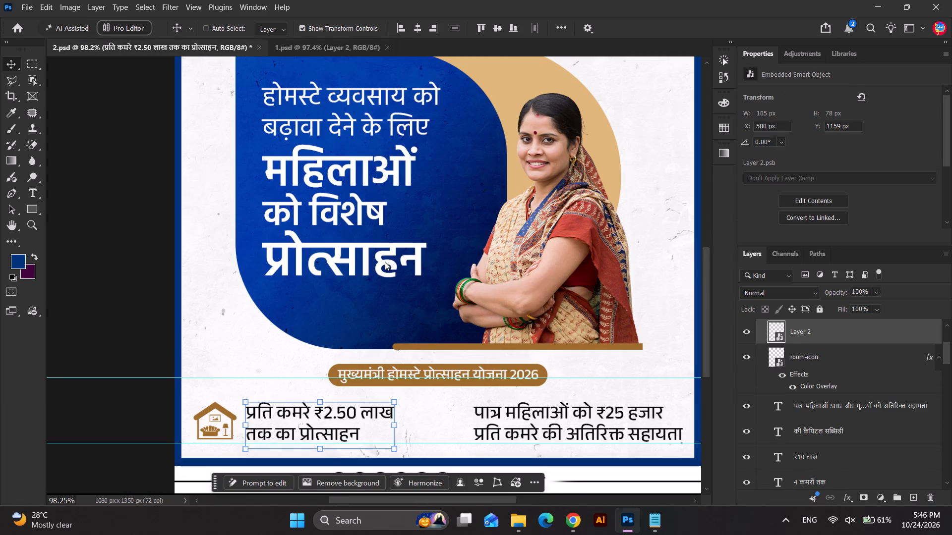
key(ctrl+v)
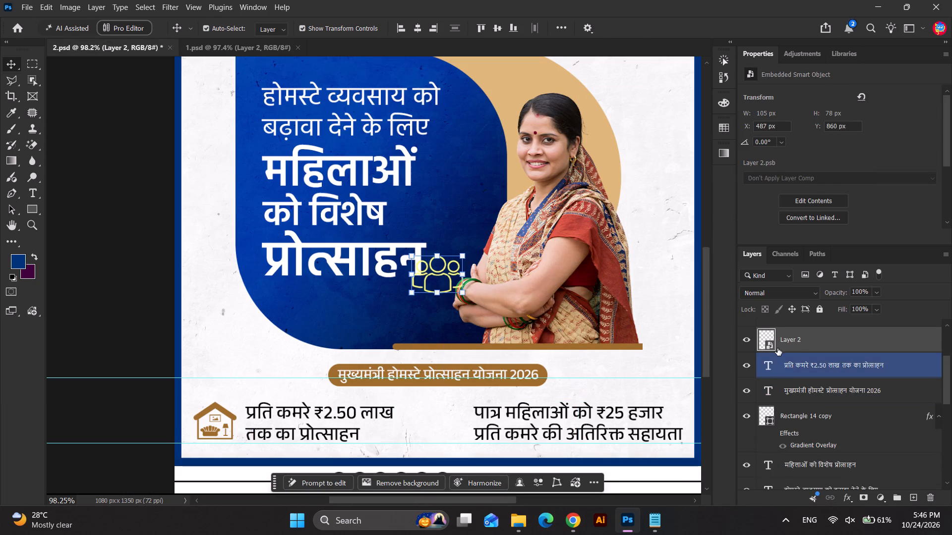
click(436, 252)
drag(442, 270, 463, 406)
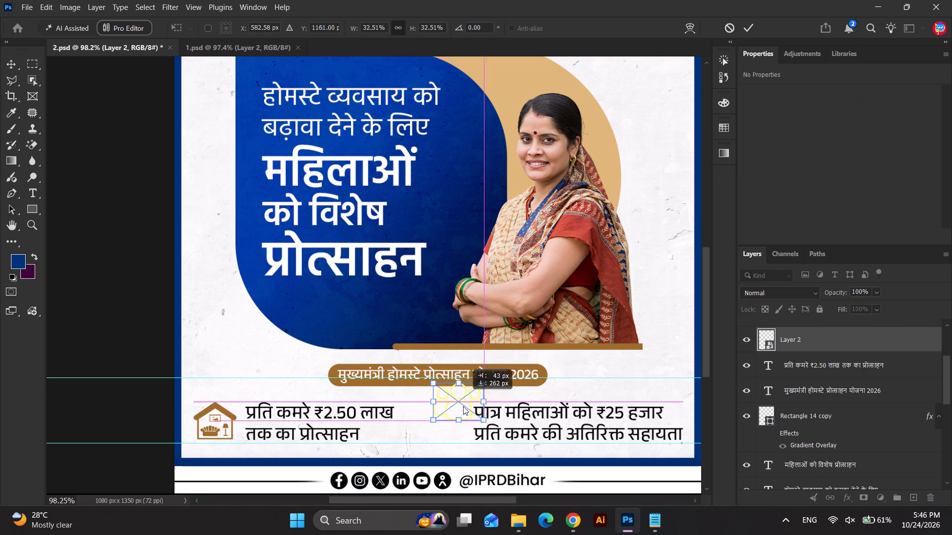
drag(463, 406, 445, 418)
Apply a brown Color Overlay at 100% opacity to the people icon, matching the room icon.
double_click(864, 343)
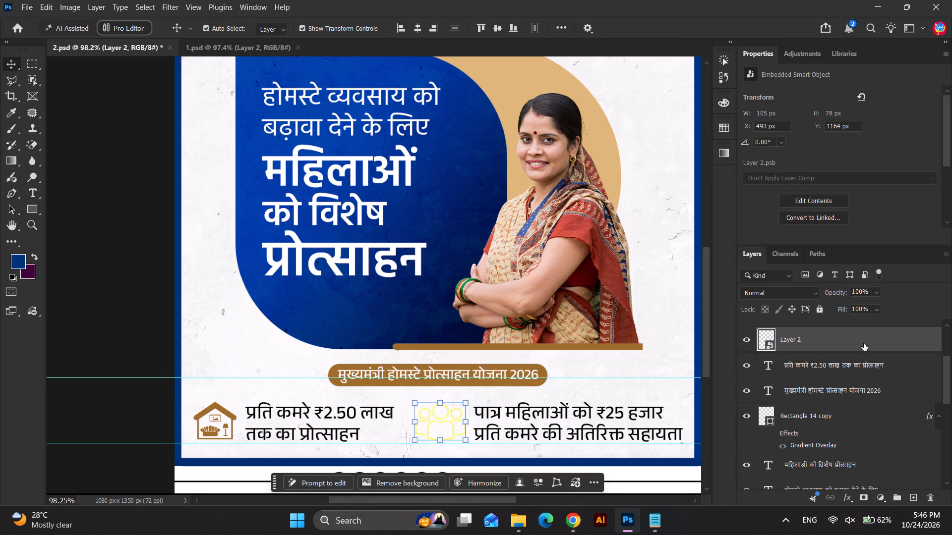
click(519, 270)
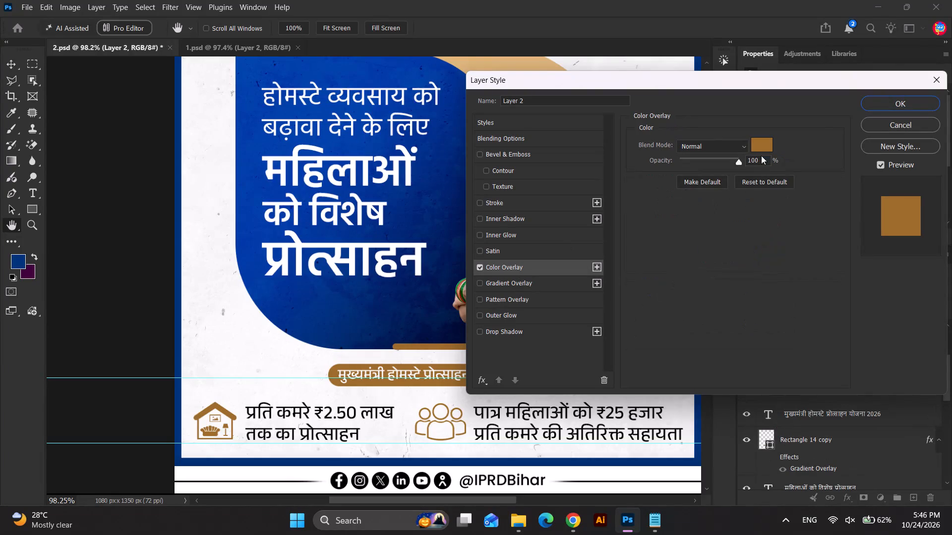
click(883, 106)
Align the bottom edges of the ₹2.50 लाख and ₹25 हजार texts to each other.
scroll(546, 358, down, 9)
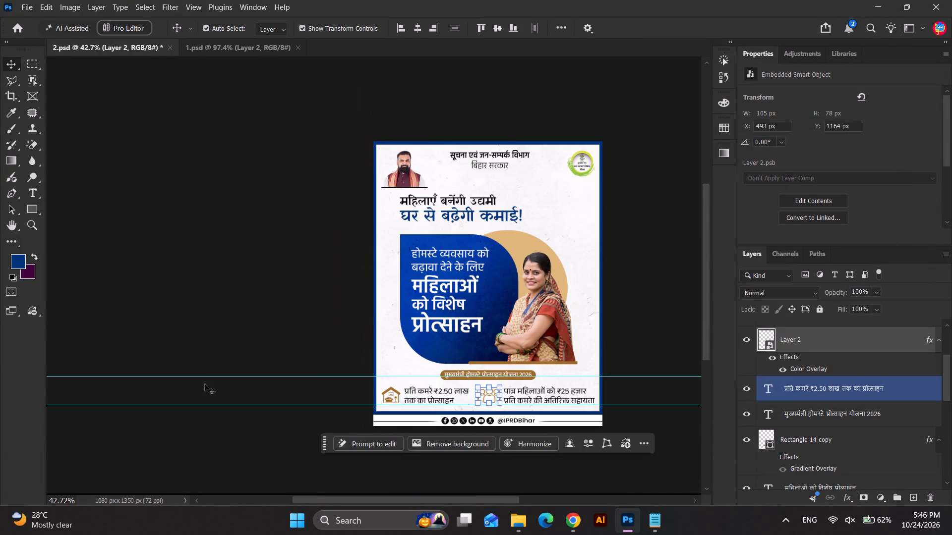
click(242, 292)
scroll(660, 409, up, 5)
scroll(331, 282, down, 3)
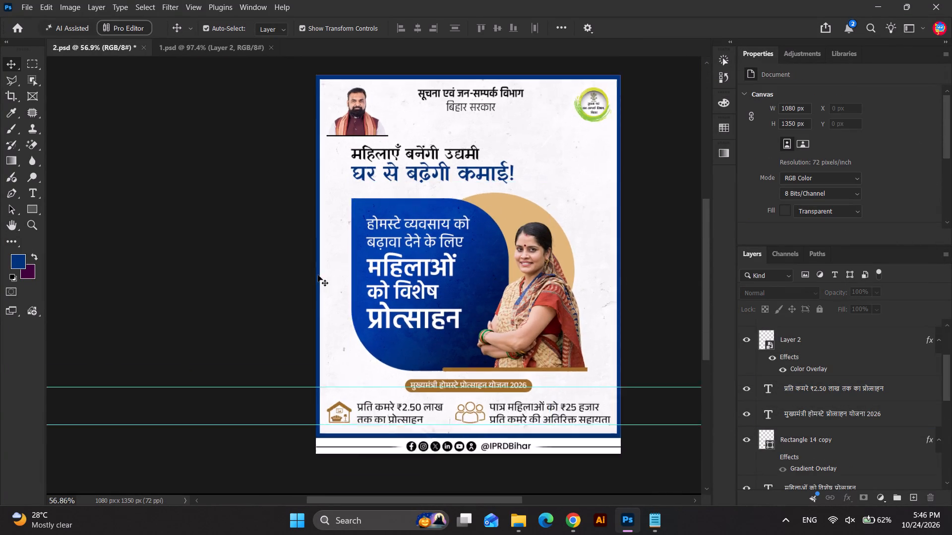
scroll(464, 428, up, 6)
click(520, 393)
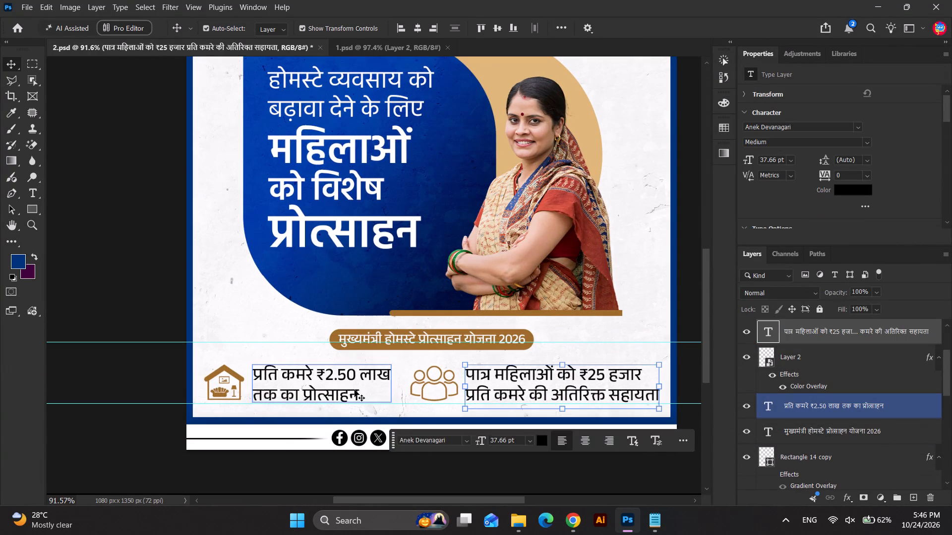
shift+click(354, 390)
click(565, 22)
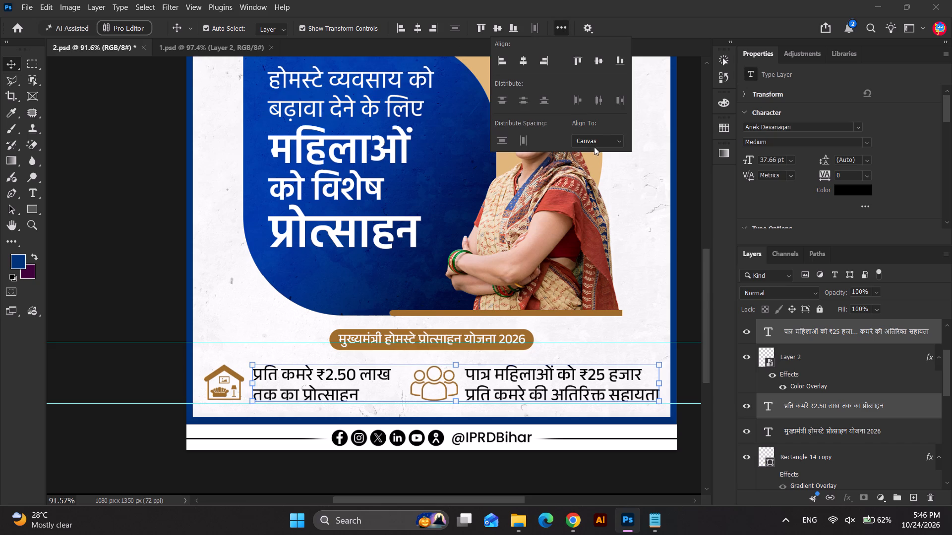
click(595, 146)
click(598, 151)
click(512, 26)
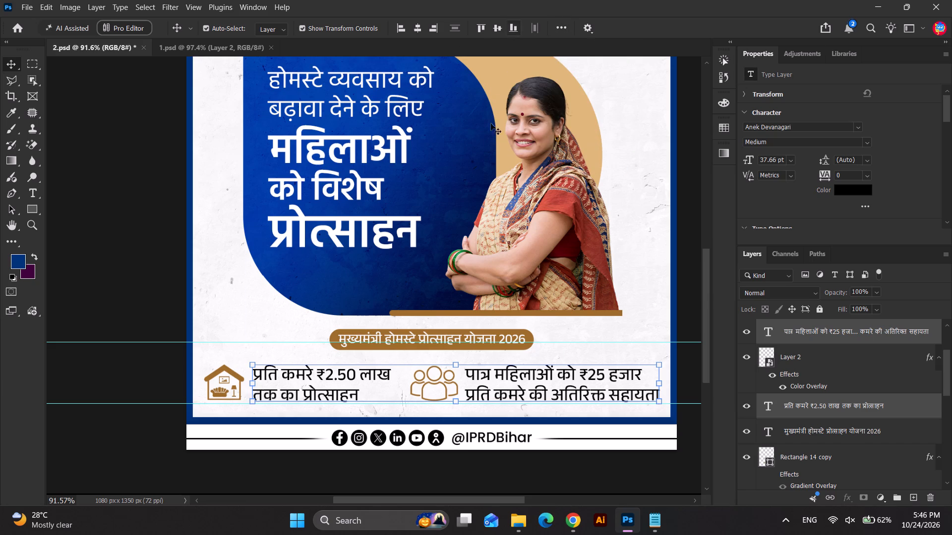
click(172, 275)
Nudge the ₹25 हजार text about 6 px to the right, away from the people icon.
click(528, 387)
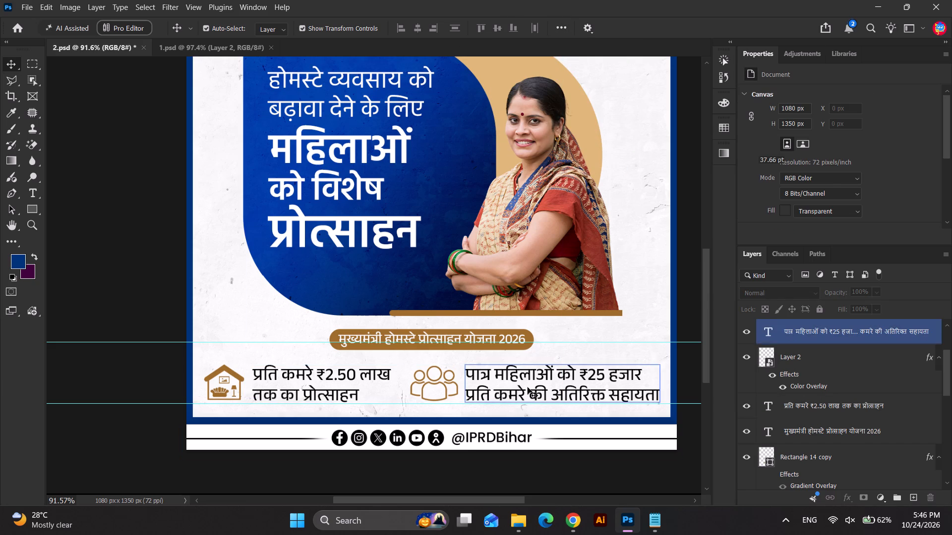
key(Right)
key(Right)
key(Right)
key(Right)
key(Right)
key(Right)
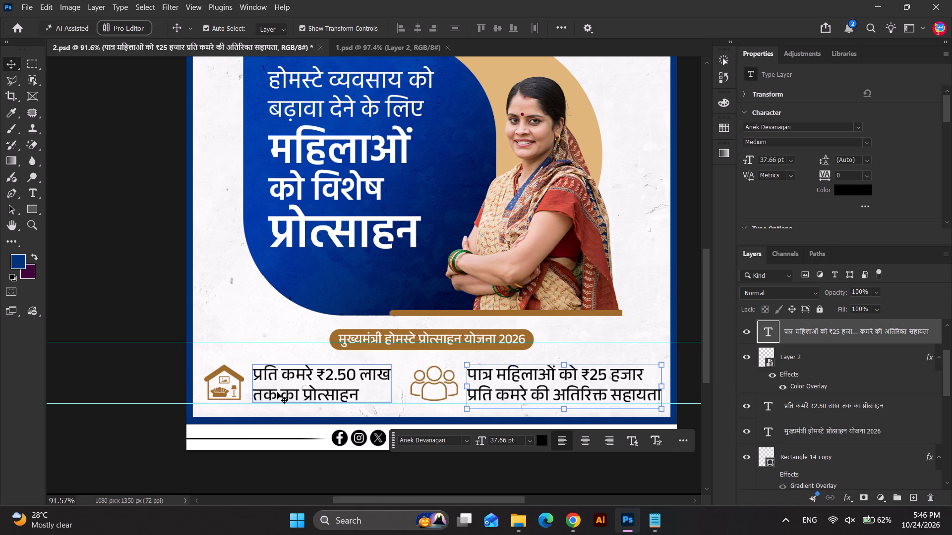
Group the two benefit texts together with their room and people icons.
click(440, 383)
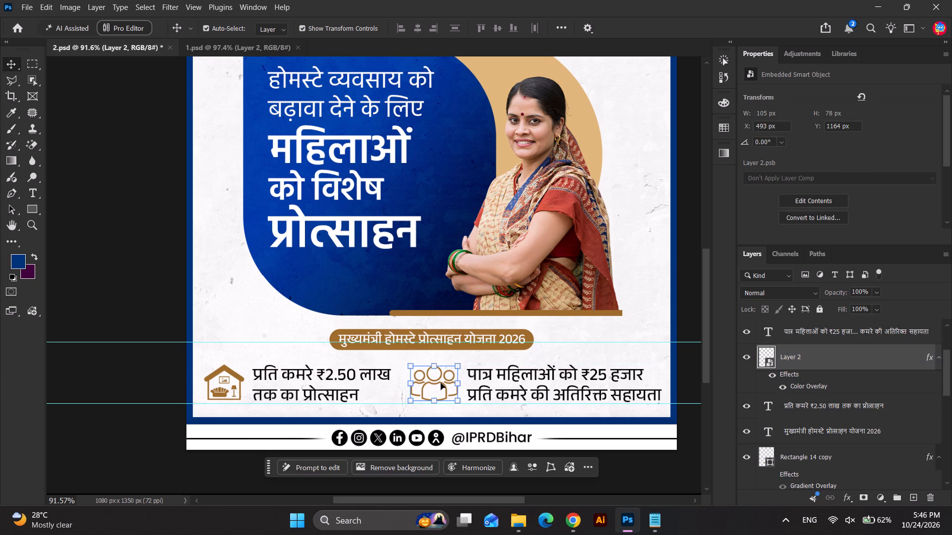
shift+click(486, 384)
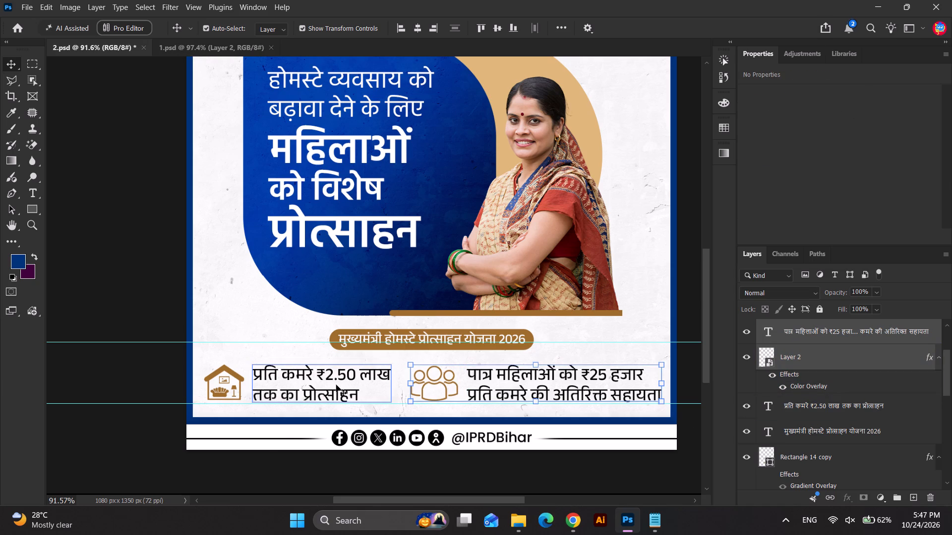
shift+click(336, 385)
shift+click(229, 372)
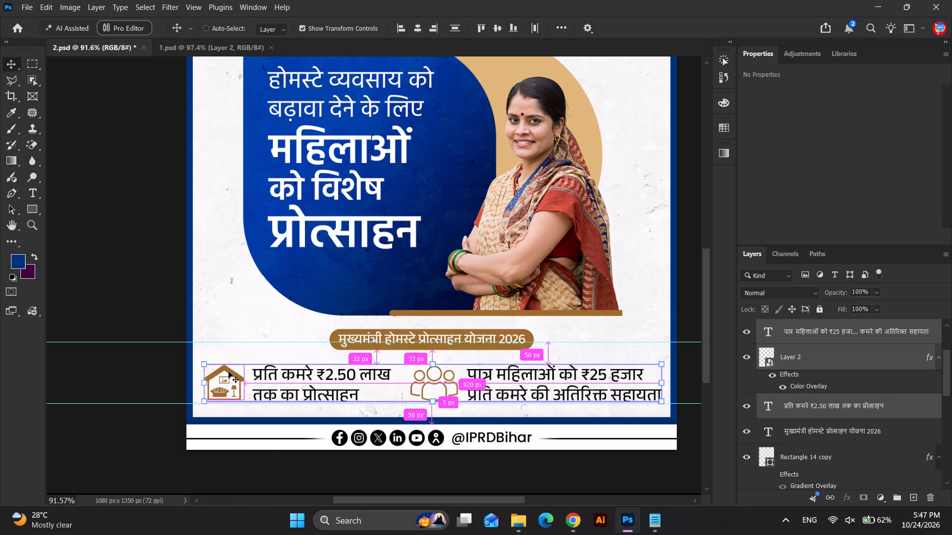
key(ctrl+g)
Scale the benefits group to about 89.5% and shift it down so its centre sits at about Y 1204 px.
click(434, 401)
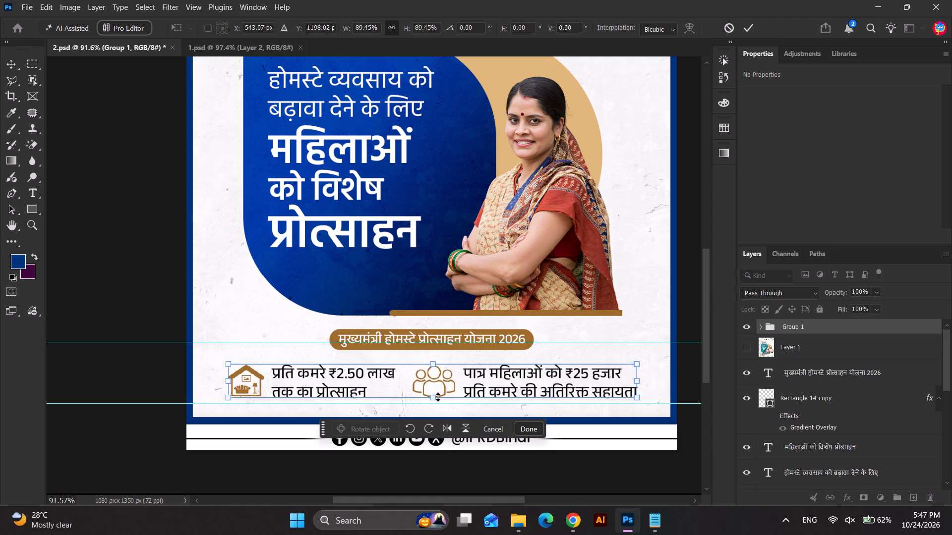
key(Up)
key(Up)
key(Up)
key(Up)
key(Up)
key(Up)
key(Up)
key(Up)
key(Up)
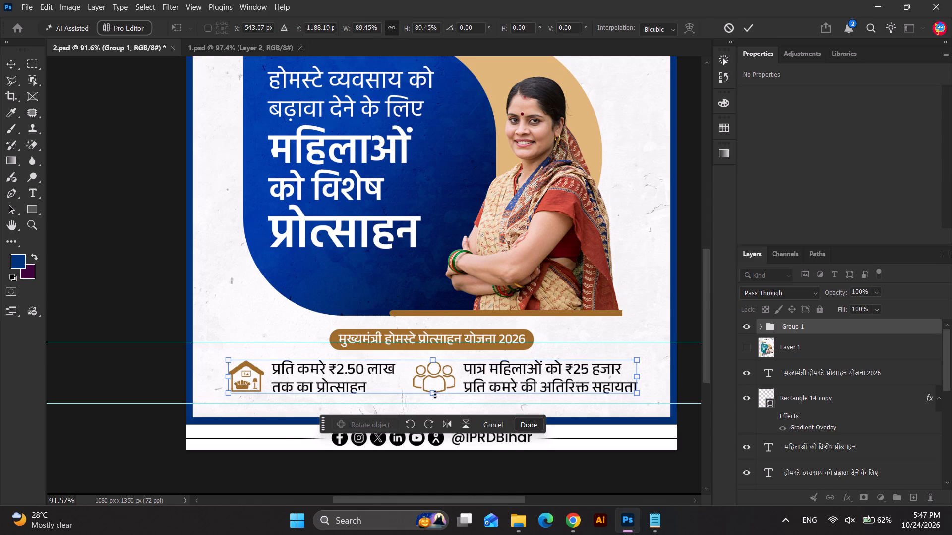
key(Down)
key(Down)
key(Down)
key(Down)
key(Down)
key(shift+Down)
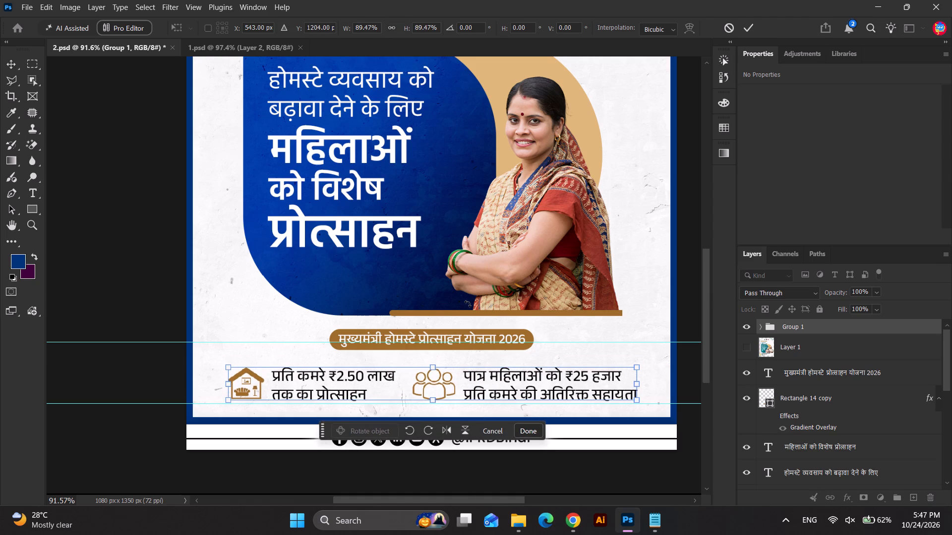
key(shift+Down)
key(shift+Up)
key(Return)
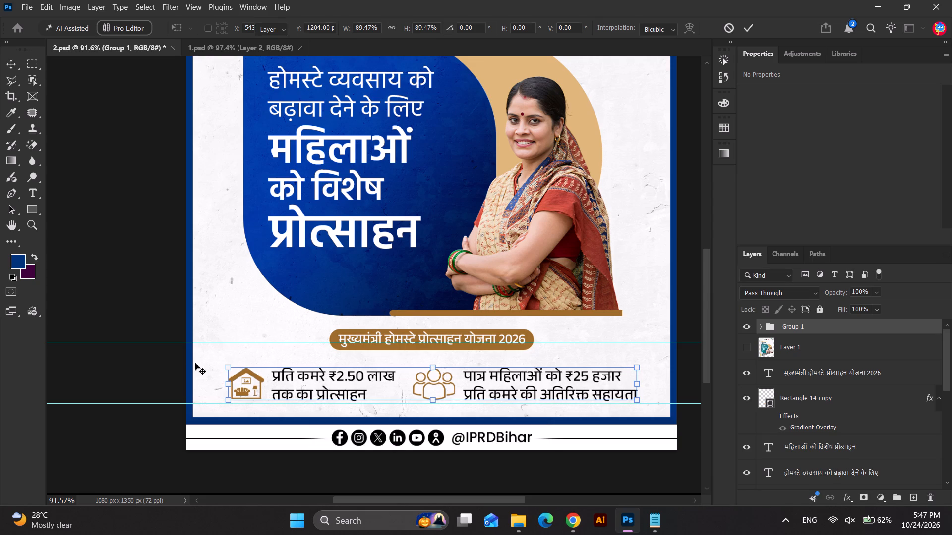
click(146, 371)
Enlarge the scheme-name text and its brown banner together to about 112.5% and move them down to a centre of about Y 1123 px.
click(529, 335)
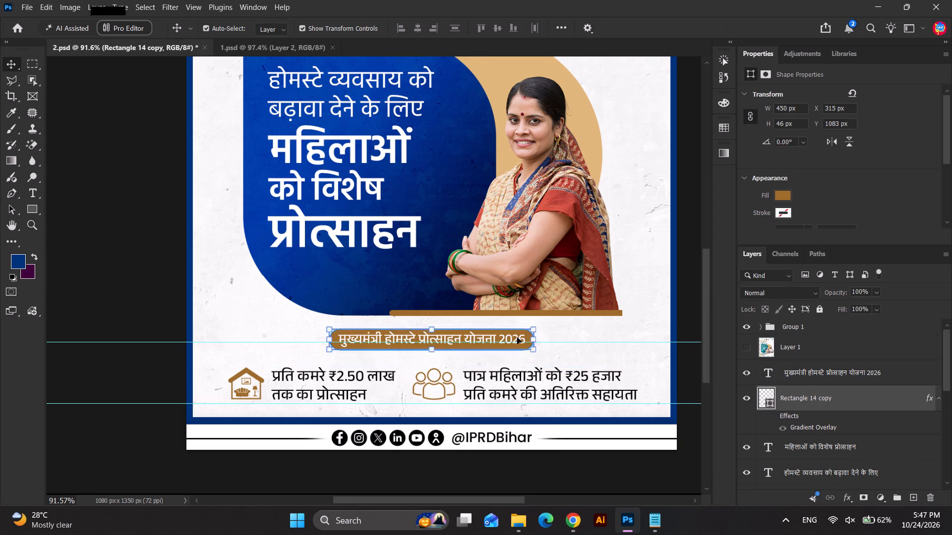
shift+click(517, 337)
scroll(463, 363, up, 3)
click(426, 349)
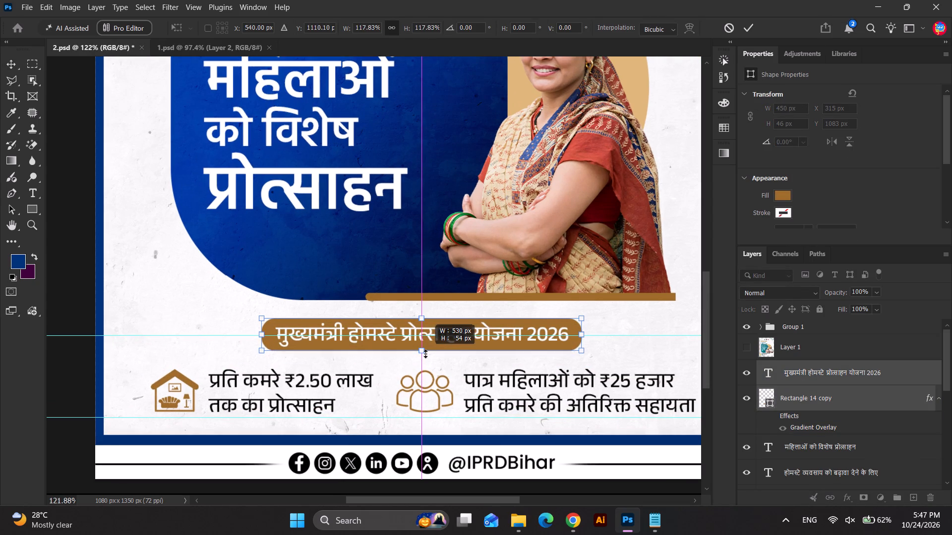
key(shift+Down)
key(shift+Down)
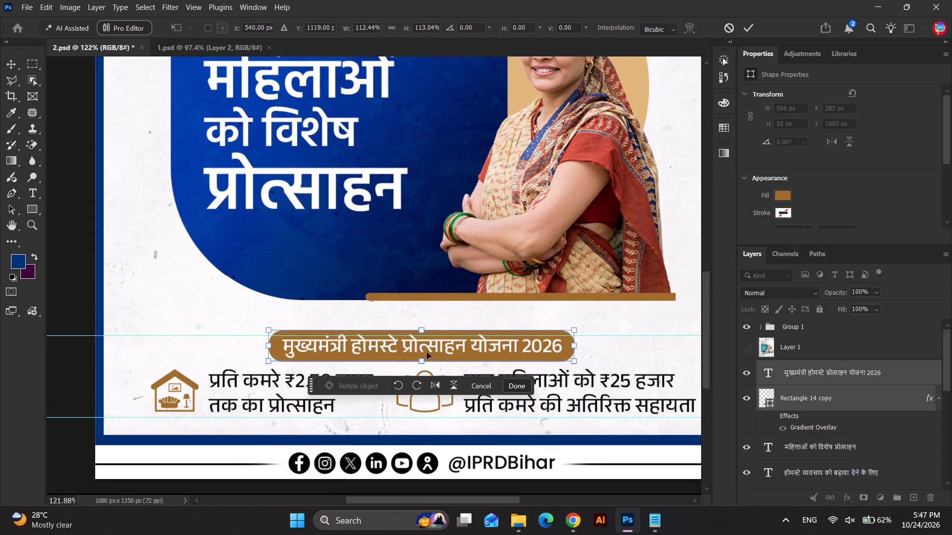
key(shift+Up)
key(Down)
key(Down)
key(Down)
key(Down)
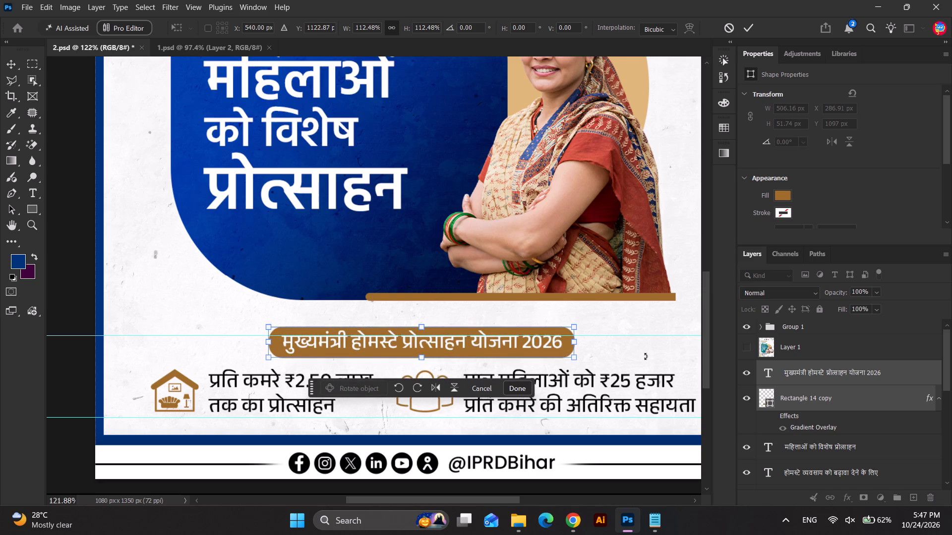
key(Return)
click(645, 356)
Increase the corner radius of the brown scheme-name banner on all four corners until both ends are fully rounded.
click(572, 348)
scroll(846, 186, down, 2)
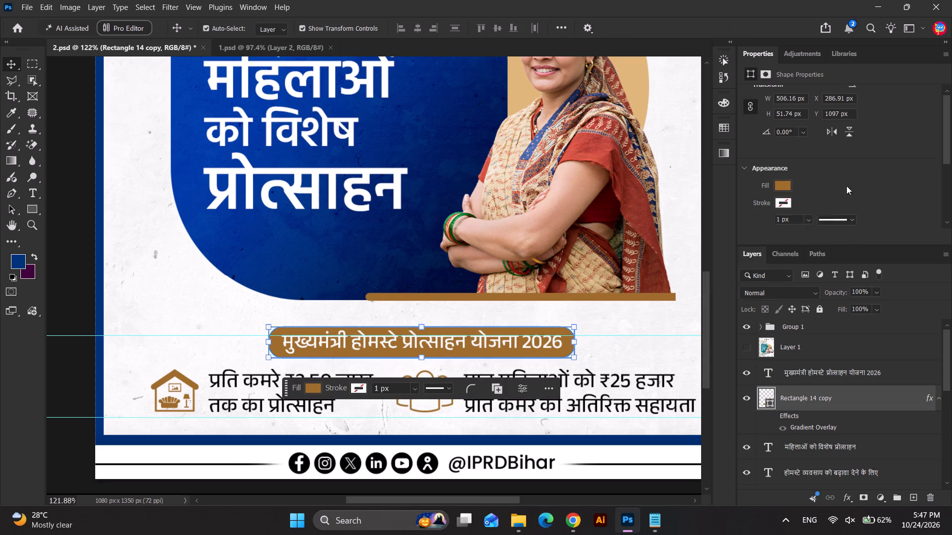
scroll(846, 186, down, 1)
scroll(819, 145, down, 4)
drag(764, 192, 951, 192)
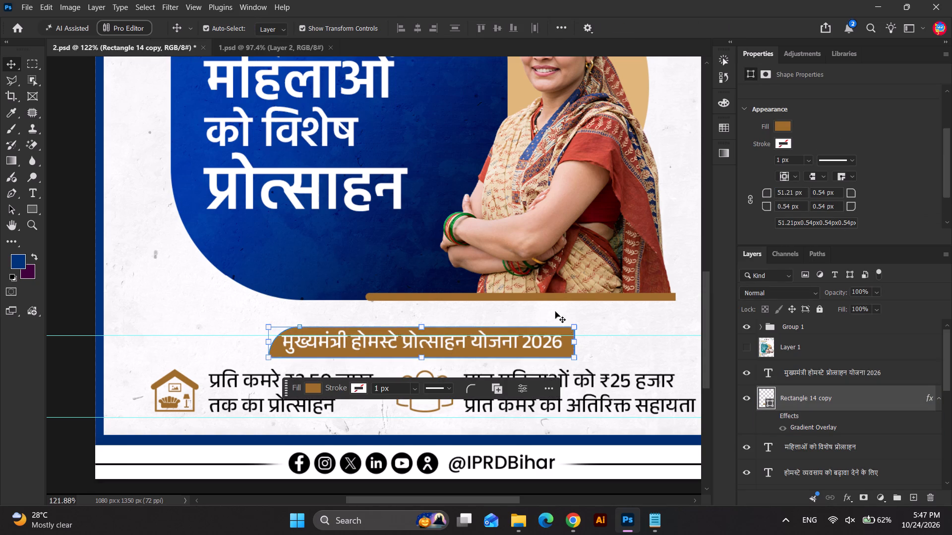
scroll(359, 312, down, 5)
key(ctrl+z)
click(755, 200)
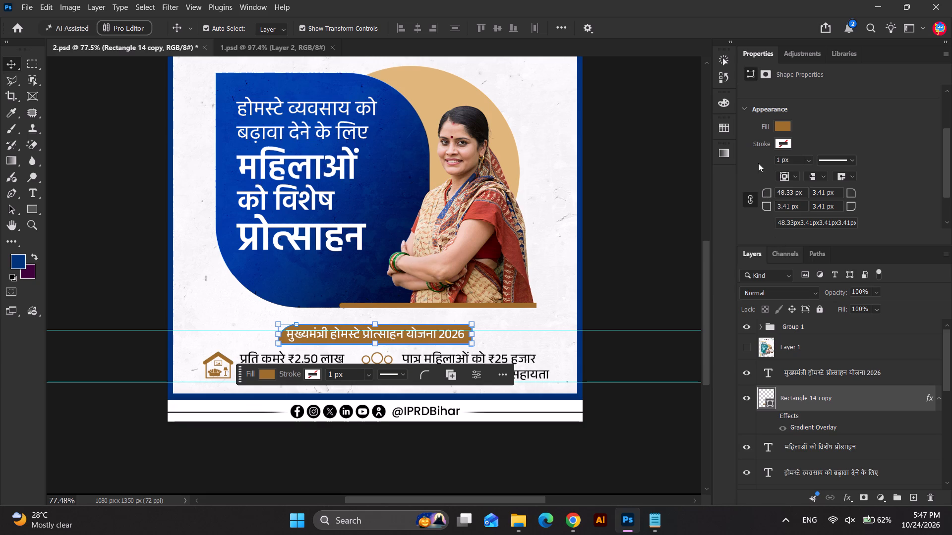
key(ctrl+z)
double_click(752, 199)
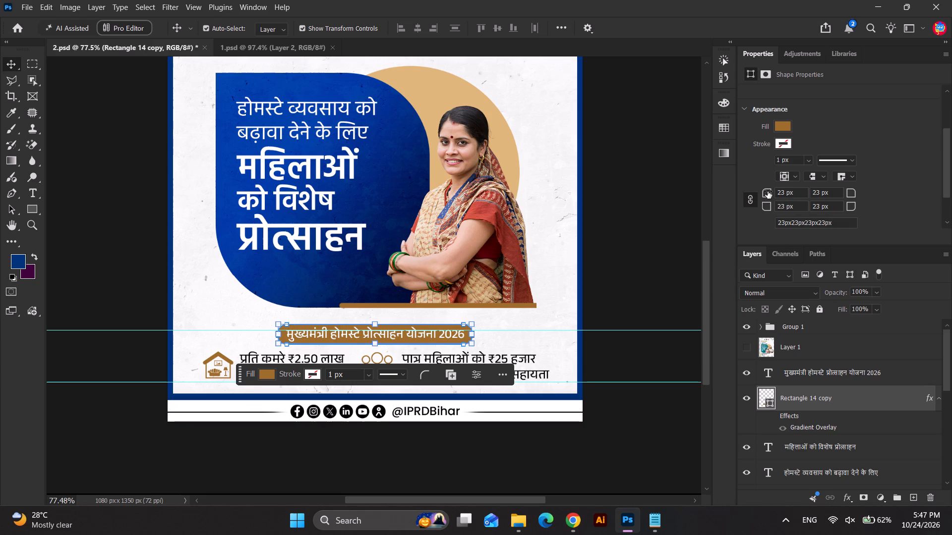
drag(768, 191, 951, 217)
click(637, 250)
Save 2.psd.
scroll(627, 263, down, 5)
key(ctrl+s)
click(620, 237)
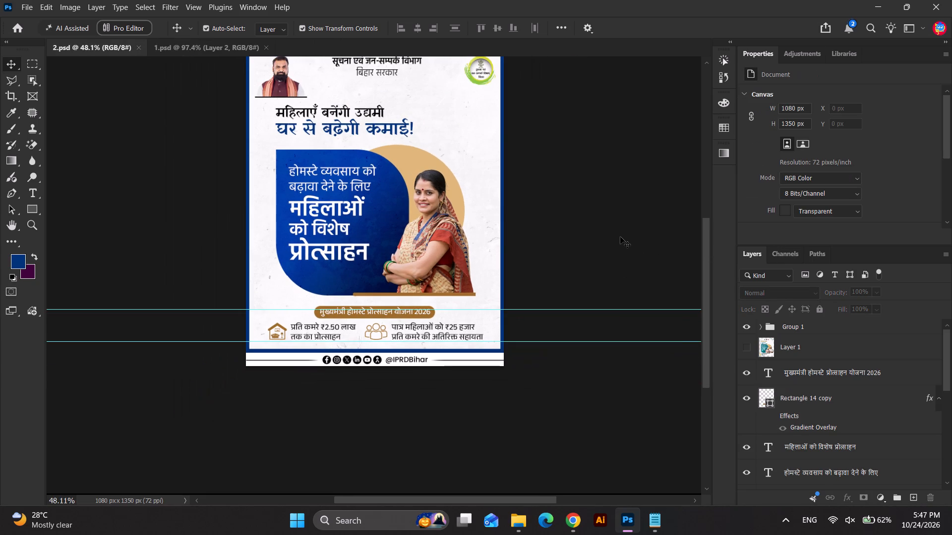
Enlarge the two-line headline above the blue panel to about 110%, keeping its left edge fixed, and nudge it down slightly.
scroll(453, 302, up, 2)
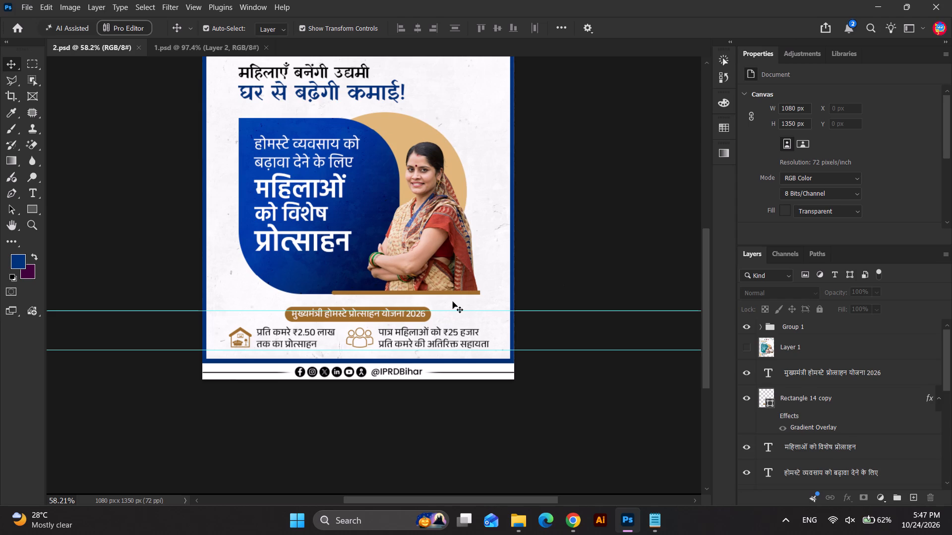
scroll(425, 313, down, 5)
scroll(429, 193, up, 5)
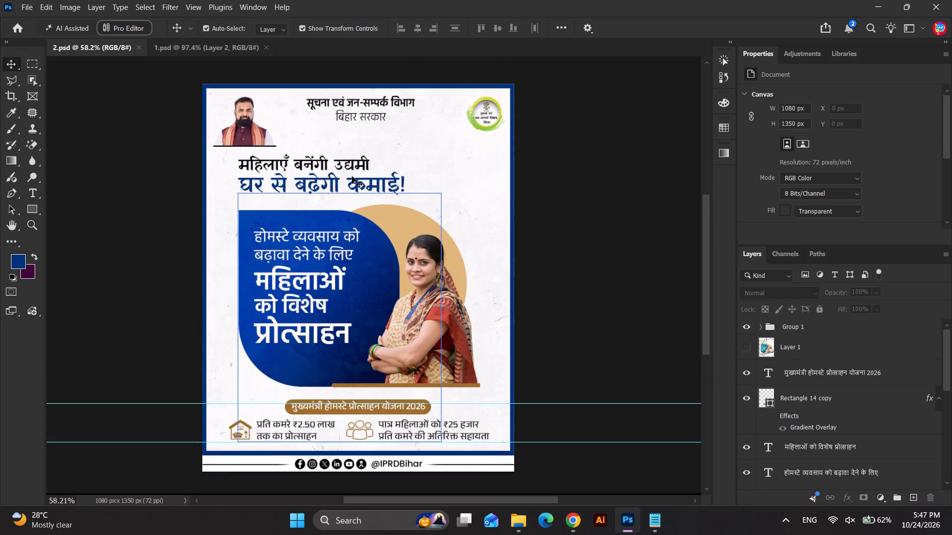
scroll(352, 176, up, 1)
click(356, 160)
drag(416, 182, 417, 182)
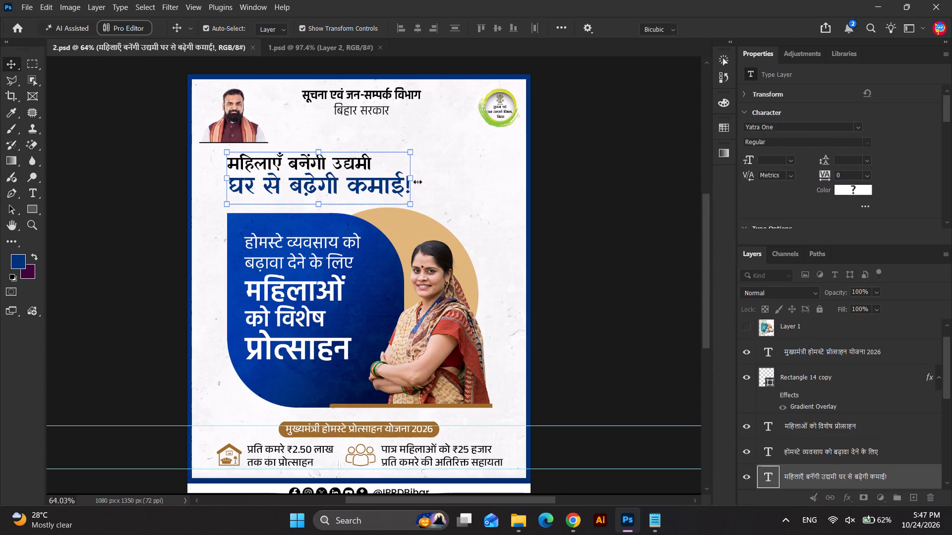
drag(417, 182, 433, 185)
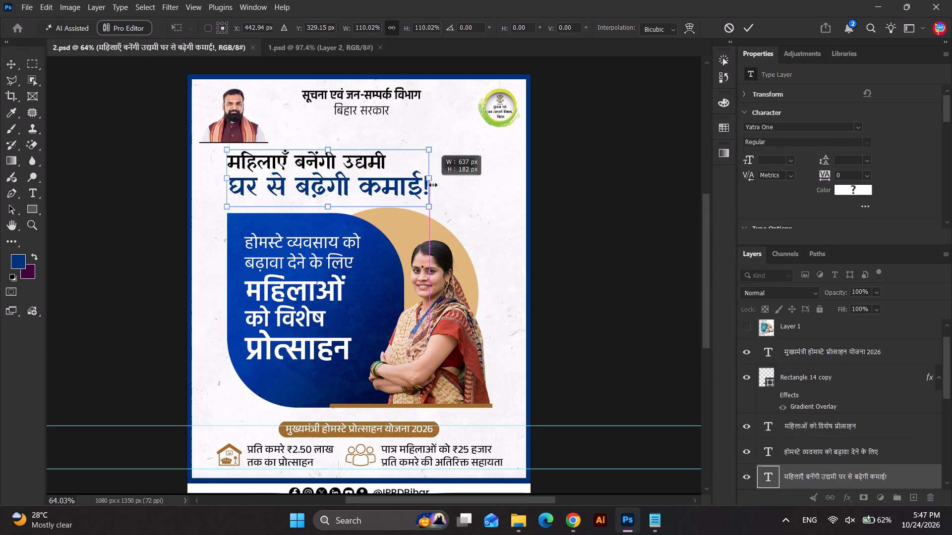
drag(433, 185, 433, 185)
key(Down)
key(Down)
key(Down)
key(Down)
key(Return)
click(653, 263)
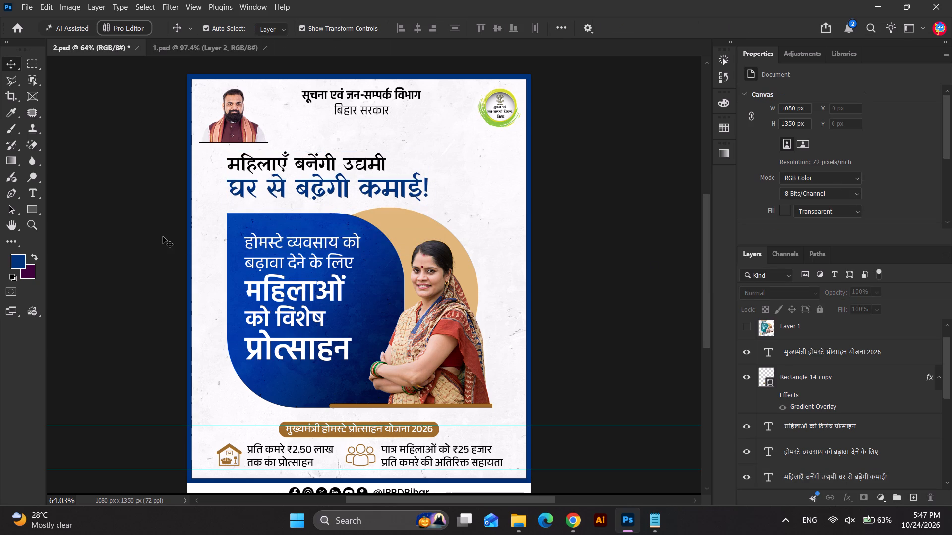
Lock both pale-stained-concrete-wall texture layers, the one over the blue panel and the one over the white background.
drag(163, 236, 268, 273)
click(635, 196)
click(511, 207)
scroll(769, 392, down, 2)
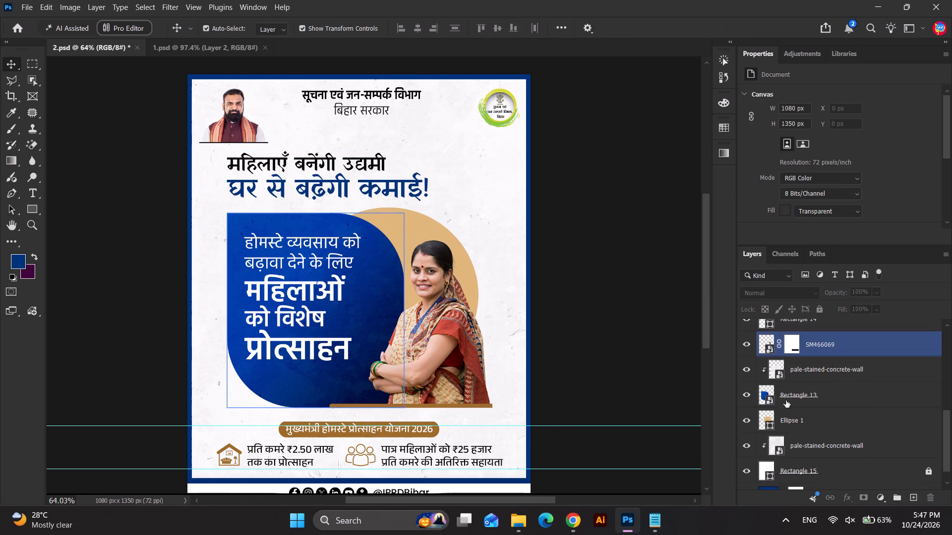
click(806, 373)
click(817, 311)
scroll(802, 441, down, 5)
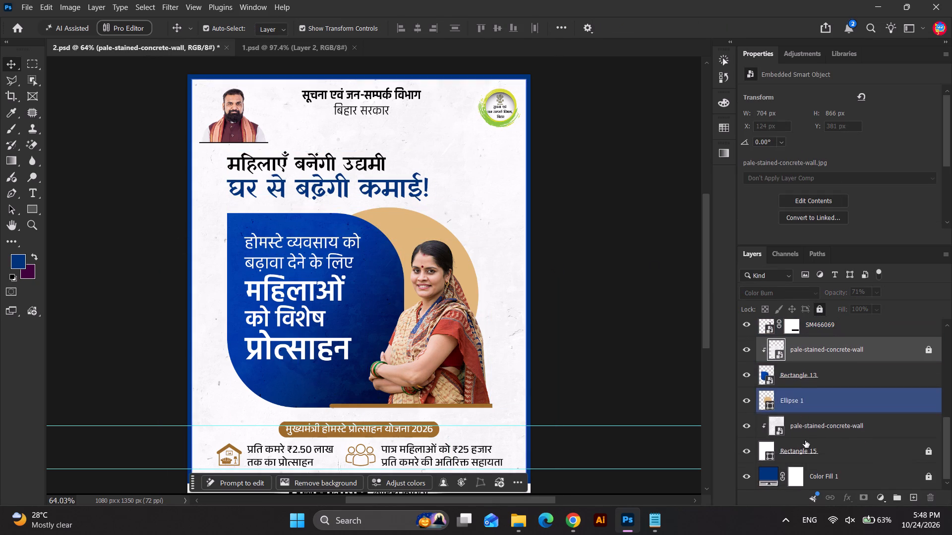
click(831, 423)
click(815, 310)
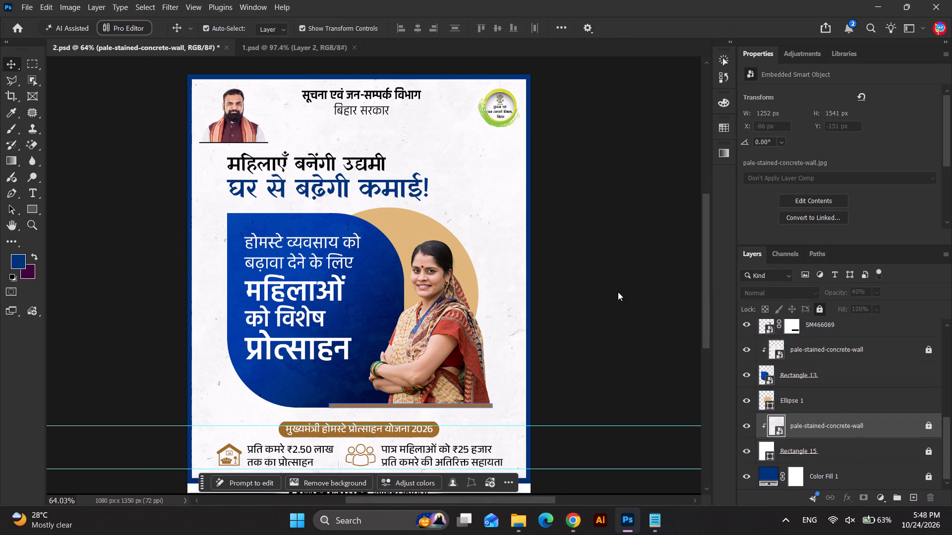
Select the blue panel with its text, the tan circle, the woman and the brown base bar, and nudge them down 10 px.
drag(175, 214, 519, 404)
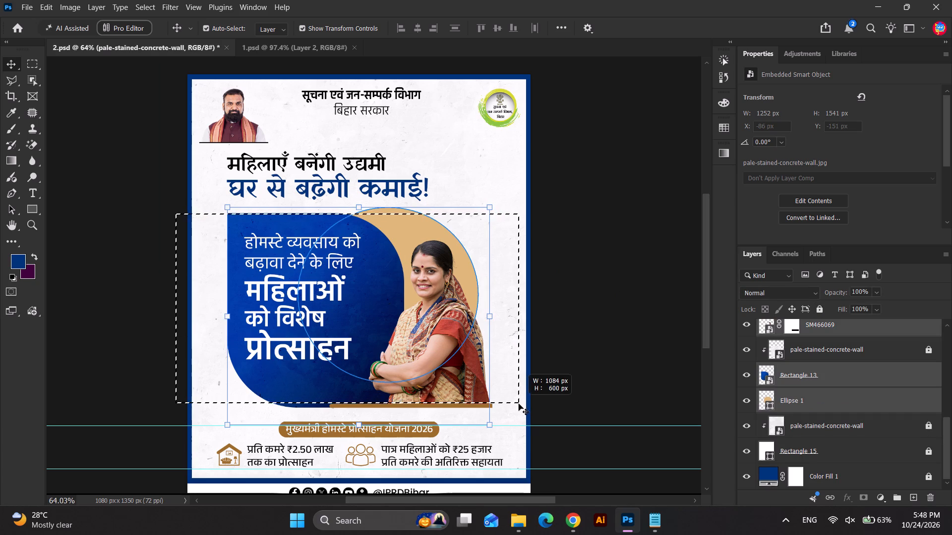
drag(519, 404, 519, 409)
key(shift+Down)
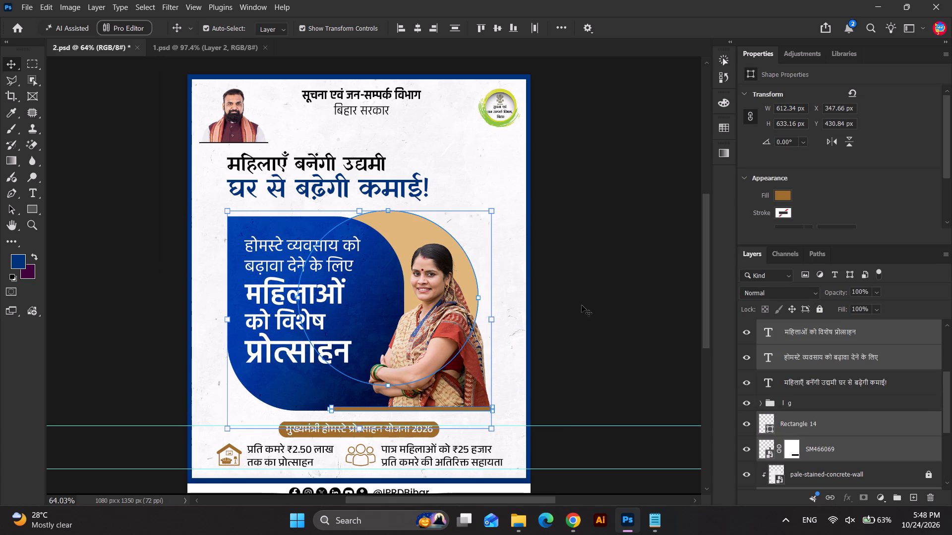
Group the selected panel, text, circle, woman and base bar, and centre the group horizontally relative to the canvas.
key(ctrl+g)
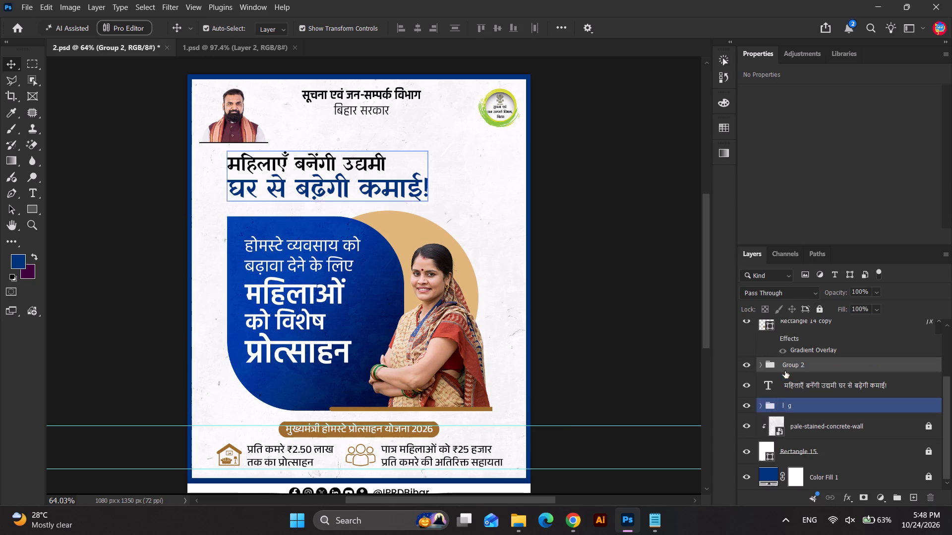
click(789, 367)
click(558, 27)
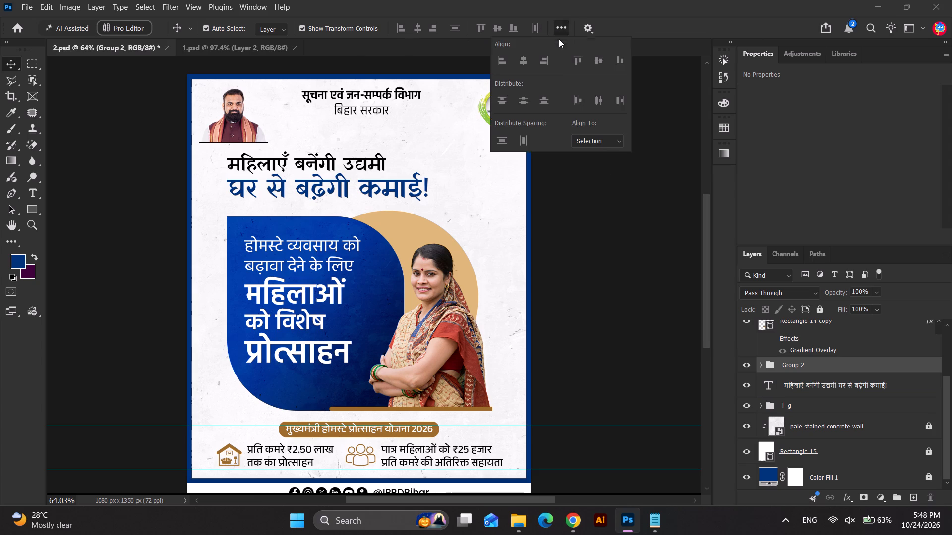
click(581, 135)
click(586, 165)
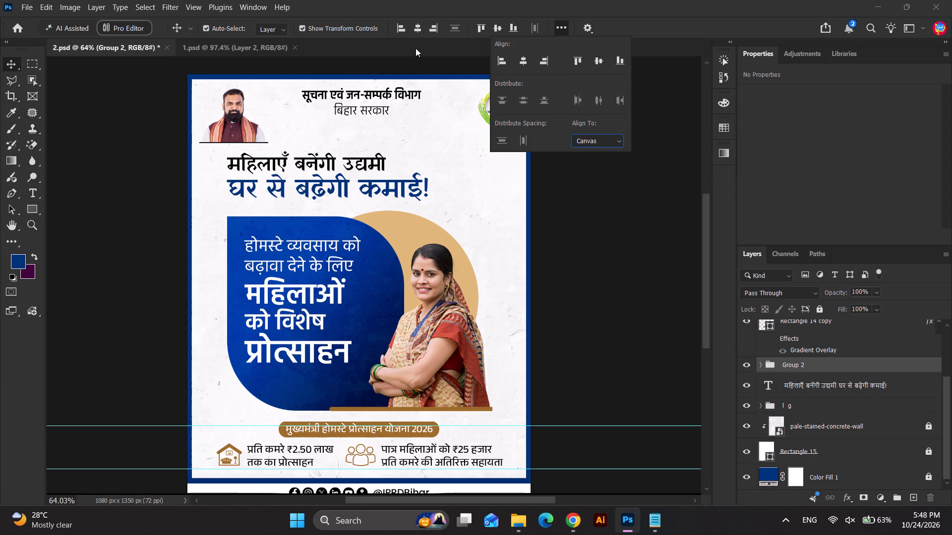
click(416, 30)
click(612, 215)
Save 2.psd.
key(ctrl+s)
click(613, 218)
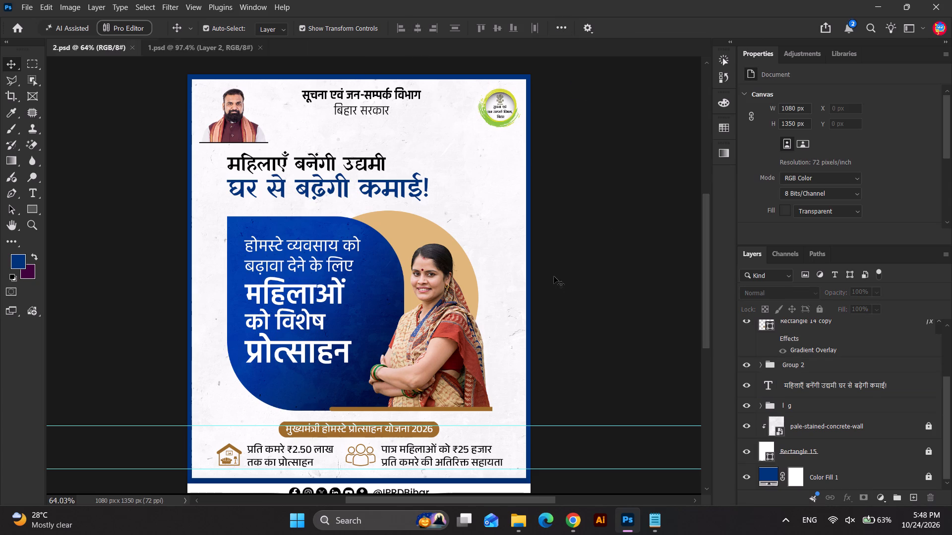
scroll(547, 277, up, 3)
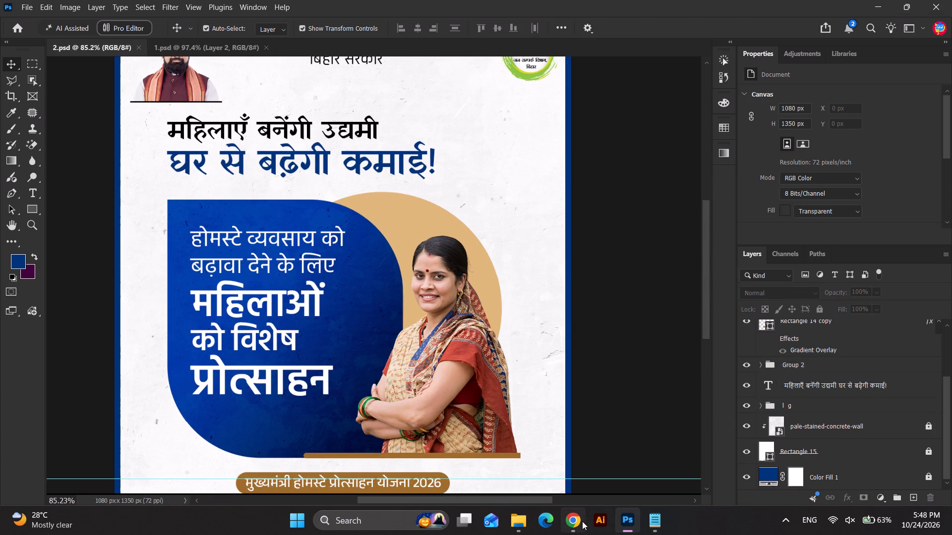
Switch to Chrome, return to the "home stay" image results and copy the Kharjap Homestay, Bomdila photo.
click(582, 521)
scroll(374, 305, up, 13)
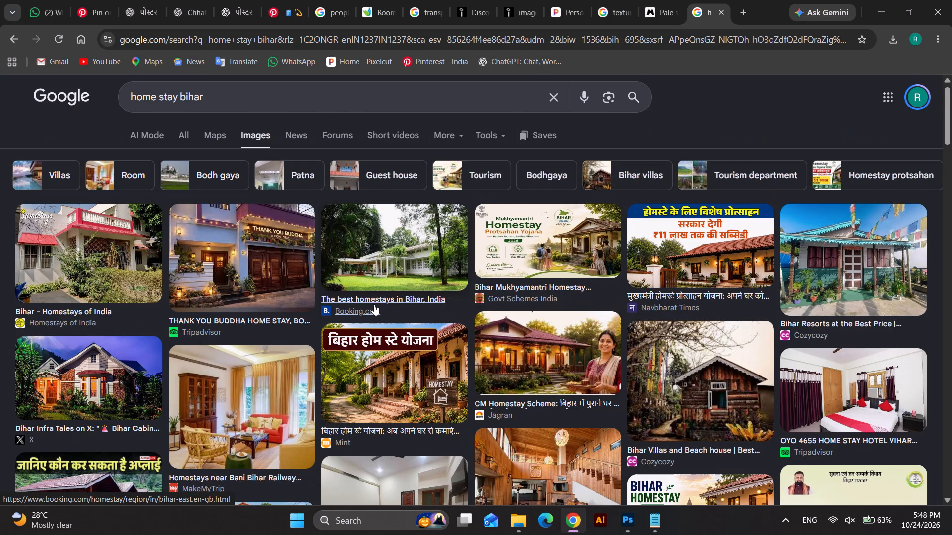
click(13, 38)
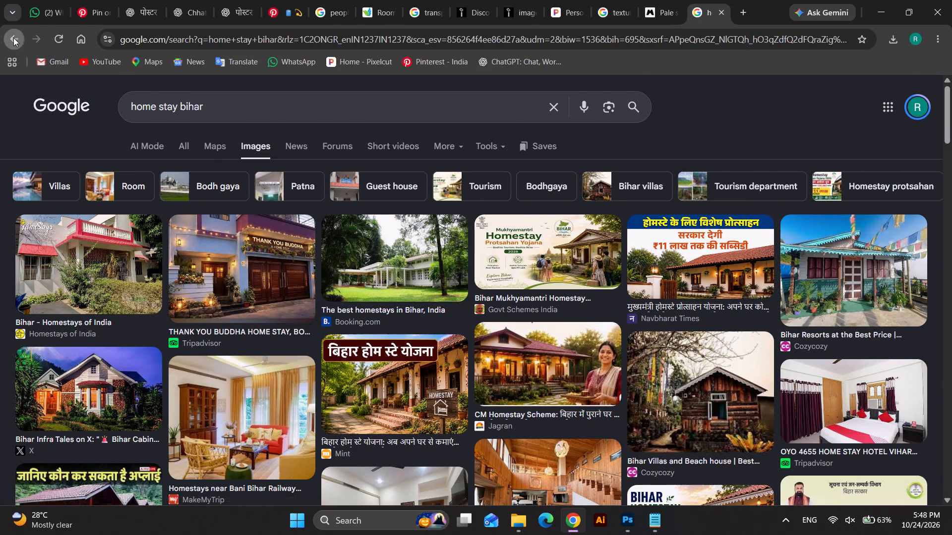
scroll(387, 357, up, 10)
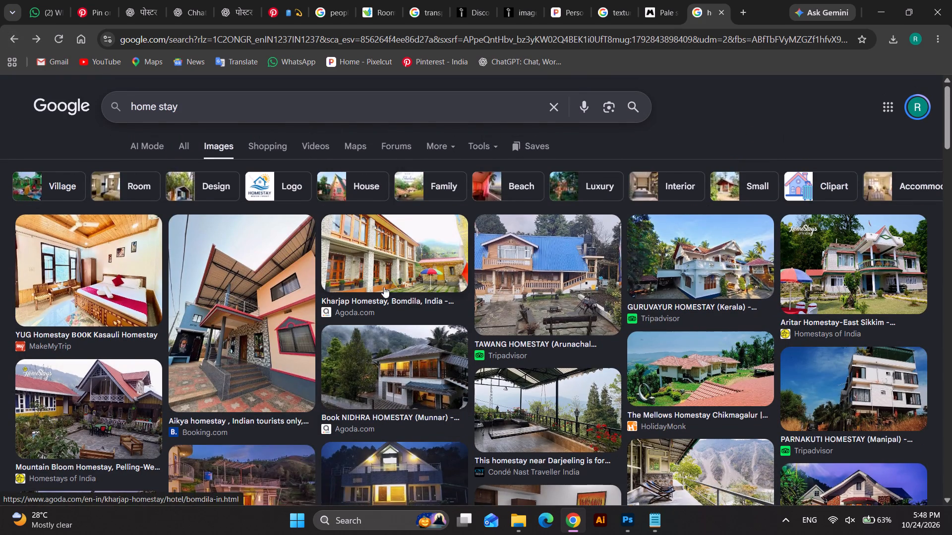
click(386, 265)
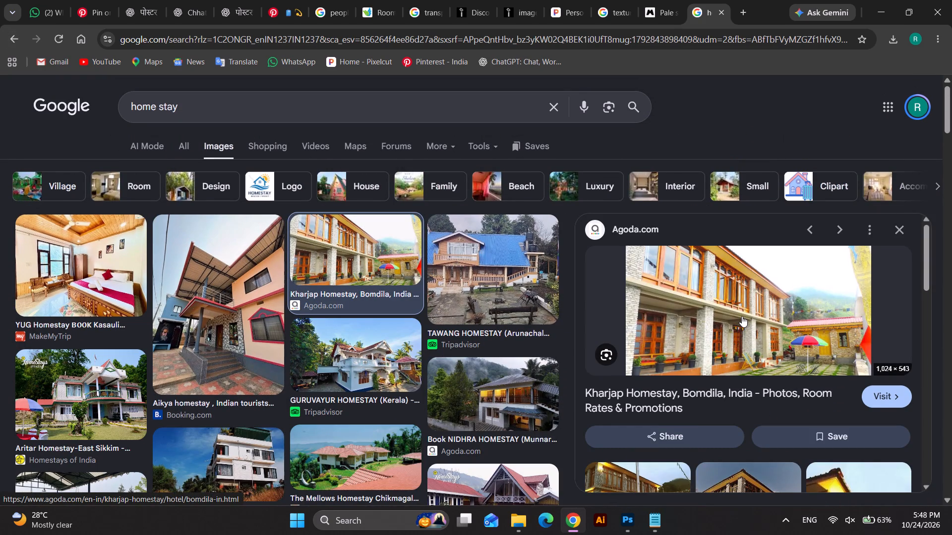
right_click(742, 316)
click(793, 237)
key(alt+Tab)
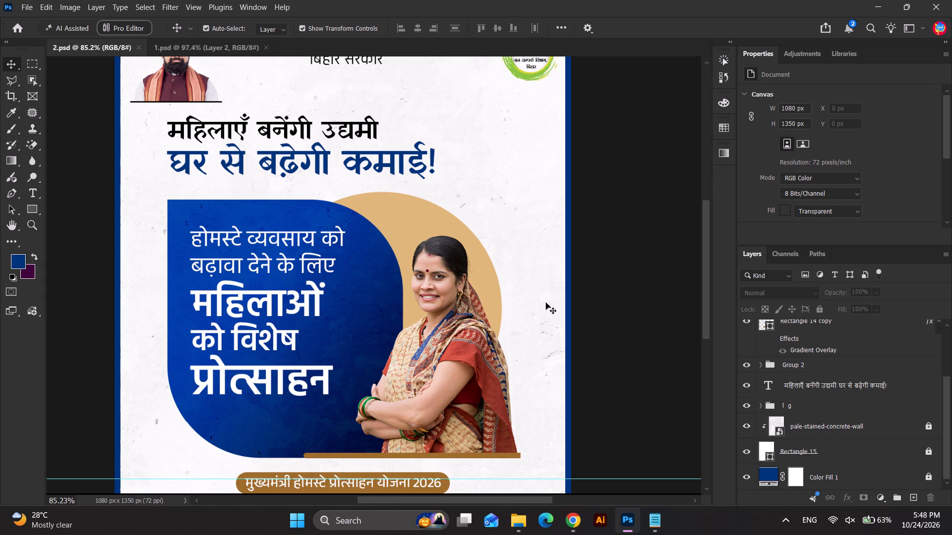
Paste the copied homestay photo into 2.psd directly above the background's concrete texture layer.
click(546, 303)
scroll(866, 388, down, 3)
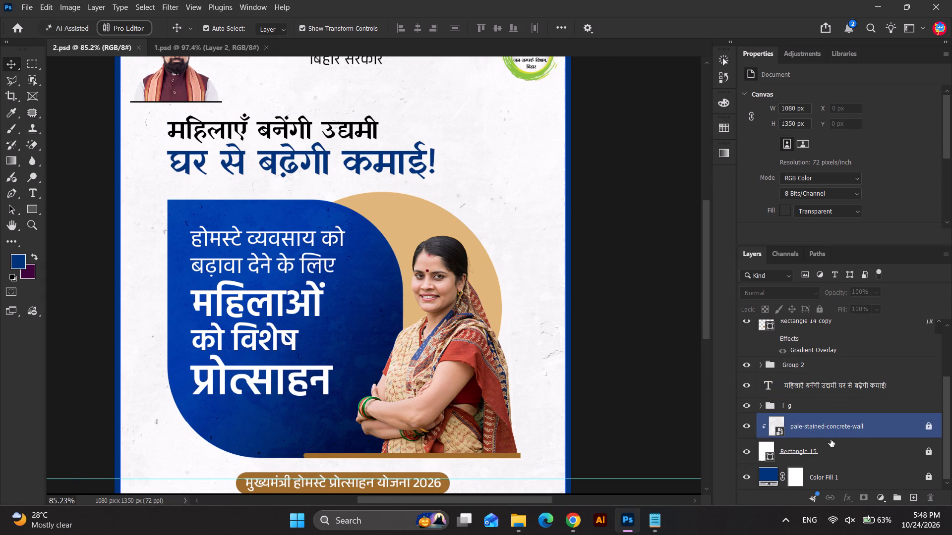
click(831, 429)
key(ctrl+v)
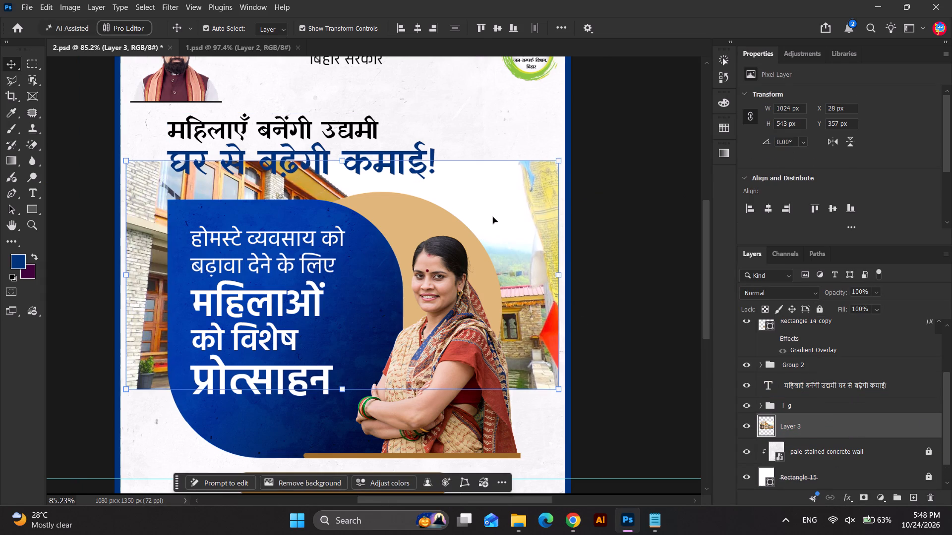
Flip the homestay photo horizontally, enlarge it to about 119.7% and centre it near X 784, Y 431 px.
click(540, 201)
key(ctrl+t)
ctrl+right_click(540, 201)
click(607, 462)
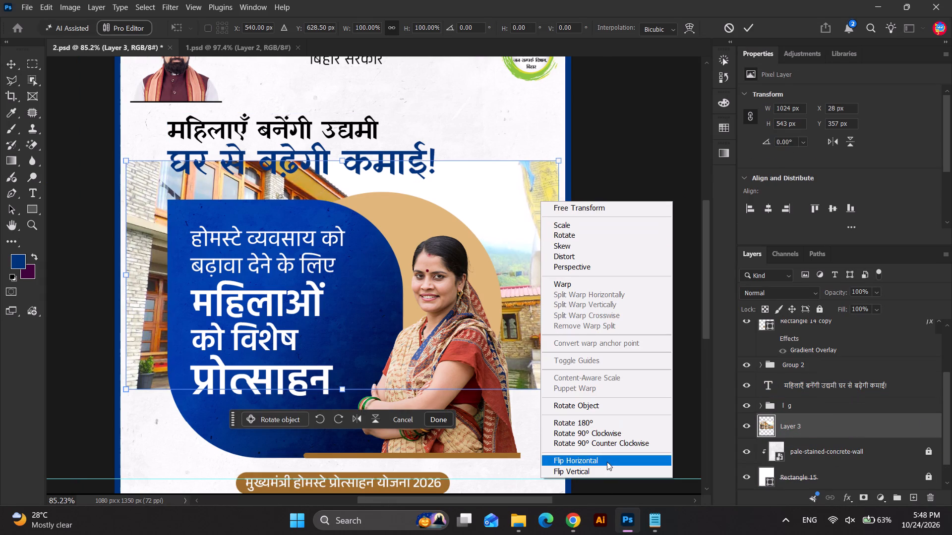
scroll(488, 196, down, 3)
drag(493, 192, 535, 146)
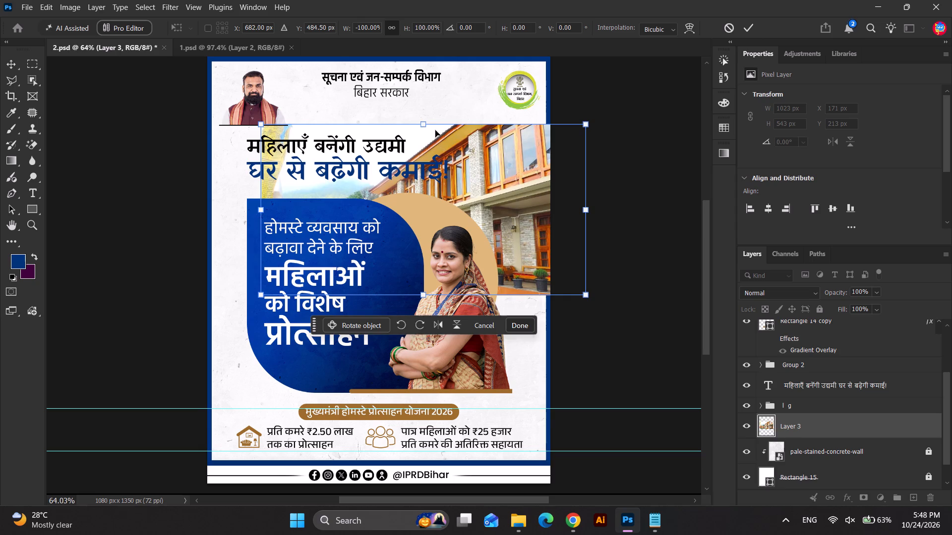
drag(422, 126, 429, 95)
drag(465, 156, 485, 167)
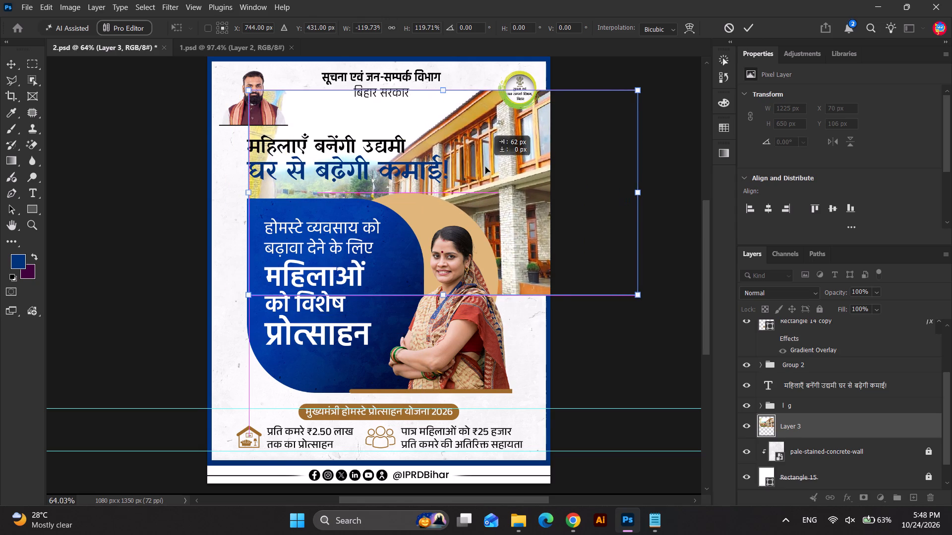
drag(485, 167, 496, 164)
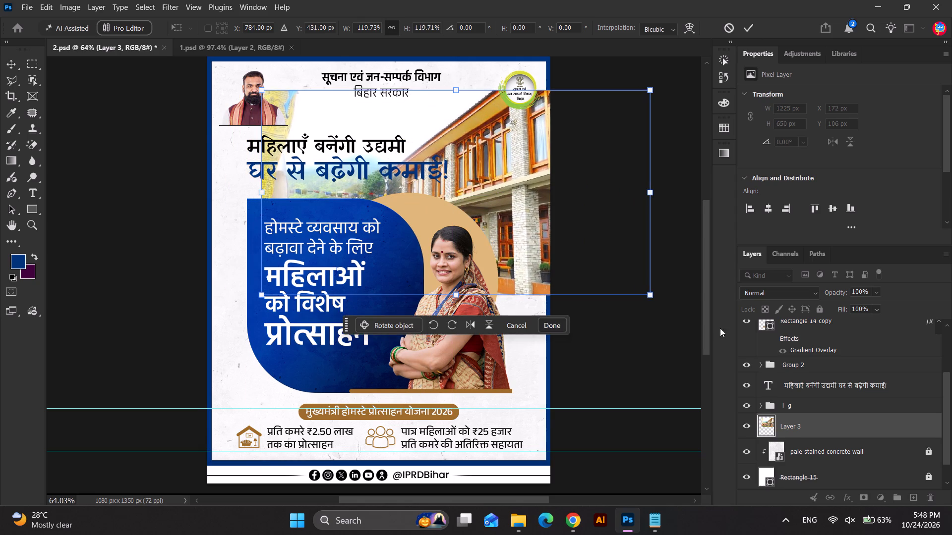
key(Return)
Set the homestay photo's blending mode to Luminosity.
click(756, 296)
click(780, 488)
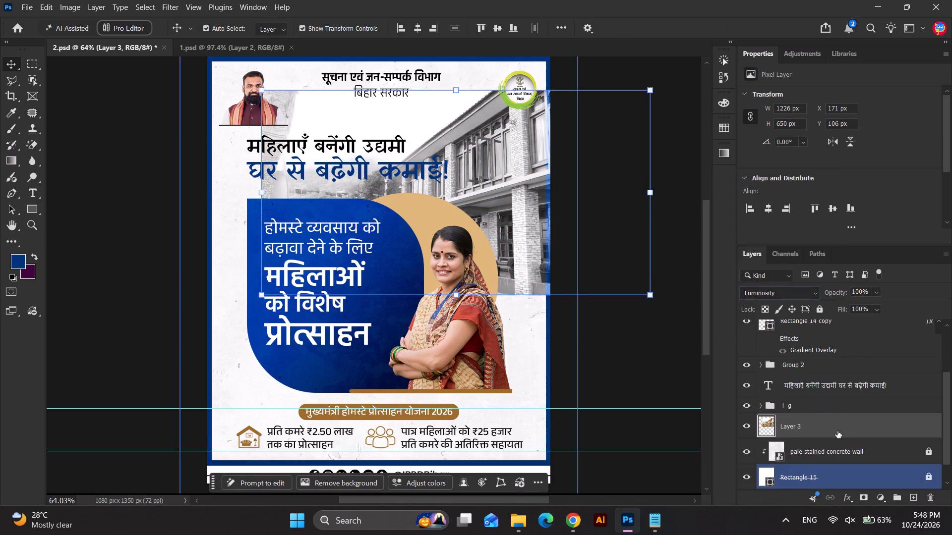
Add a layer mask to the homestay photo, ready a 400 px Eraser, and clip the photo to the white background rectangle.
click(862, 500)
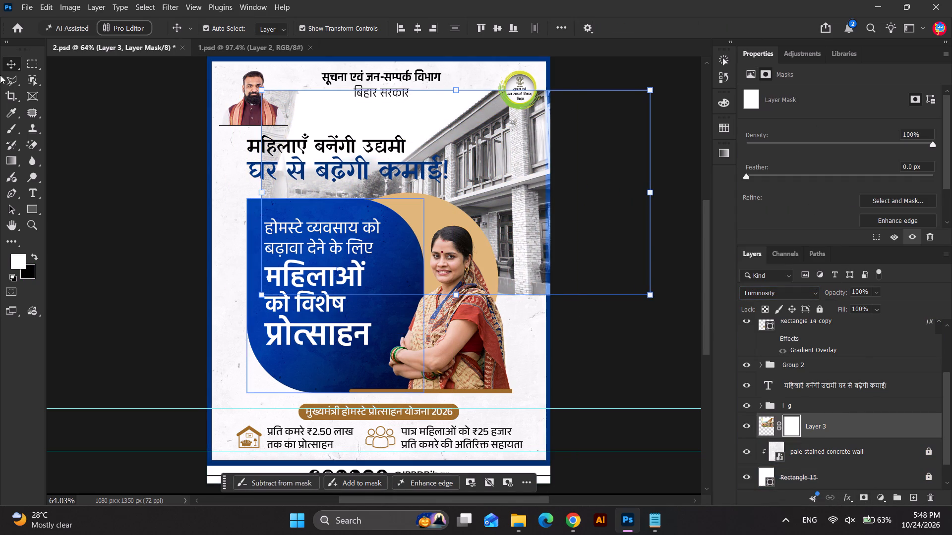
right_click(32, 140)
click(63, 141)
scroll(393, 160, up, 1)
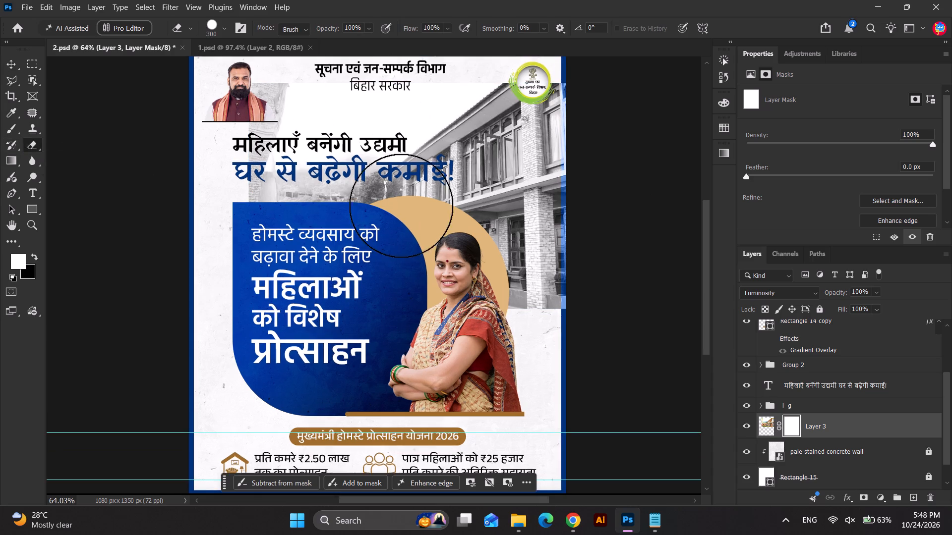
scroll(399, 239, down, 2)
key(bracketright)
key(bracketright)
key(bracketleft)
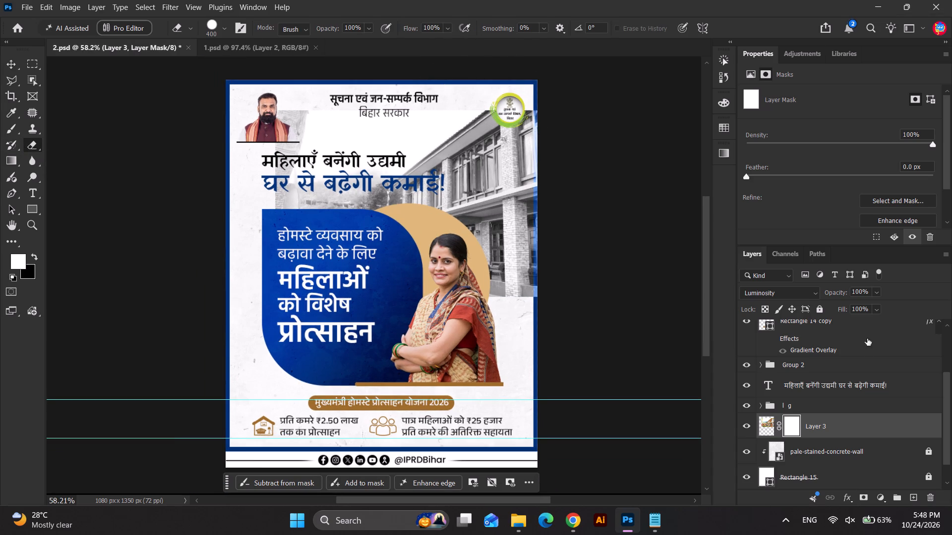
alt+click(810, 439)
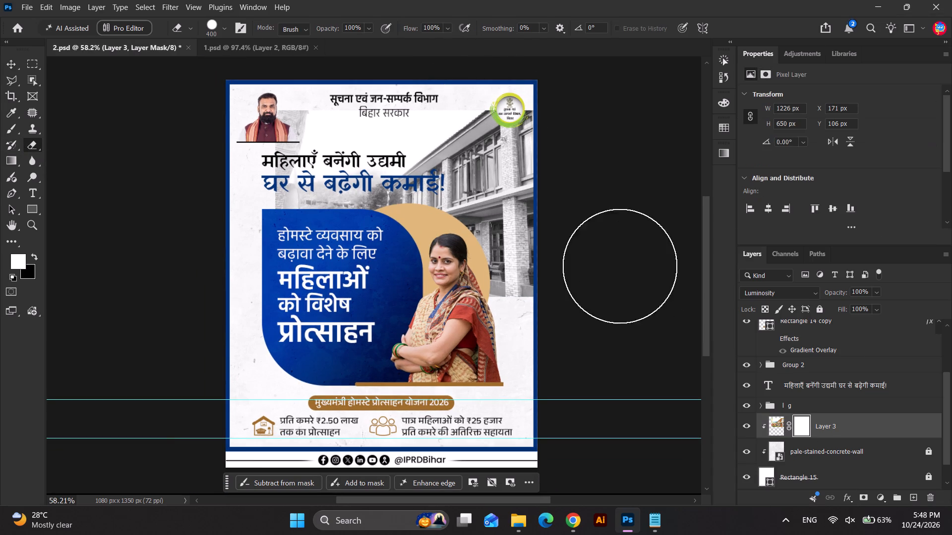
Undo the hard-edged test erase and use a soft 400 px Eraser on the mask to fade the photo behind the headline and blue panel.
click(474, 98)
key(ctrl+z)
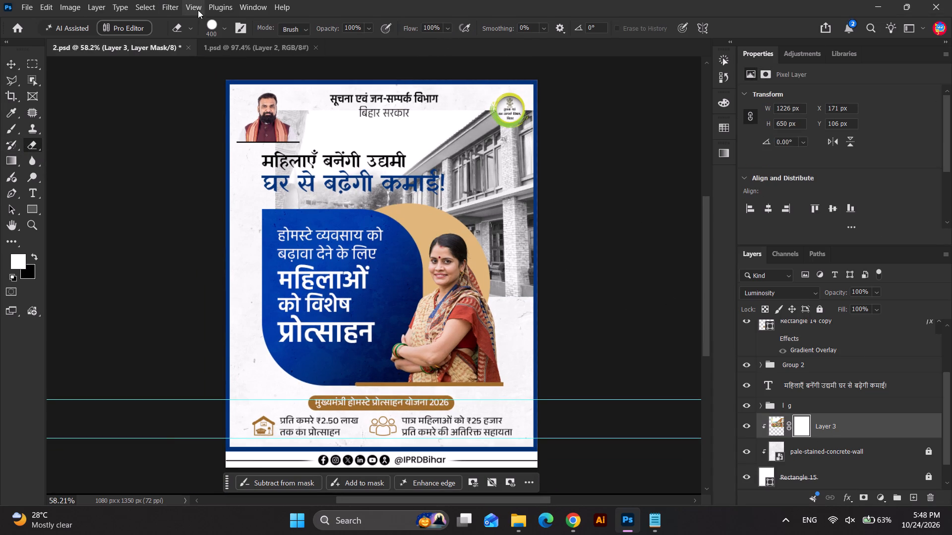
click(223, 30)
drag(234, 92, 132, 120)
click(171, 326)
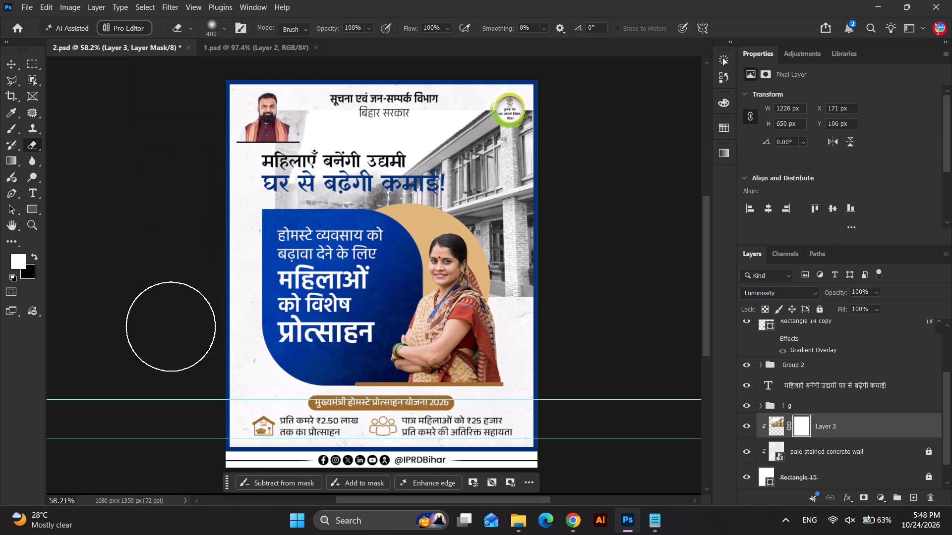
scroll(508, 86, up, 1)
click(502, 86)
click(477, 93)
drag(458, 99, 269, 167)
drag(361, 134, 251, 278)
click(336, 208)
click(368, 174)
click(394, 136)
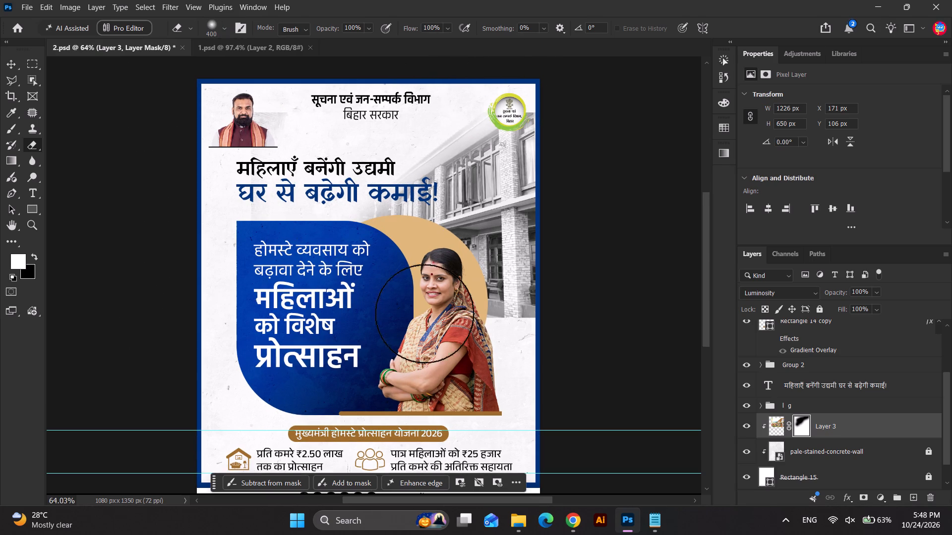
Fade the homestay photo's lower edge beside the woman by erasing on its mask with a soft 600 px brush.
key(bracketright)
key(bracketright)
click(512, 352)
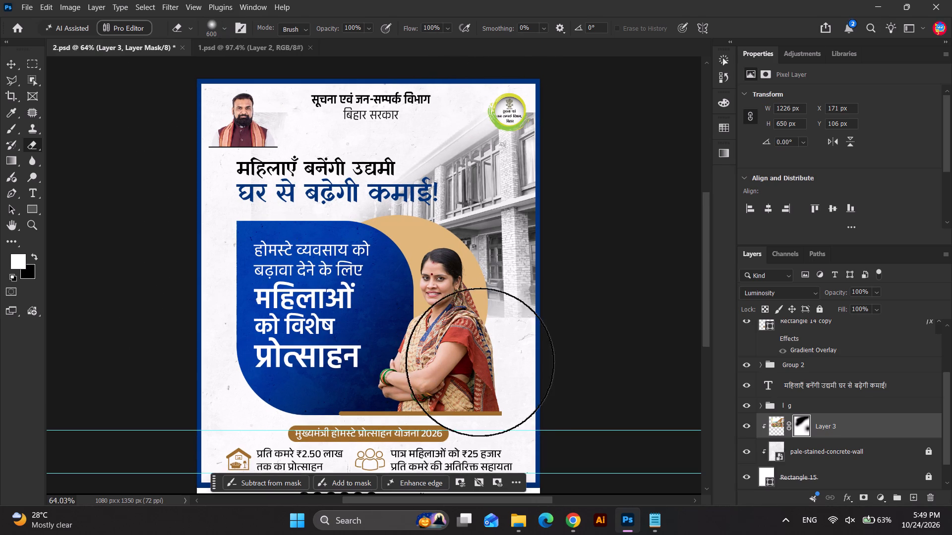
click(470, 362)
click(502, 369)
click(501, 374)
Soften the homestay photo's top edge below the header and logo by erasing on its mask with 800 px and 600 px brushes.
key(bracketright)
key(bracketright)
click(372, 136)
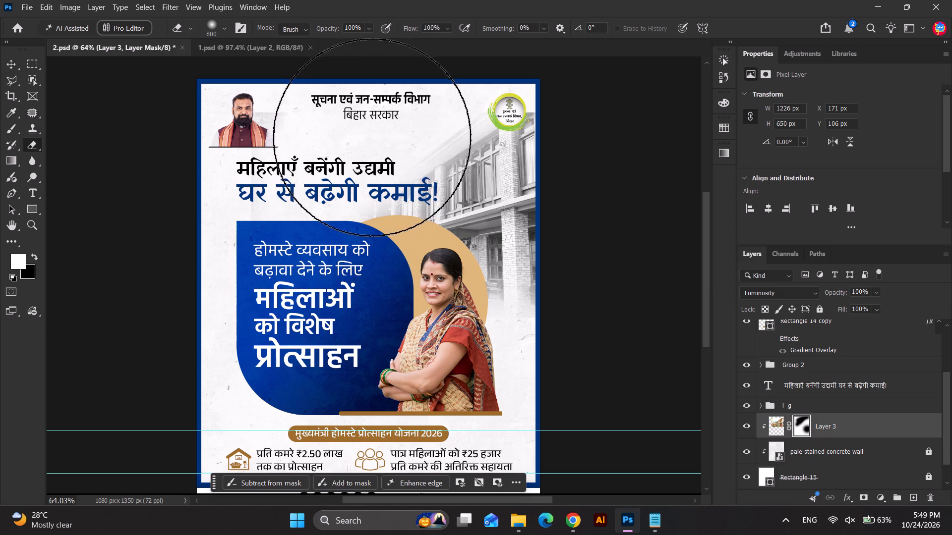
scroll(354, 200, down, 4)
key(bracketleft)
key(bracketleft)
click(445, 108)
double_click(448, 107)
drag(438, 103, 434, 105)
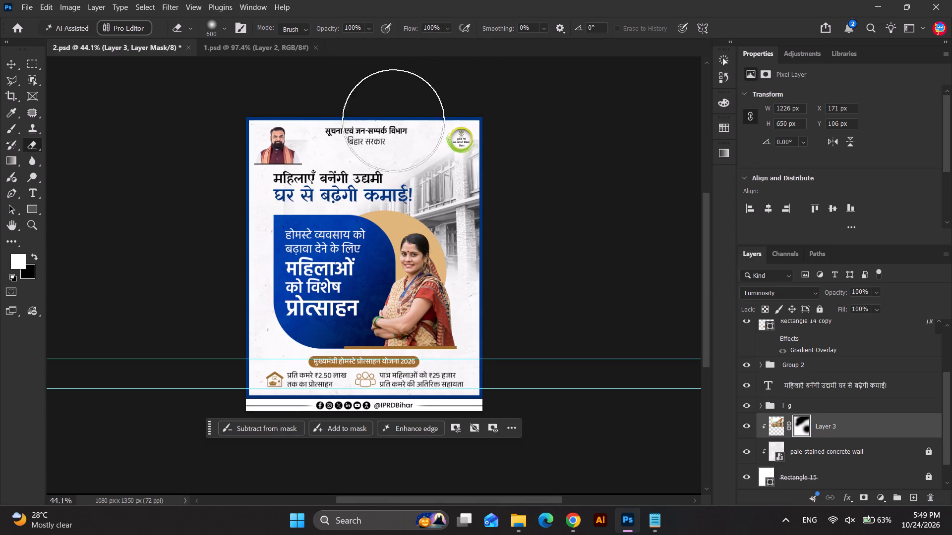
click(380, 128)
click(356, 169)
Scale the faded homestay photo proportionally to about 113.85% from its left edge, extending it past the poster's right side.
click(3, 62)
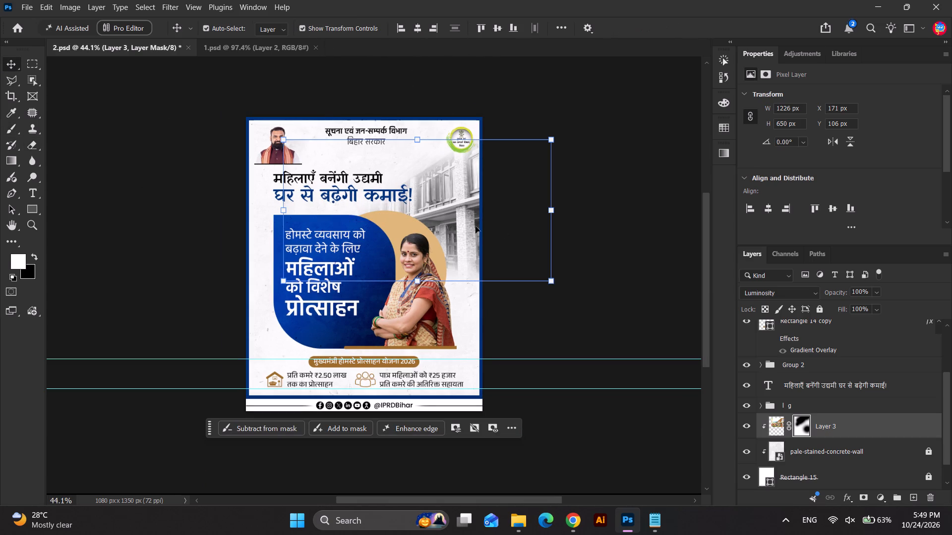
drag(473, 226, 484, 230)
drag(458, 216, 467, 223)
drag(553, 211, 556, 211)
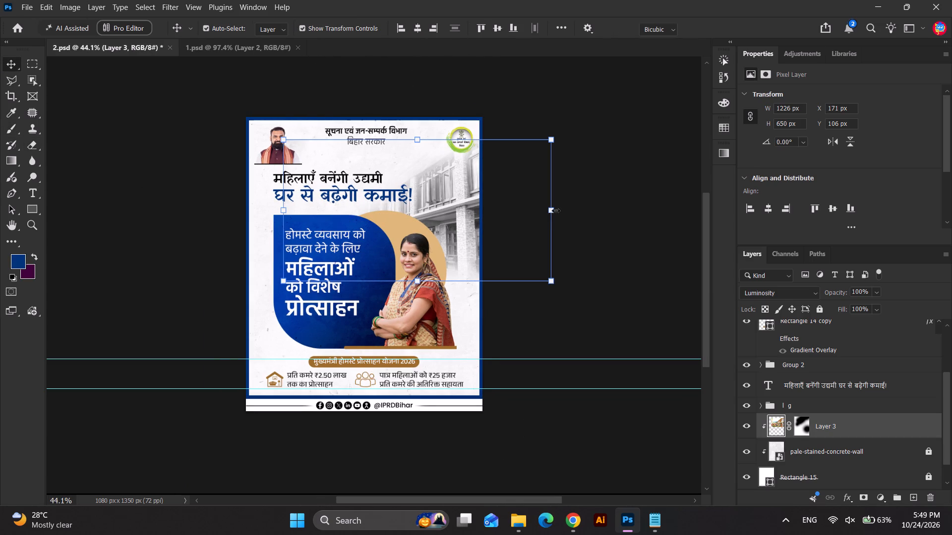
drag(556, 211, 591, 216)
Nudge the enlarged homestay photo right and down to X 198 px, Y 70 px, and apply the transform.
key(Right)
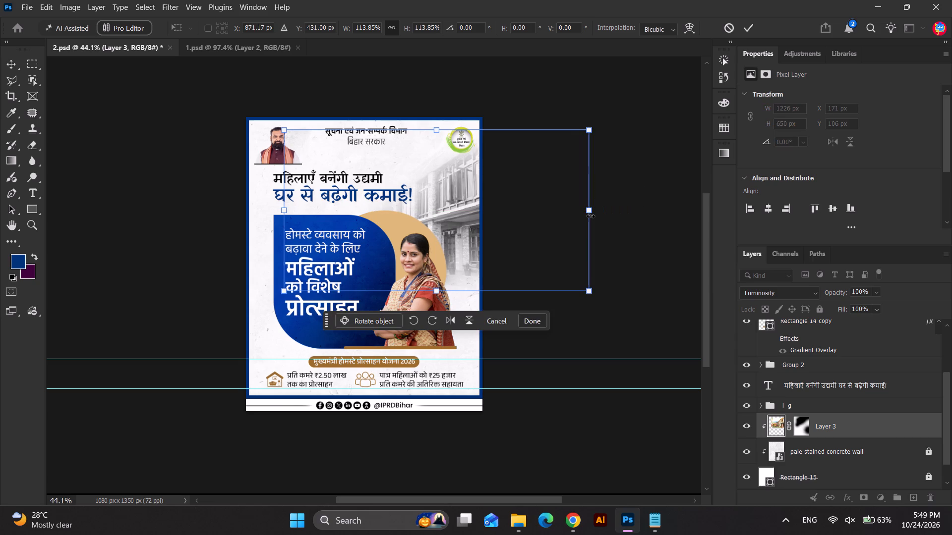
key(Right)
key(Right)
key(Right)
key(Right)
key(Right)
key(Right)
key(Right)
key(Right)
key(Down)
key(Down)
key(Down)
key(Down)
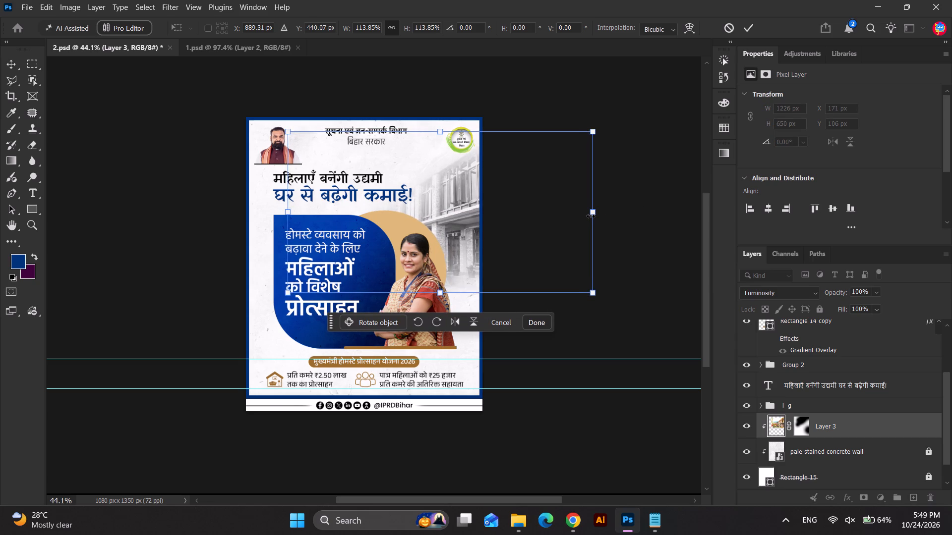
key(Right)
key(Right)
key(Right)
key(Return)
click(580, 107)
scroll(481, 174, up, 6)
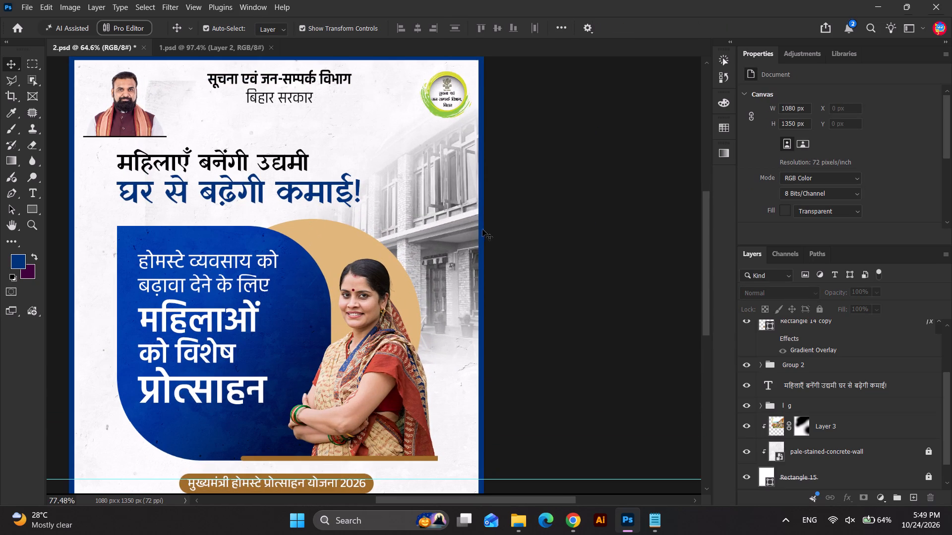
click(469, 209)
scroll(424, 163, down, 2)
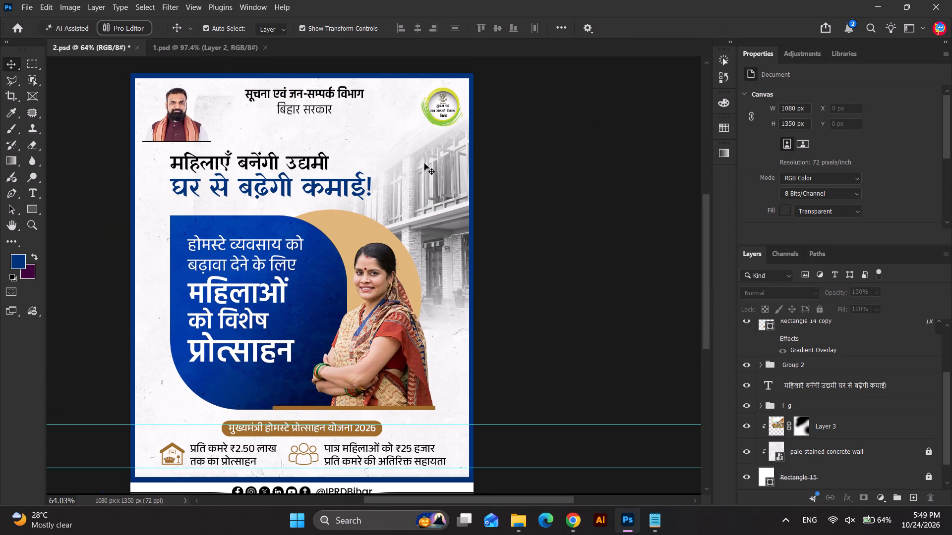
Erase the faint homestay photo remains around the department header on Layer 3 with a soft 600 px Eraser.
click(831, 432)
click(793, 428)
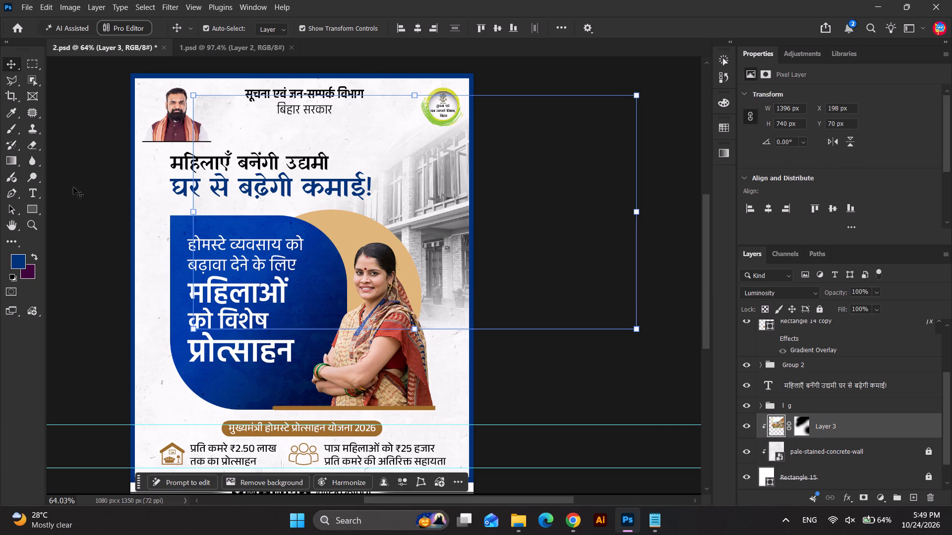
scroll(62, 182, up, 2)
click(34, 144)
scroll(422, 144, up, 2)
scroll(321, 115, down, 8)
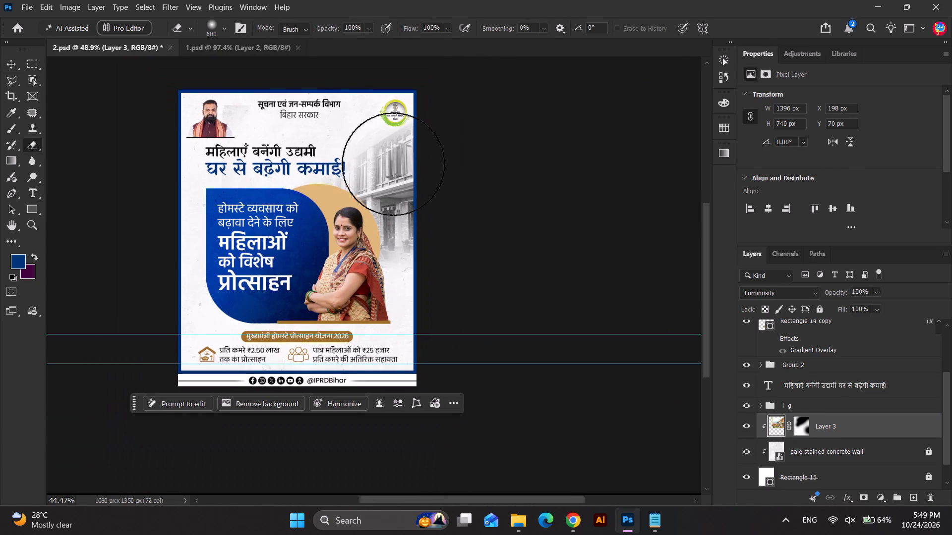
drag(705, 223, 703, 196)
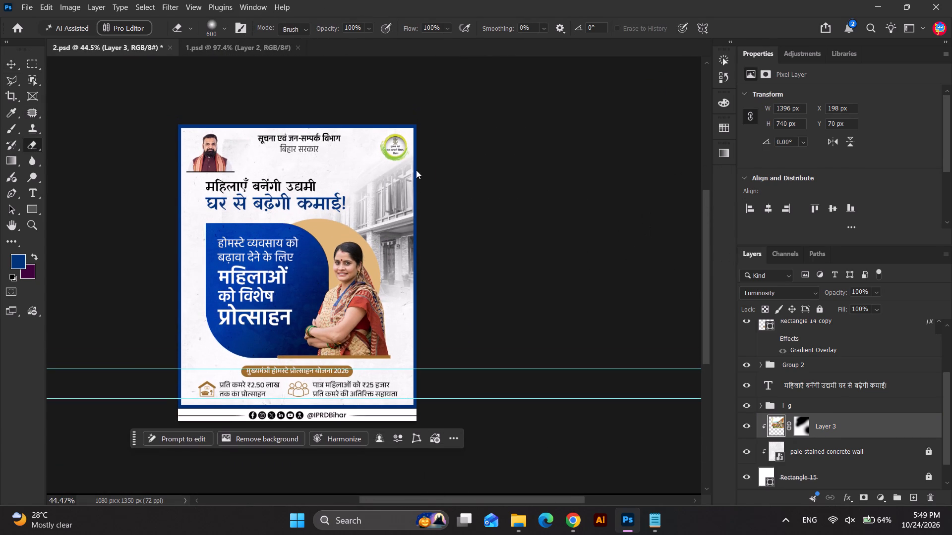
scroll(247, 137, up, 8)
click(367, 130)
click(342, 136)
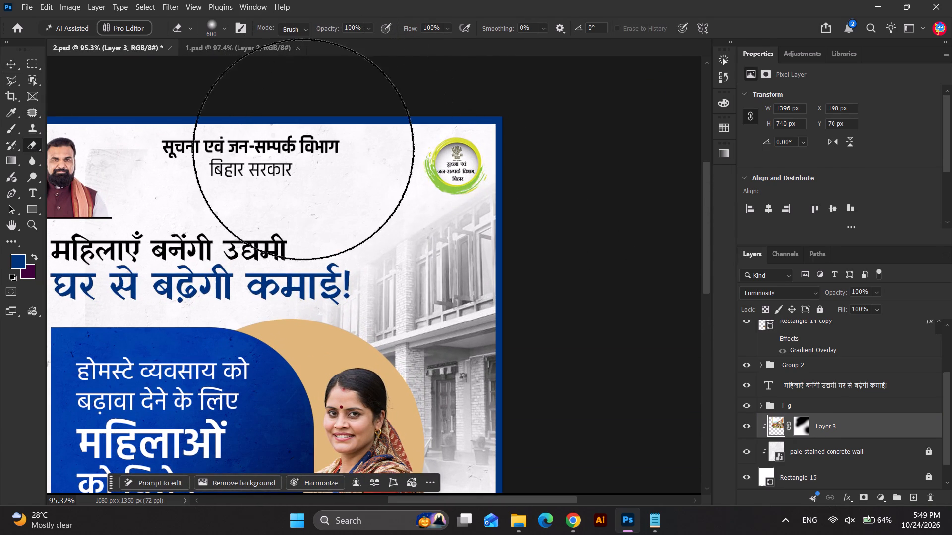
double_click(303, 149)
double_click(237, 213)
scroll(477, 118, down, 4)
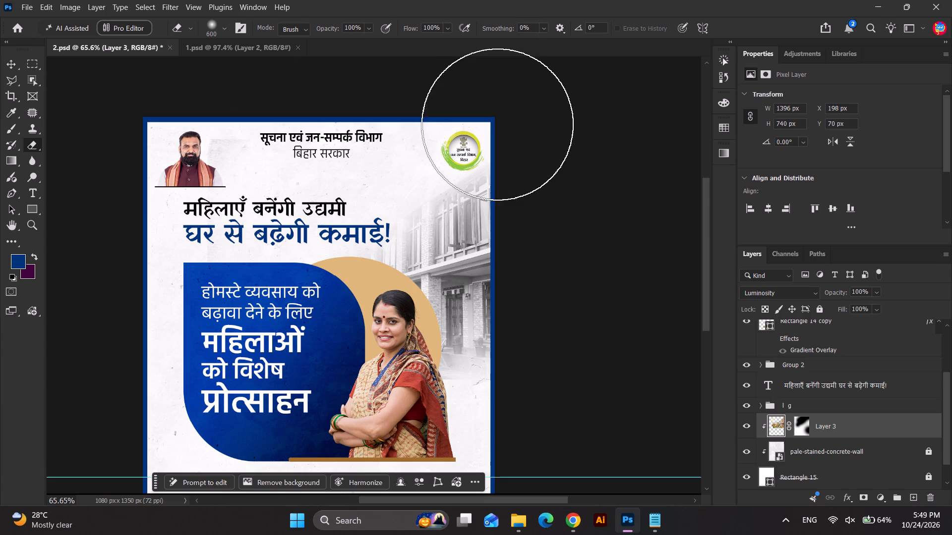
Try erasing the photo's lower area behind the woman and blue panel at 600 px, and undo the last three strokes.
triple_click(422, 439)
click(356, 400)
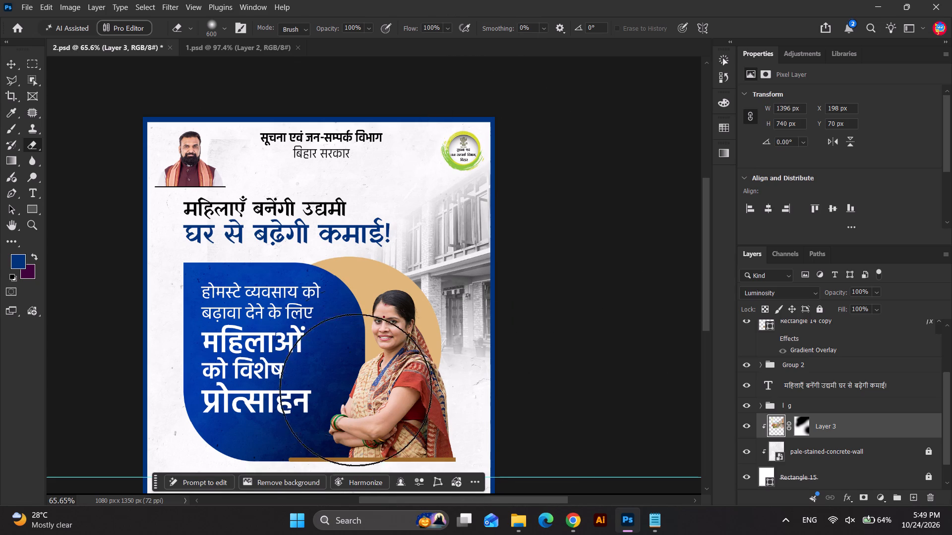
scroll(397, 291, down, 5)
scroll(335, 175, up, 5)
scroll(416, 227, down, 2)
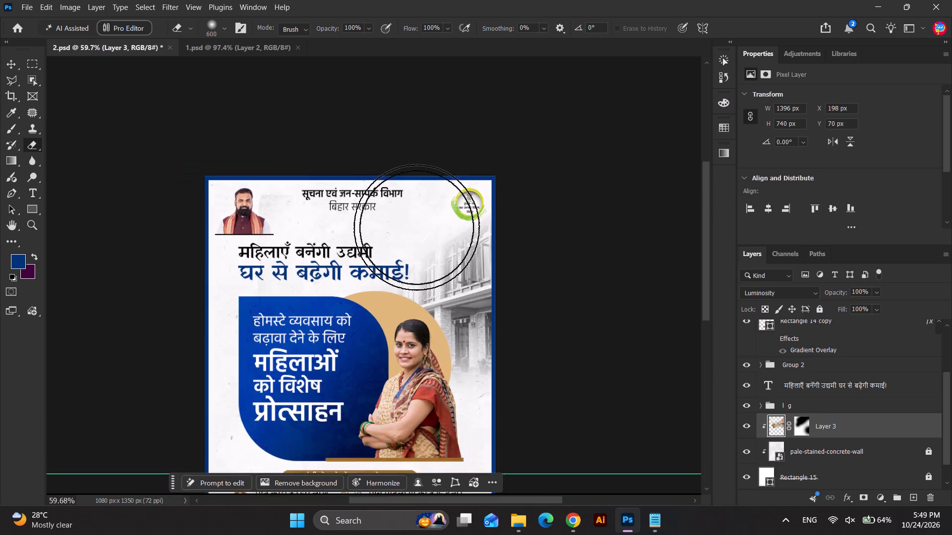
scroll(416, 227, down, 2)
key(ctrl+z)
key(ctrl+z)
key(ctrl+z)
Reduce the Eraser to 250 px and soften the homestay photo's lower edge around the woman's sari and the poster border.
scroll(366, 379, up, 2)
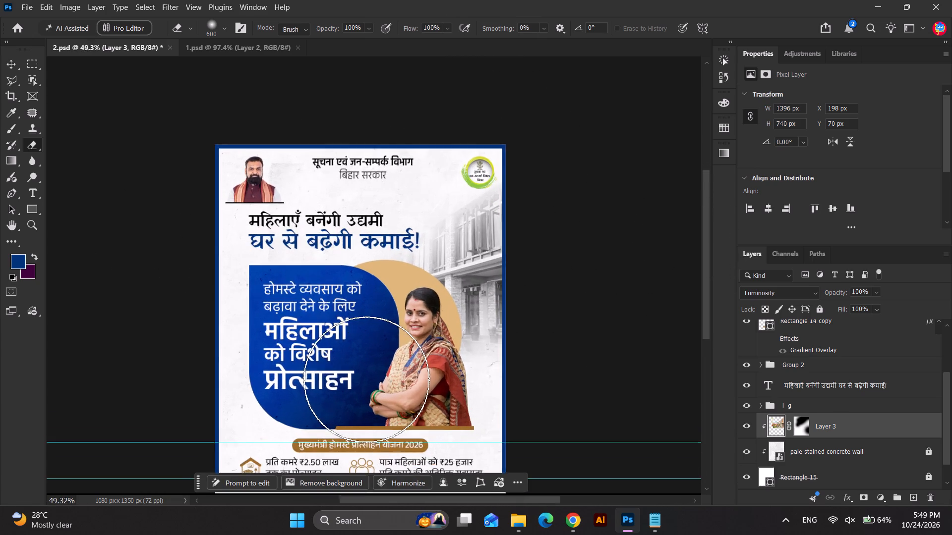
scroll(366, 379, up, 10)
key(bracketleft)
key(bracketleft)
key(bracketleft)
key(bracketleft)
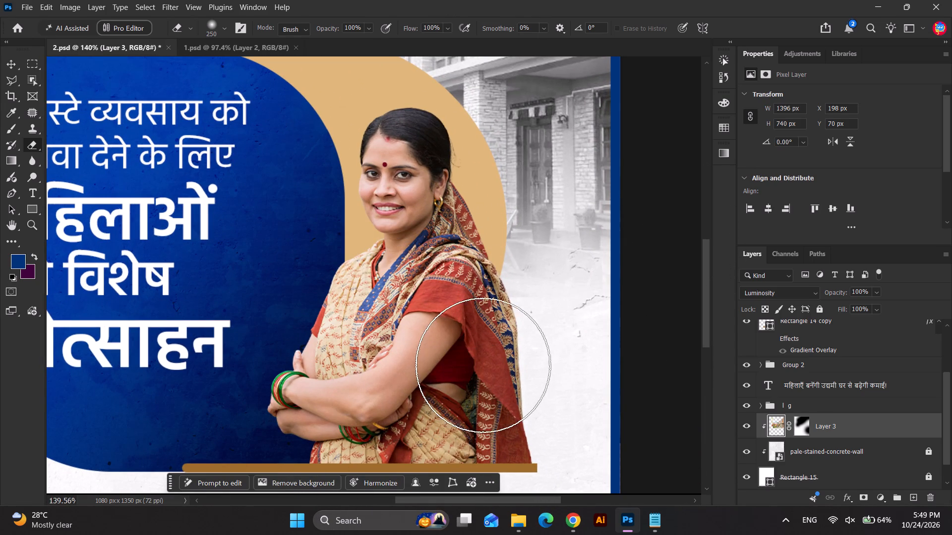
triple_click(494, 356)
click(494, 357)
drag(475, 344, 468, 340)
double_click(456, 331)
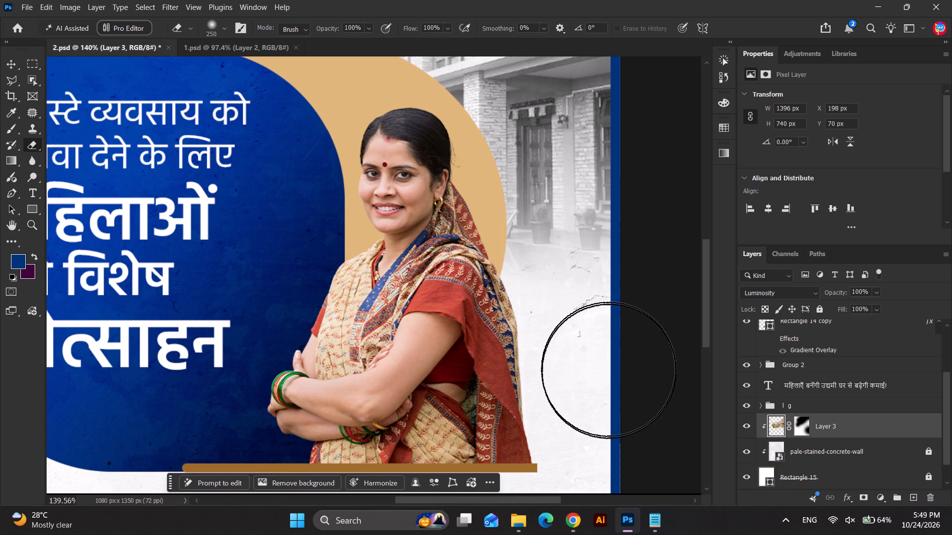
click(609, 372)
click(614, 373)
drag(506, 325, 511, 328)
scroll(579, 371, down, 7)
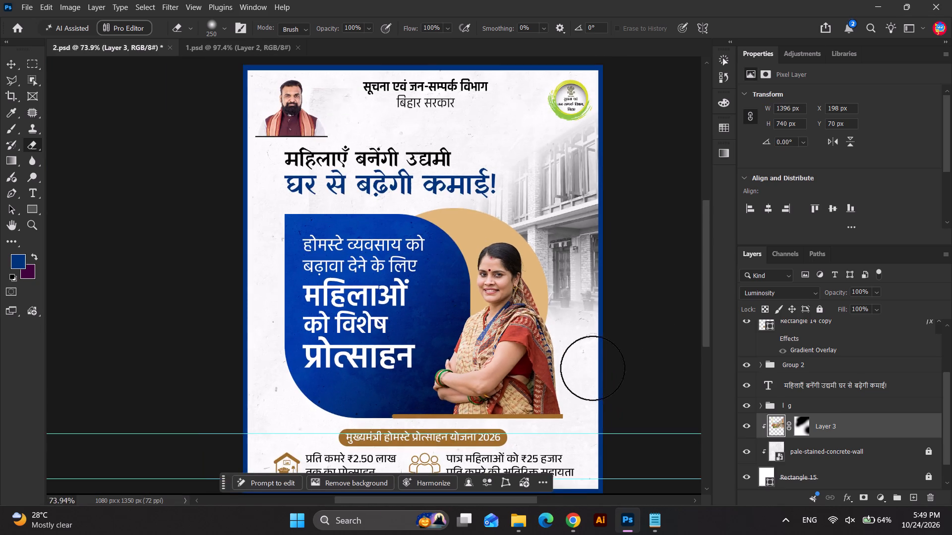
scroll(593, 368, down, 4)
Deselect the homestay photo layer and save 2.psd.
click(11, 64)
click(104, 136)
key(ctrl+s)
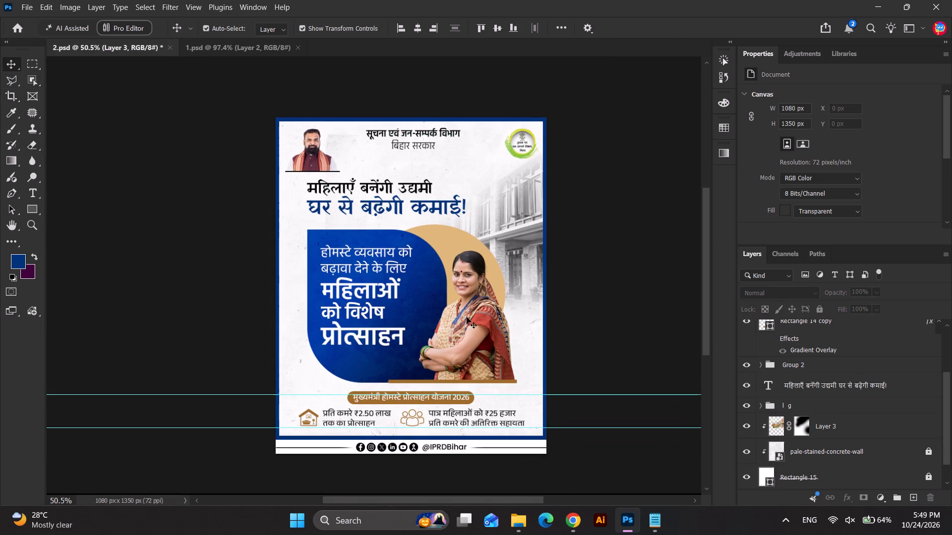
scroll(623, 299, down, 3)
scroll(838, 365, up, 9)
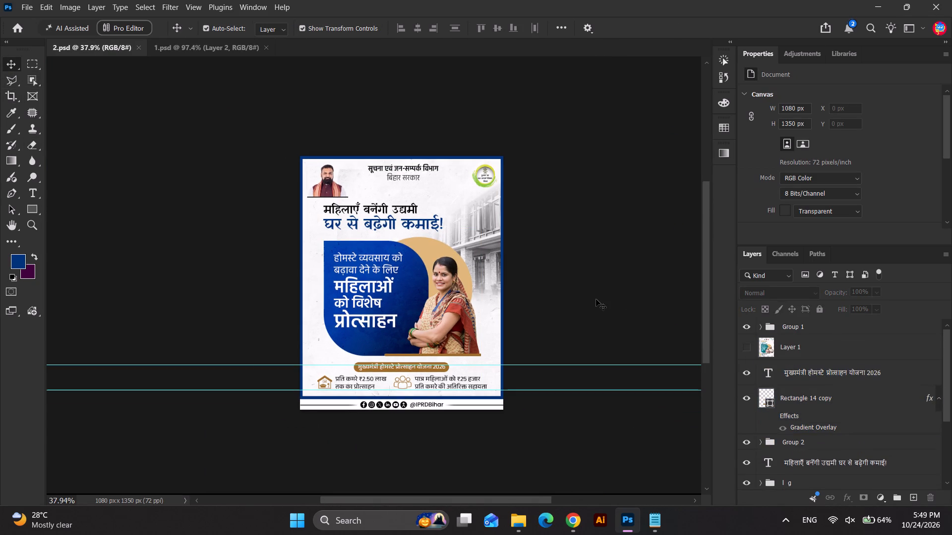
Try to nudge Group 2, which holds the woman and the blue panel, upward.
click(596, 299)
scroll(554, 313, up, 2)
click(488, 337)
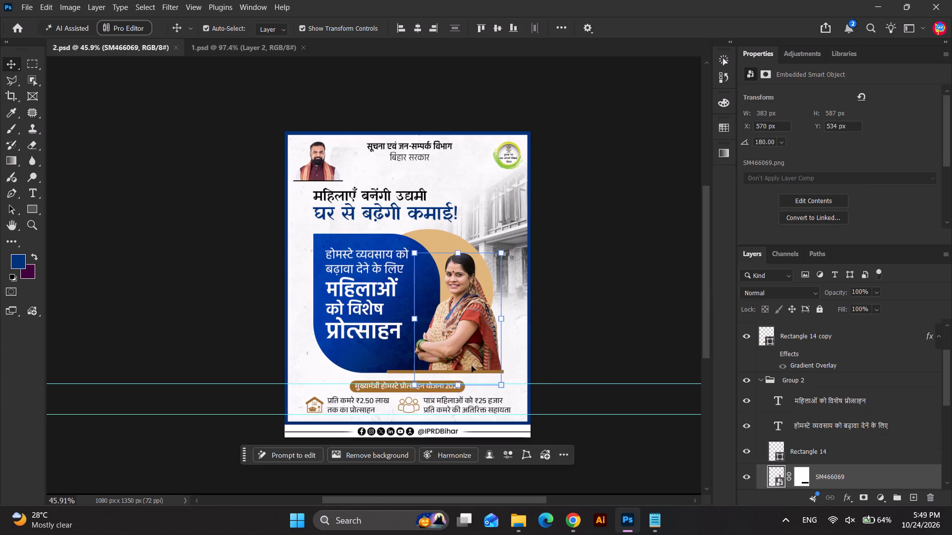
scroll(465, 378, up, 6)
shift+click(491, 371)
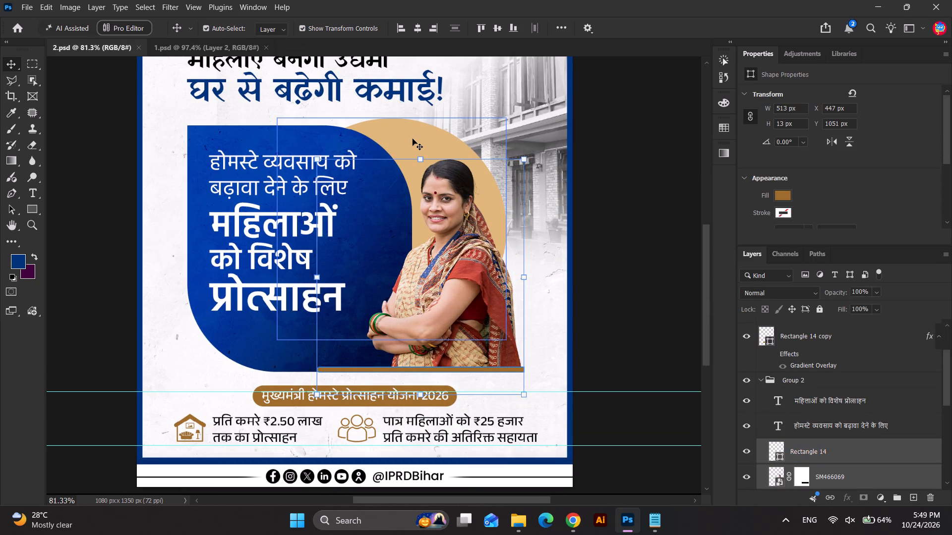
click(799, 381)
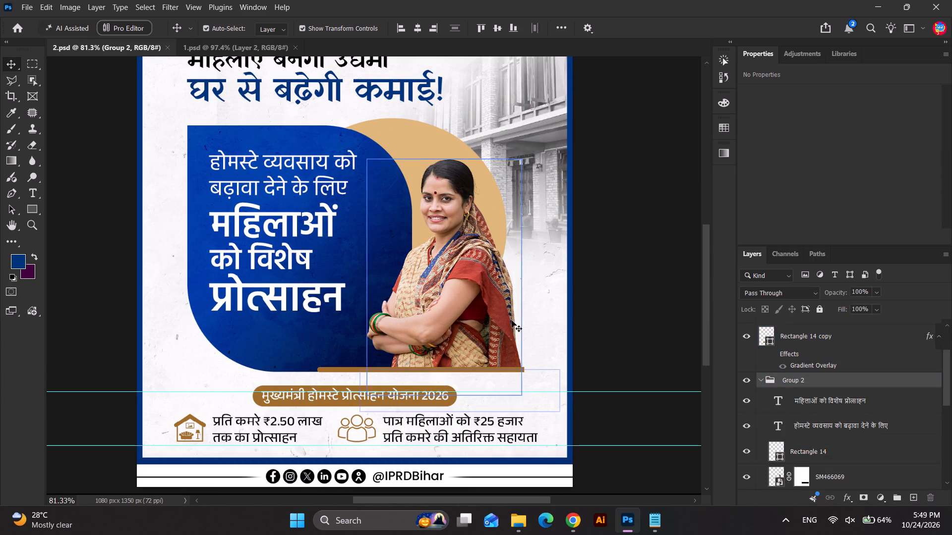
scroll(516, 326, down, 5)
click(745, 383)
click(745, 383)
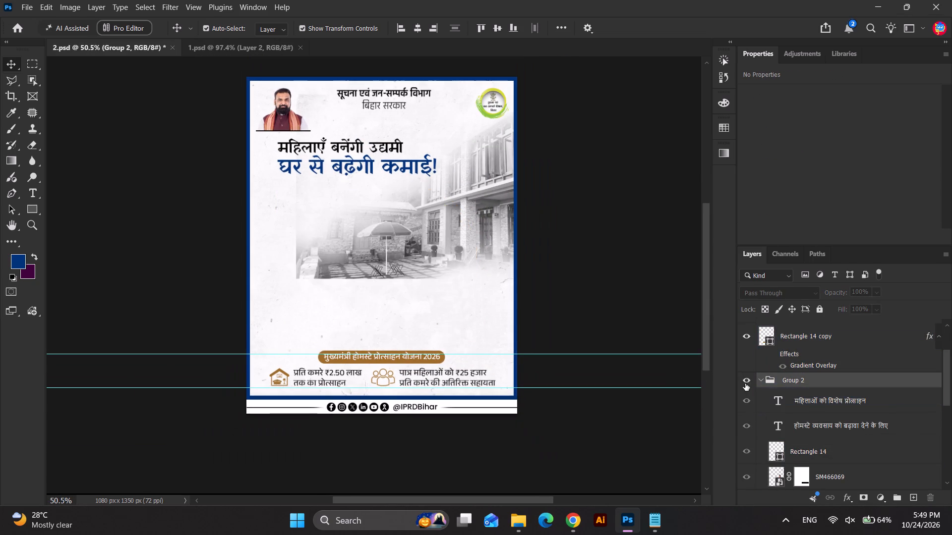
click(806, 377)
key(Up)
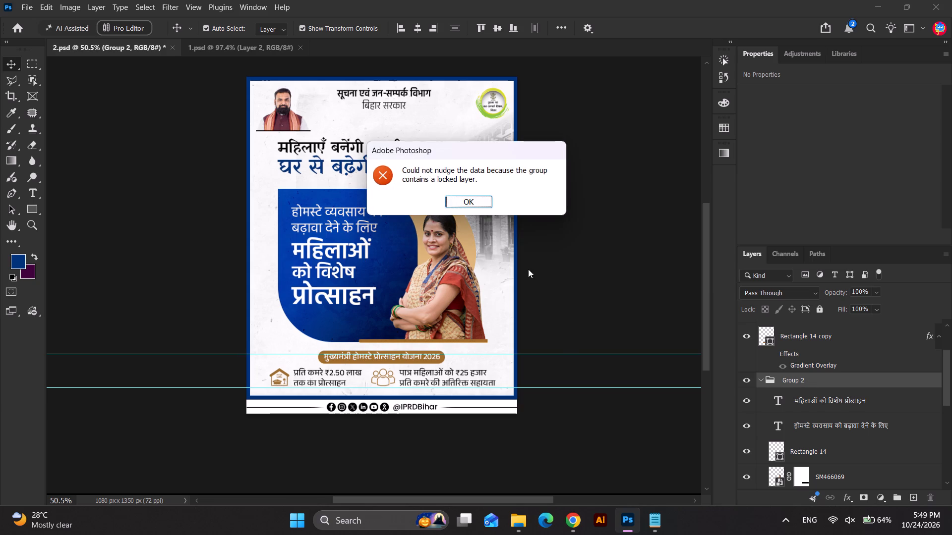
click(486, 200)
Unlock the background pale-stained-concrete-wall layer and try again to nudge Group 2 upward.
click(761, 382)
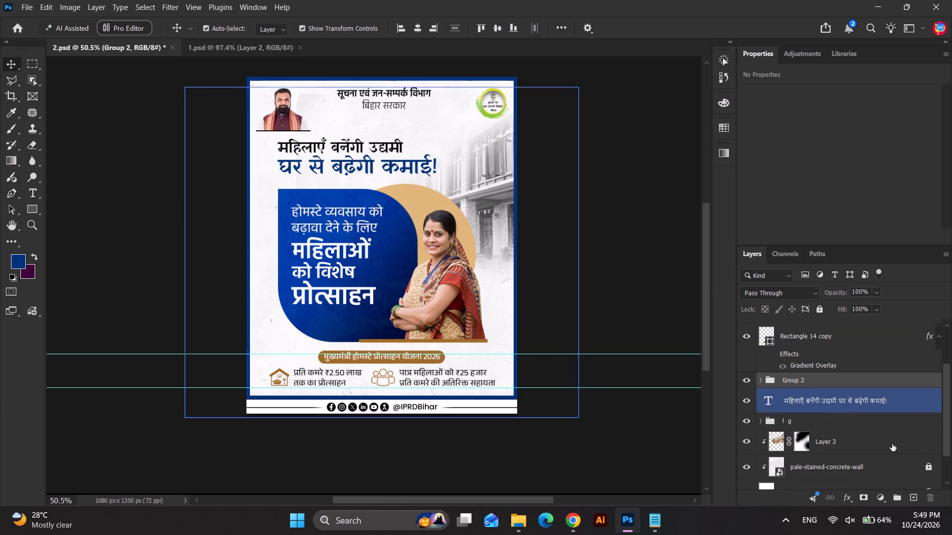
click(931, 469)
click(834, 383)
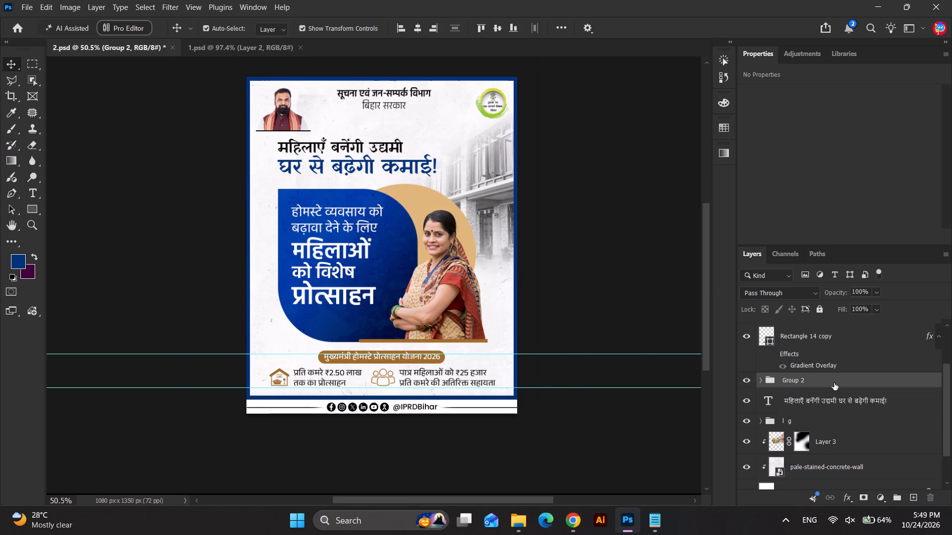
key(Up)
click(477, 209)
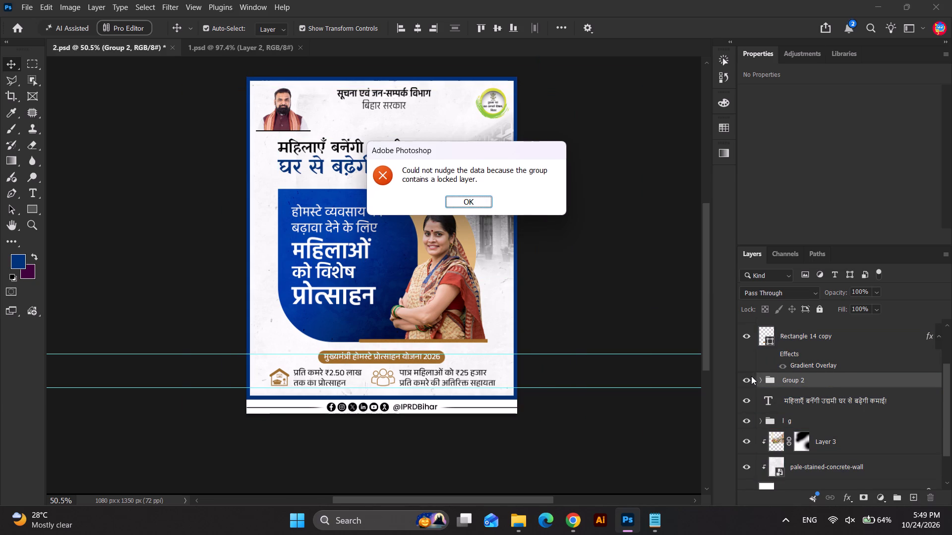
click(760, 379)
click(462, 202)
click(758, 380)
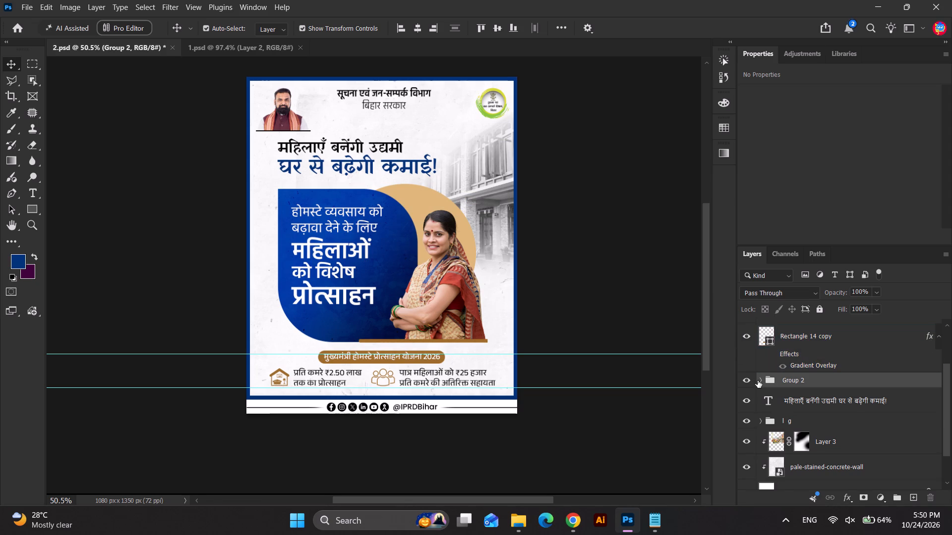
Unlock the pale-stained-concrete-wall layer inside Group 2 and nudge the whole group slightly upward.
click(760, 380)
scroll(889, 434, down, 4)
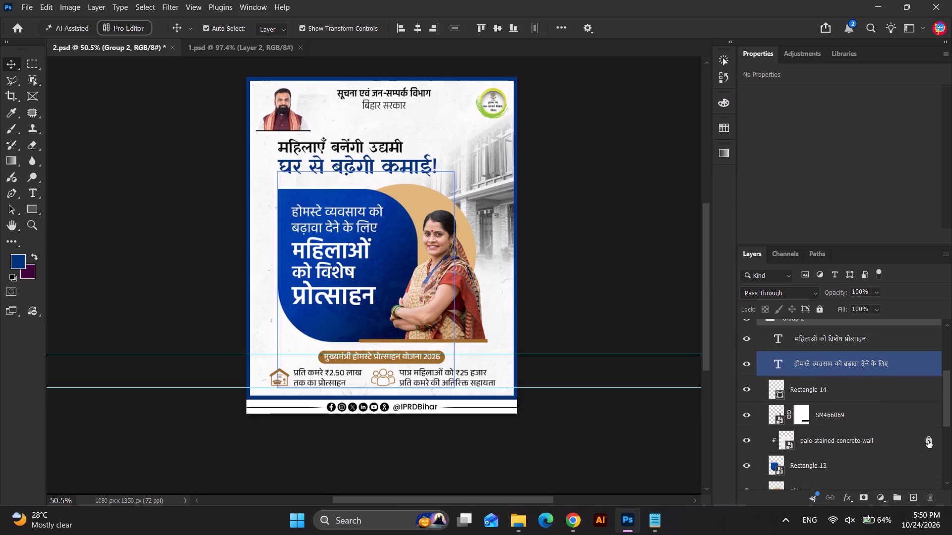
click(928, 441)
scroll(822, 429, up, 4)
click(801, 381)
key(Up)
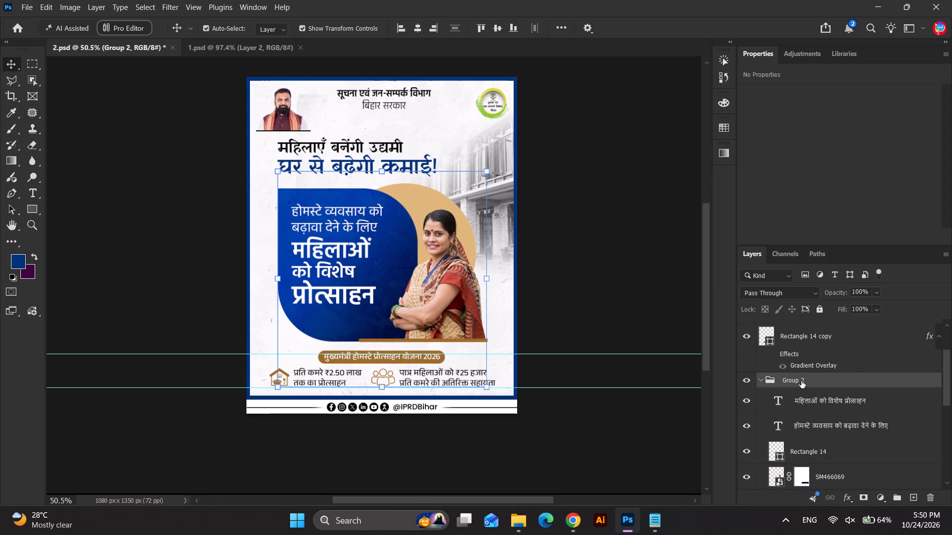
key(Up)
key(Down)
click(612, 311)
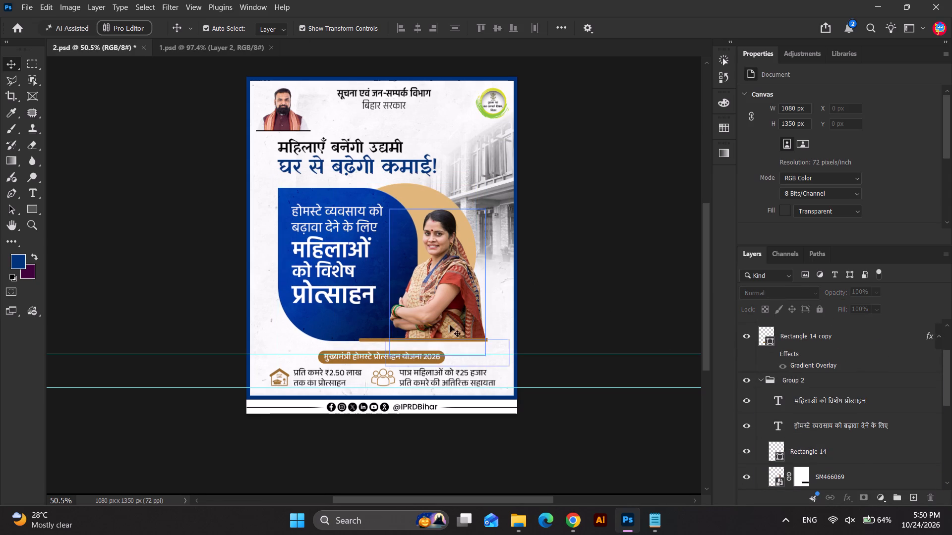
Save the adjusted poster 2.psd.
key(ctrl+s)
scroll(521, 315, down, 3)
key(ctrl+s)
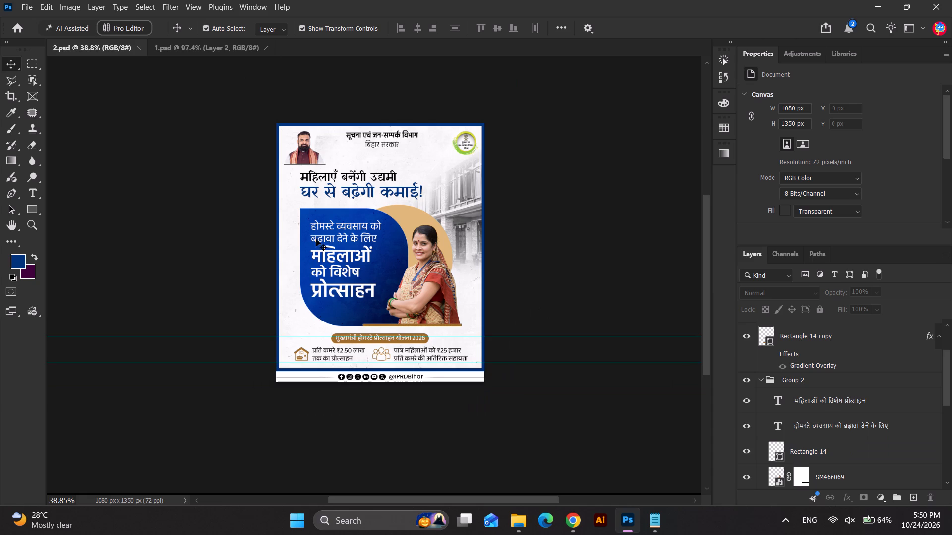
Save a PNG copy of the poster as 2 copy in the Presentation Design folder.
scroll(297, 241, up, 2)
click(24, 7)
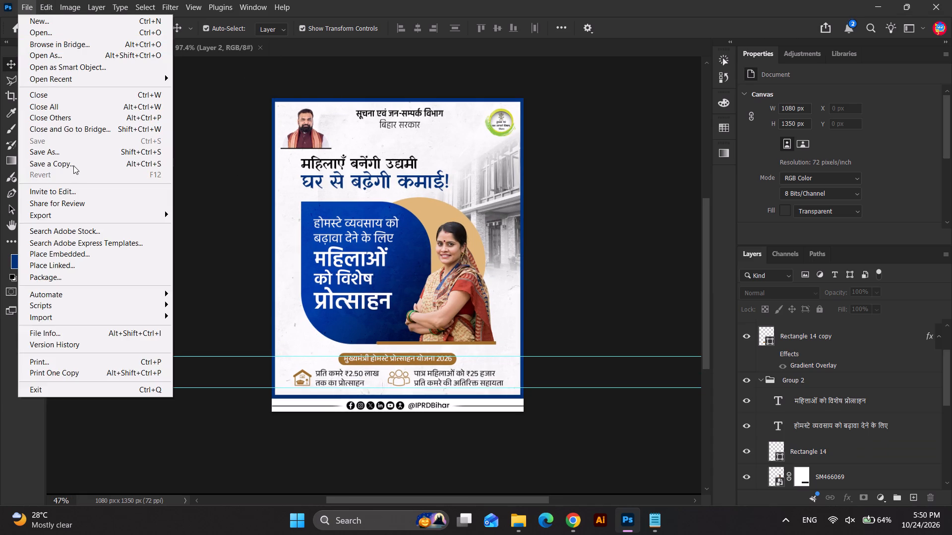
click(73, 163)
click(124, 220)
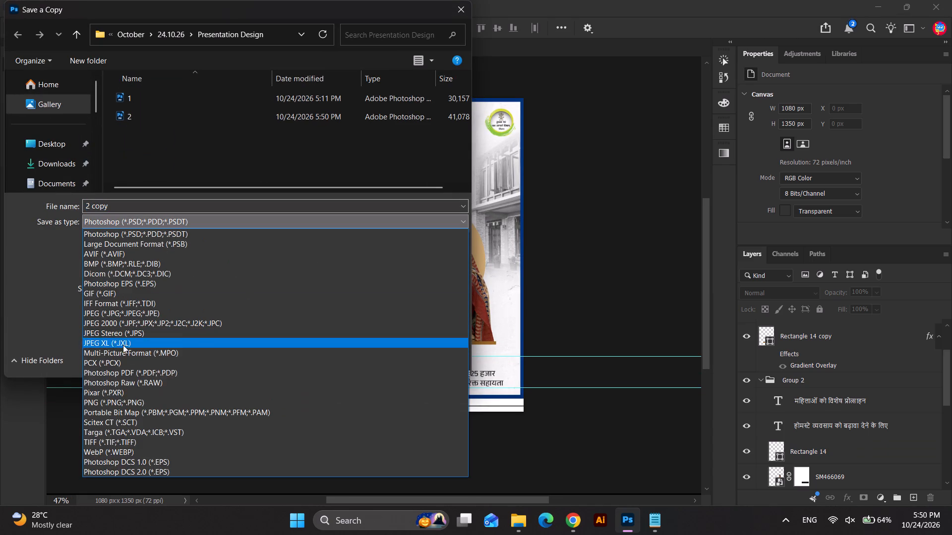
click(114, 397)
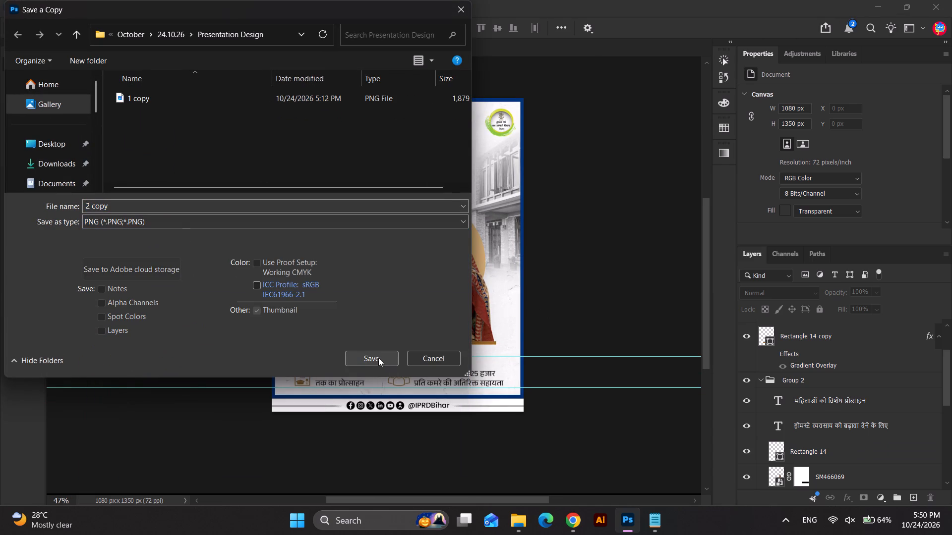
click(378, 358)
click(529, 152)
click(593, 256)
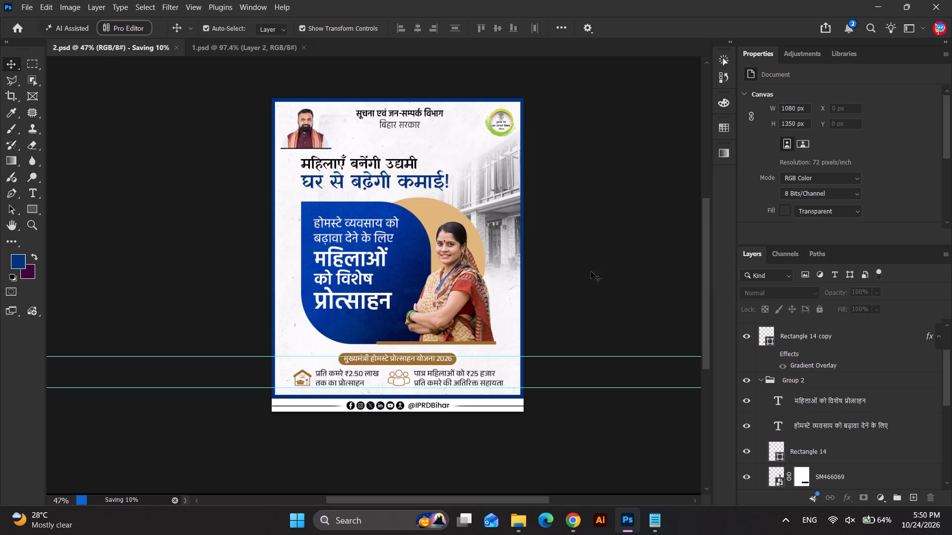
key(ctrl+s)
Nudge the two-line headline महिलाएँ बनेंगी उद्यमी घर से बढ़ेगी कमाई! slightly downward by three increments and save 2.psd.
scroll(423, 363, up, 2)
scroll(427, 295, up, 1)
scroll(389, 173, up, 1)
click(404, 146)
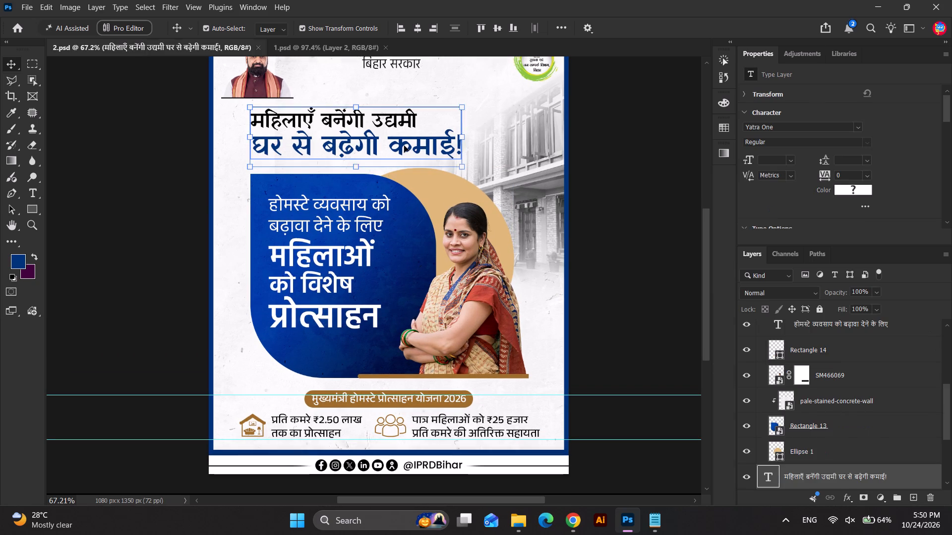
key(Down)
key(Down)
key(Down)
click(630, 144)
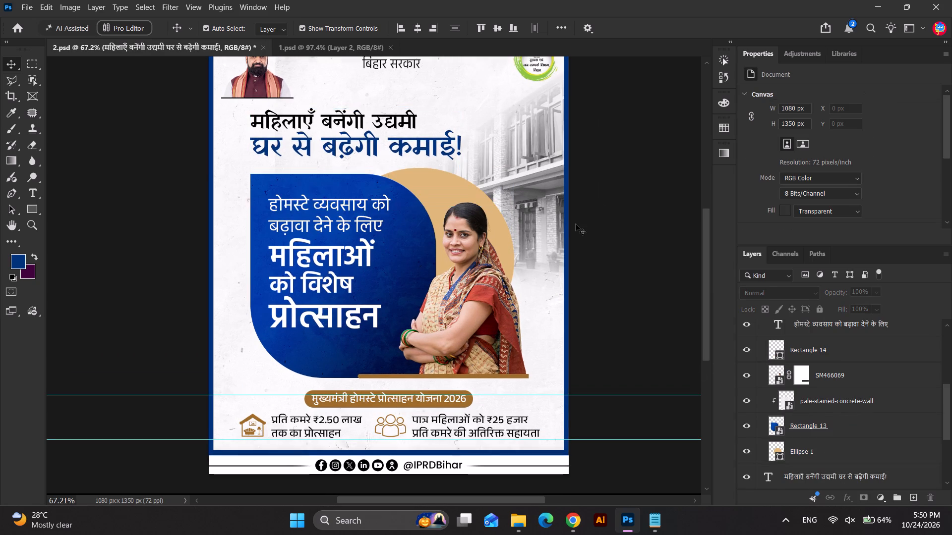
scroll(575, 225, down, 4)
key(ctrl+s)
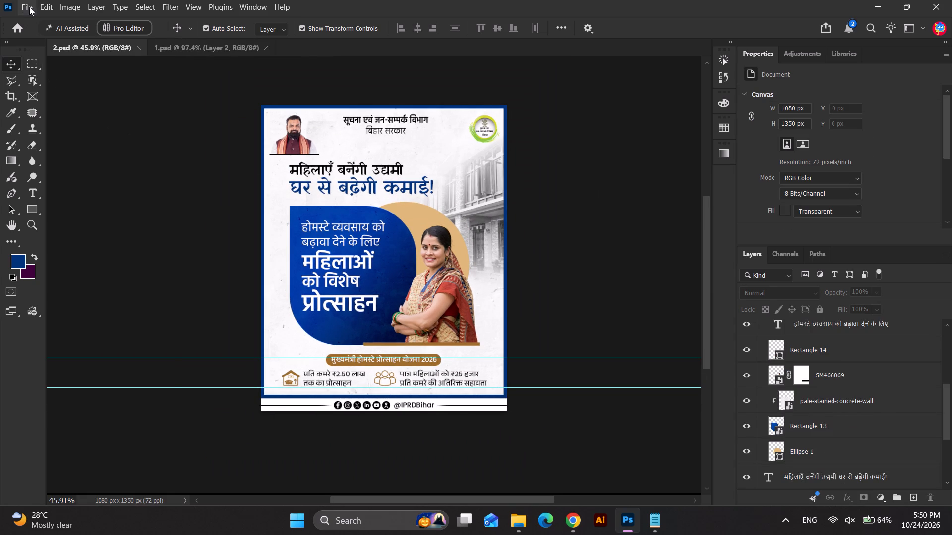
Export the adjusted poster as a PNG copy, replacing 2 copy.png in the Presentation Design folder.
click(29, 6)
click(69, 166)
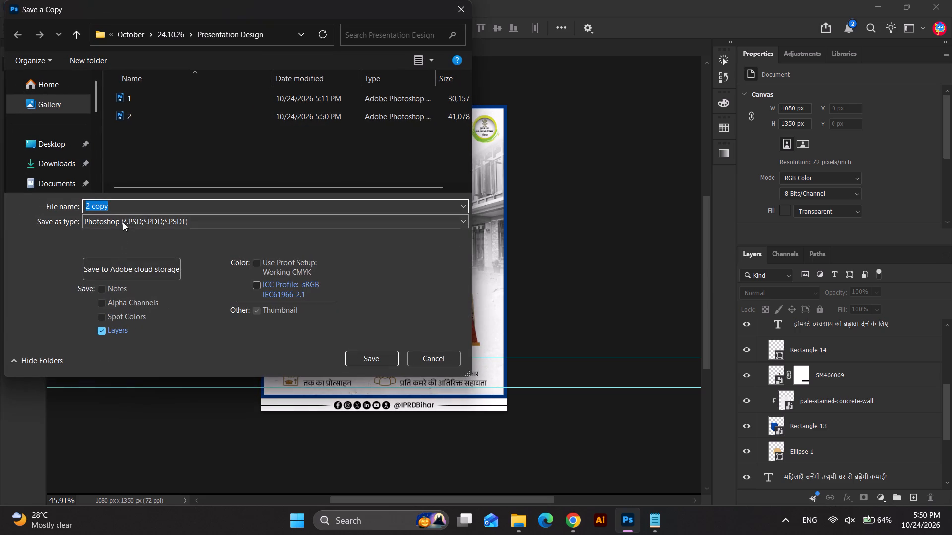
click(123, 222)
click(111, 400)
click(384, 363)
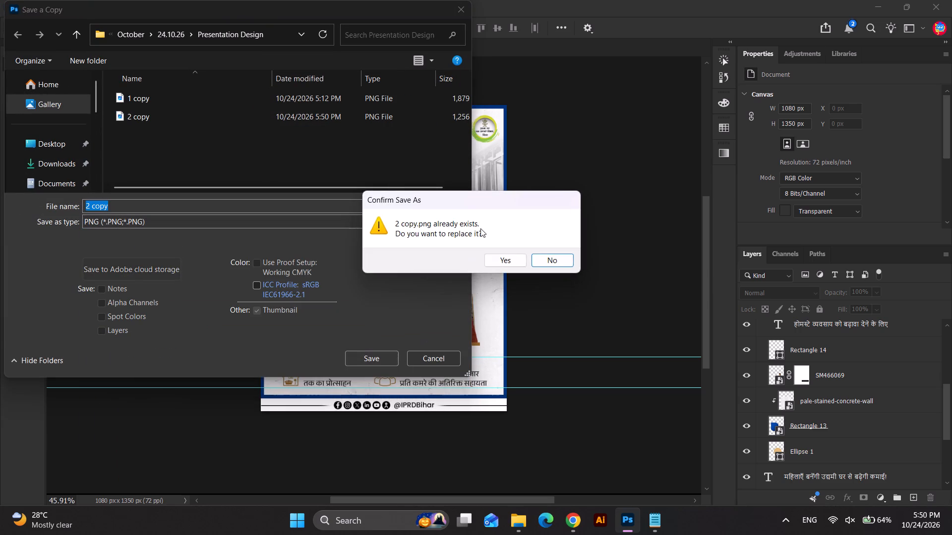
click(499, 256)
click(546, 148)
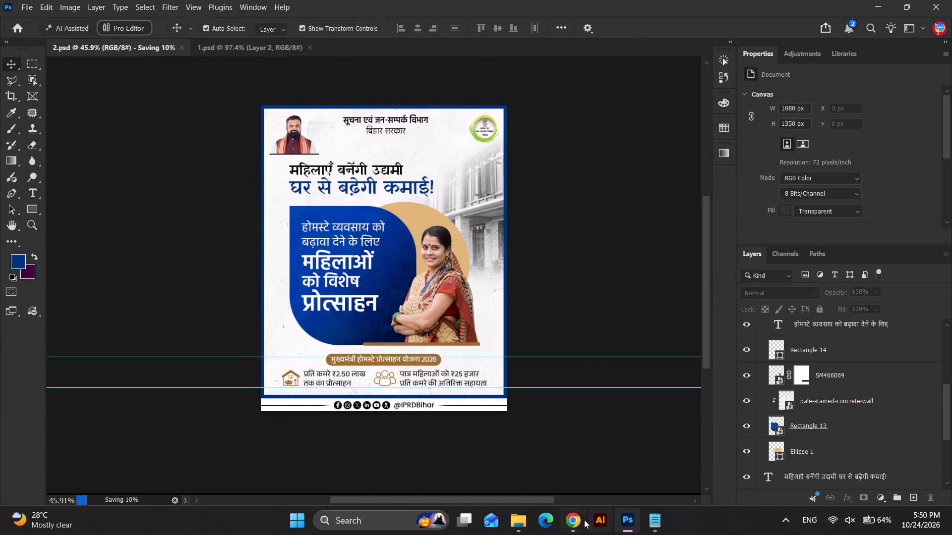
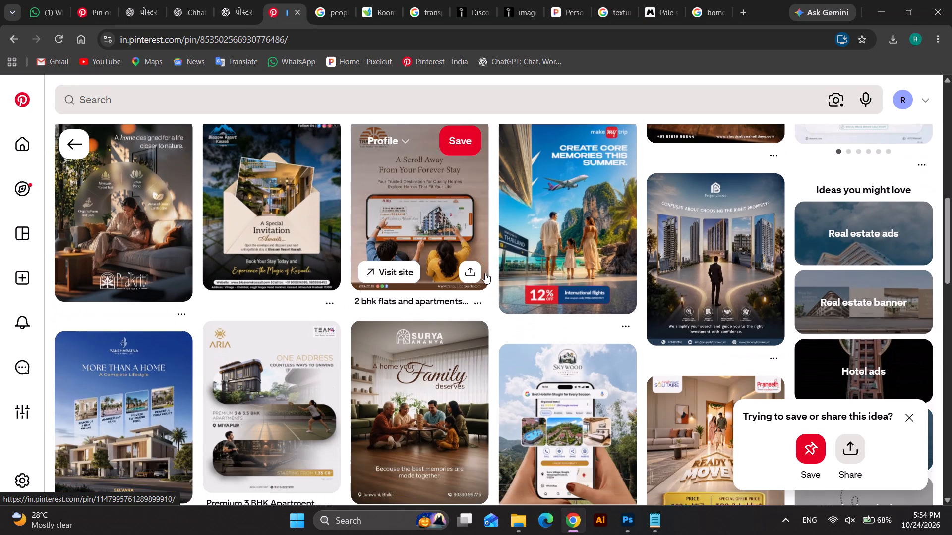
Find the GharOnGo poster with a traveller walking through a bedroom doorway among the related pins and copy its image.
scroll(484, 274, down, 2)
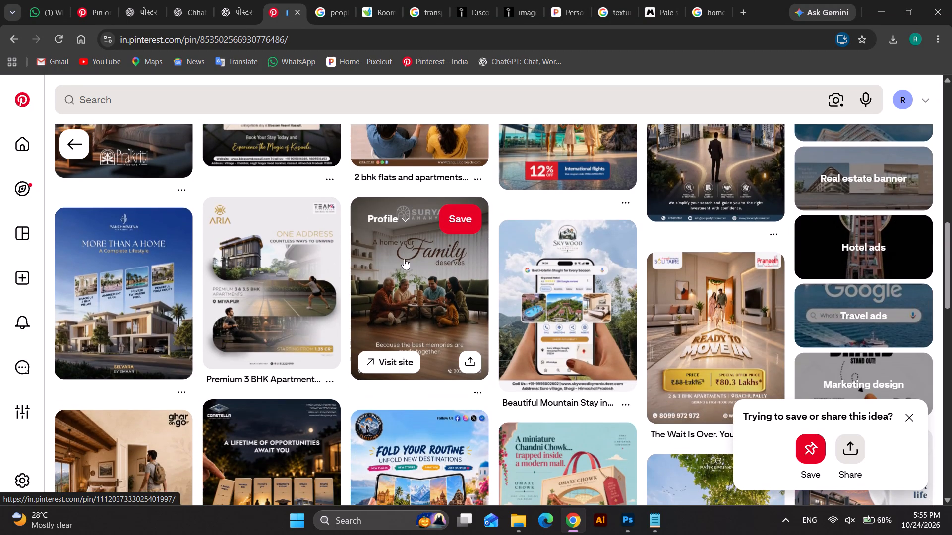
scroll(404, 258, down, 3)
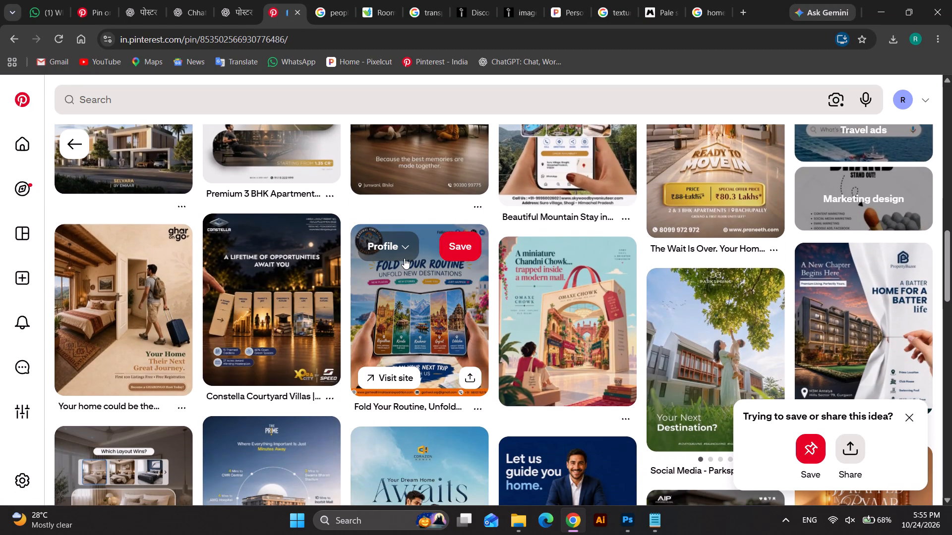
click(130, 277)
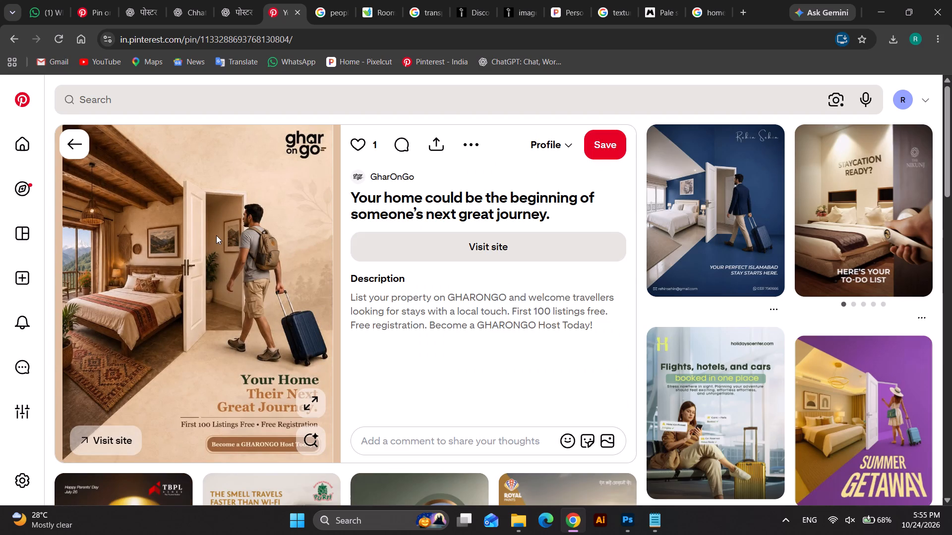
right_click(216, 204)
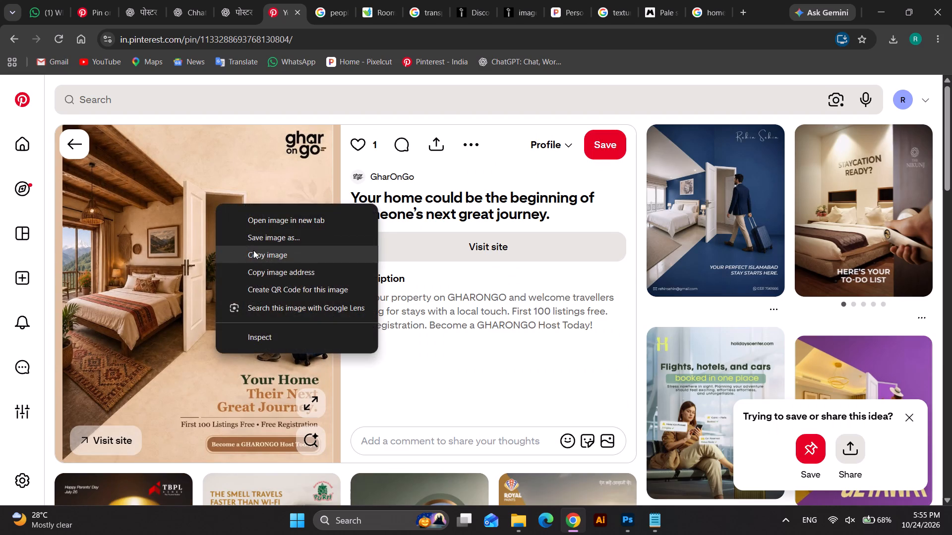
click(253, 250)
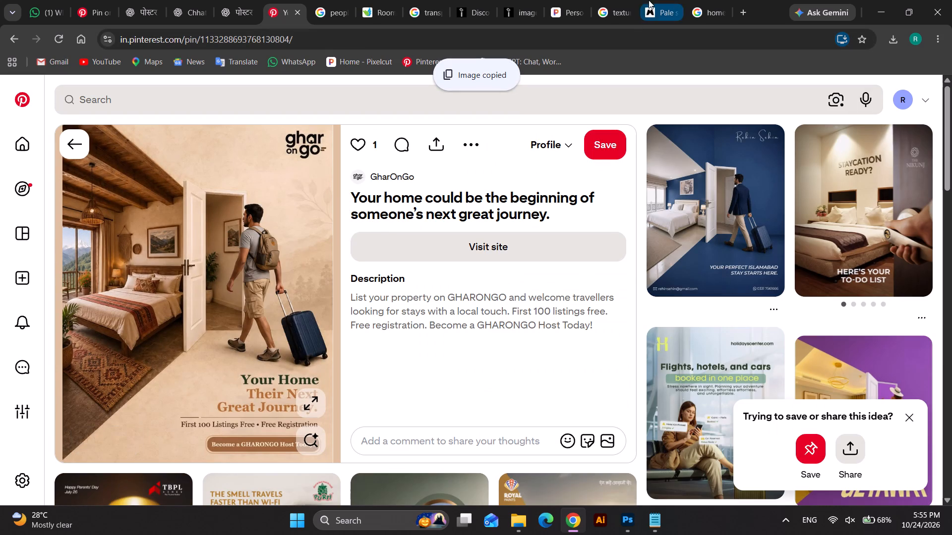
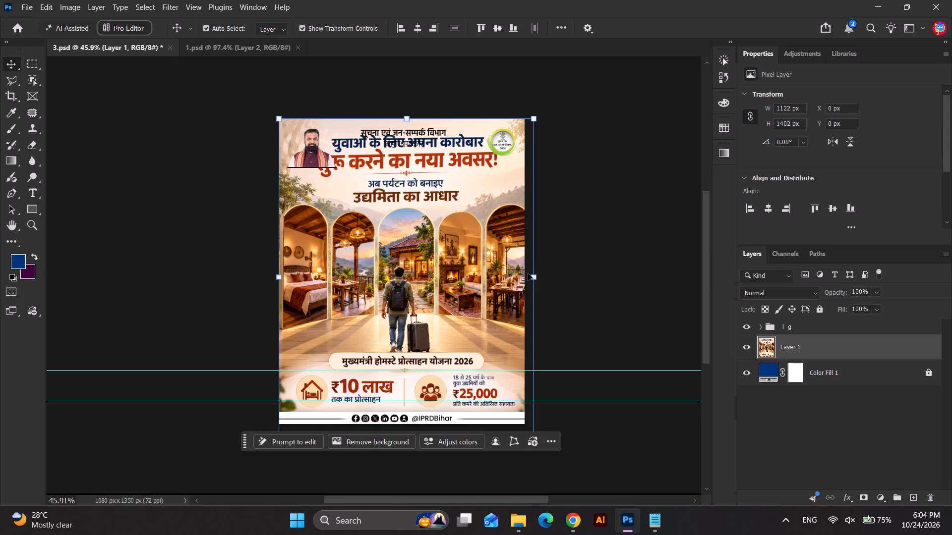
Scale the pasted poster to about 975 × 1218 px, with its top about 106 px down, and centre it horizontally on the canvas.
drag(536, 279, 510, 279)
drag(451, 303, 459, 305)
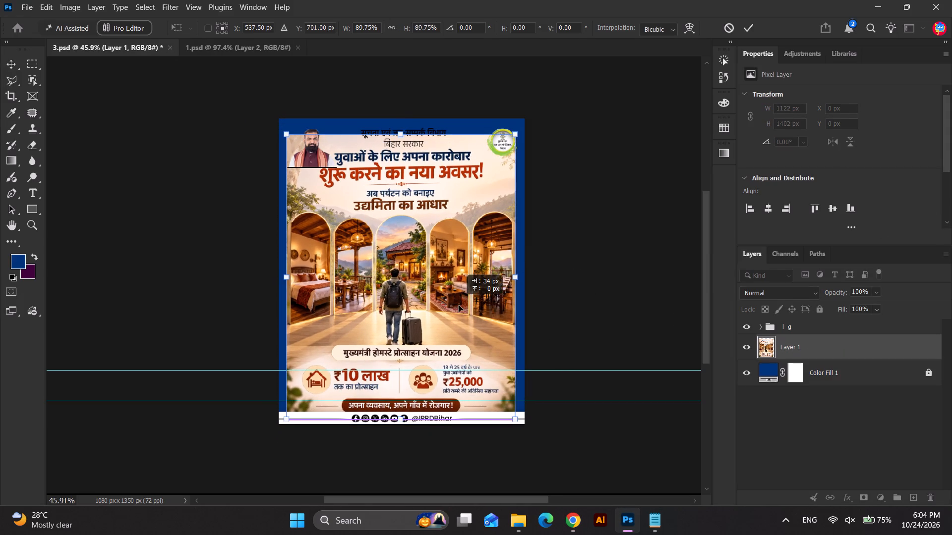
drag(459, 305, 461, 306)
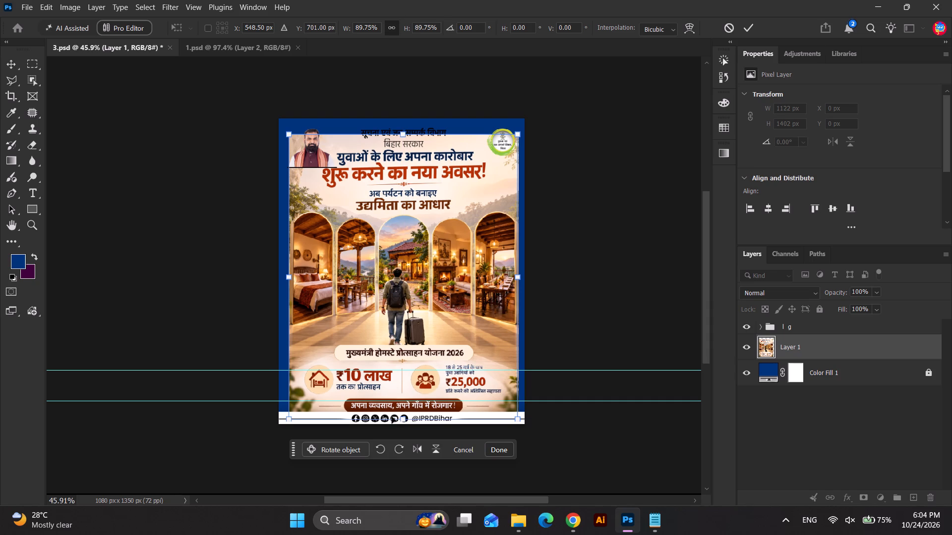
click(400, 422)
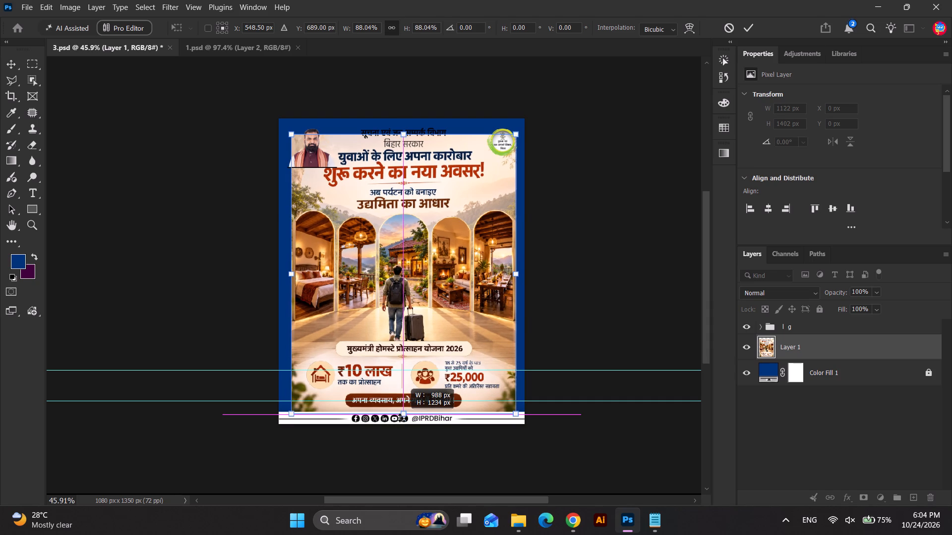
key(Return)
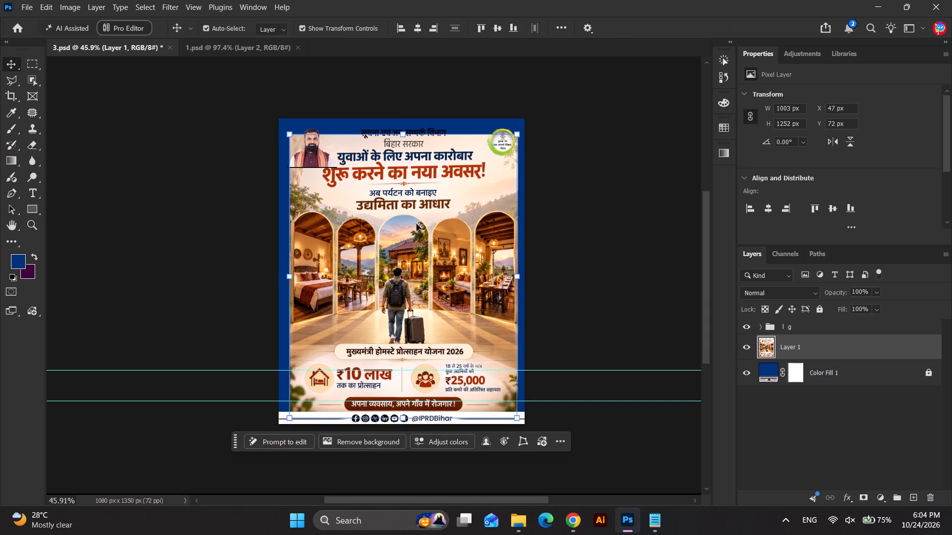
scroll(393, 162, up, 4)
drag(405, 121, 405, 130)
key(Return)
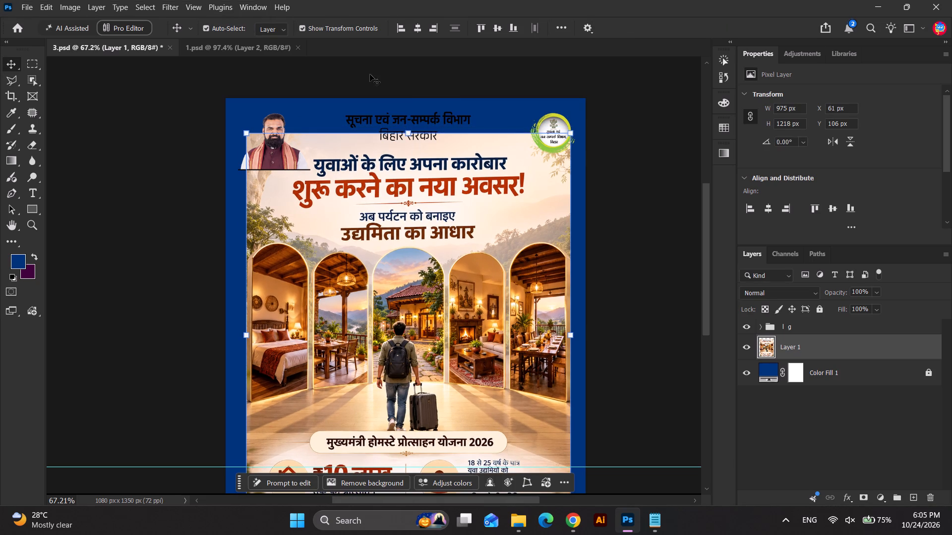
click(422, 28)
scroll(465, 228, down, 1)
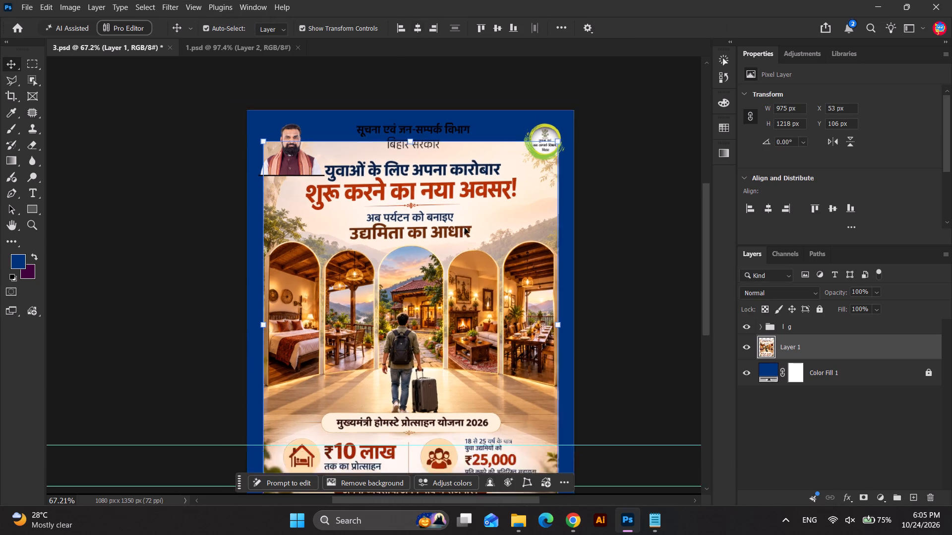
scroll(465, 228, down, 2)
scroll(418, 211, up, 4)
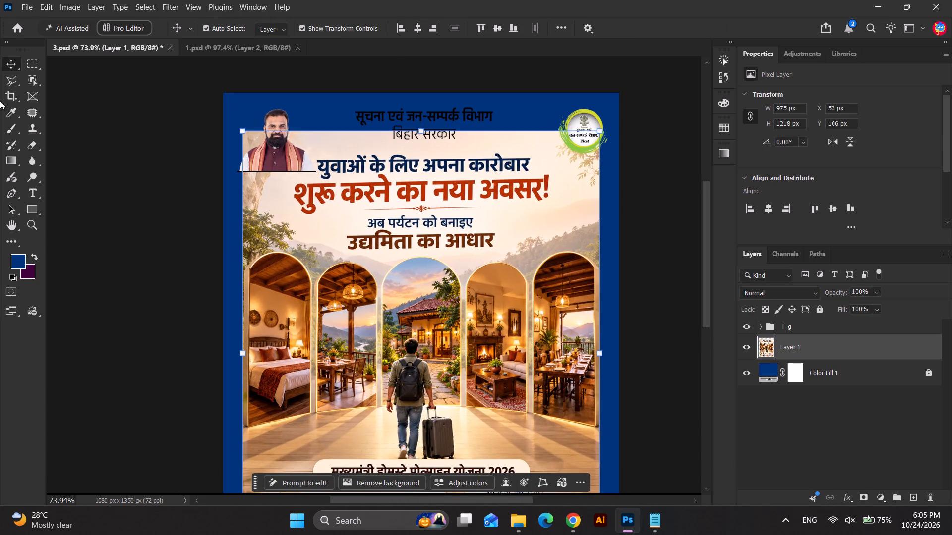
Outline the four-line Hindi headline from "युवाओं के लिए" to "उद्यमिता का आधार" with the Polygonal Lasso and delete it from Layer 1.
click(6, 80)
scroll(256, 194, up, 2)
click(379, 263)
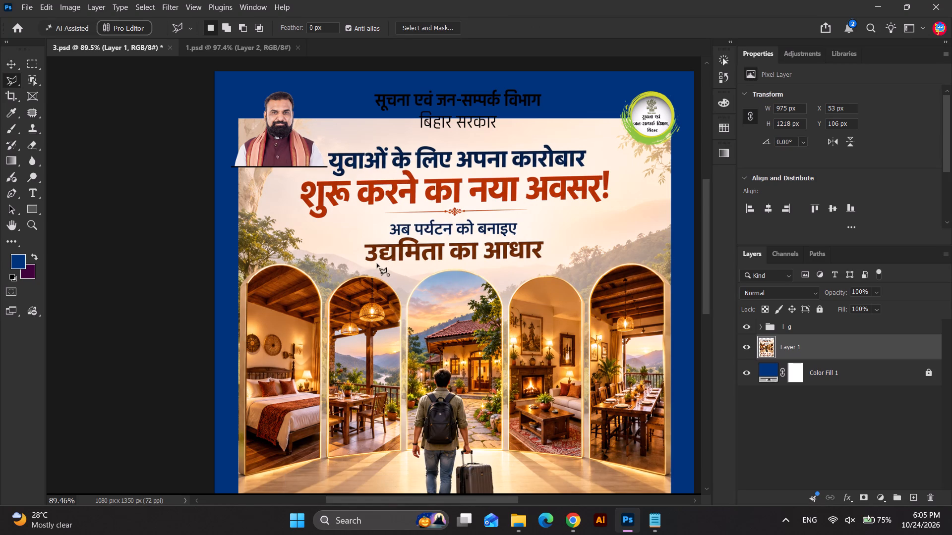
click(366, 263)
click(356, 248)
click(365, 240)
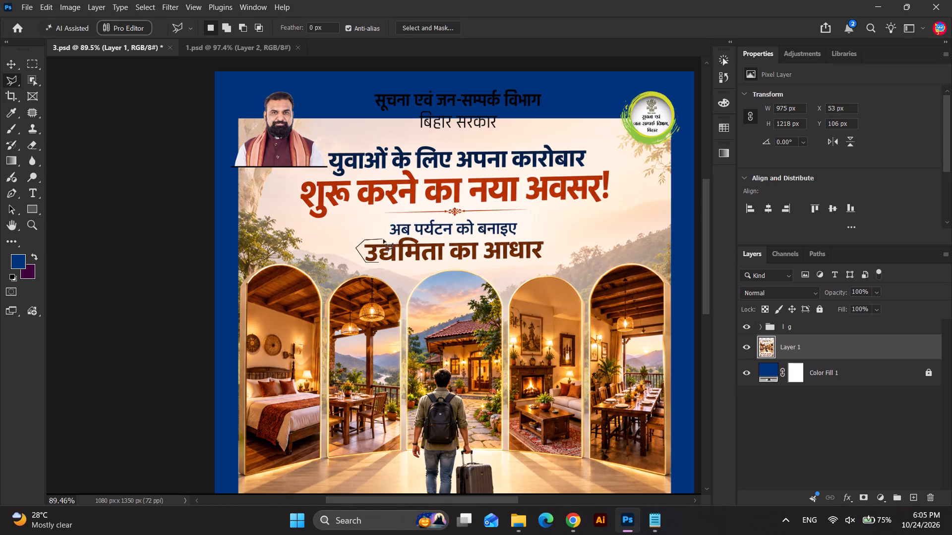
click(387, 238)
click(379, 211)
click(326, 220)
click(305, 224)
click(294, 187)
click(304, 175)
click(322, 173)
click(325, 149)
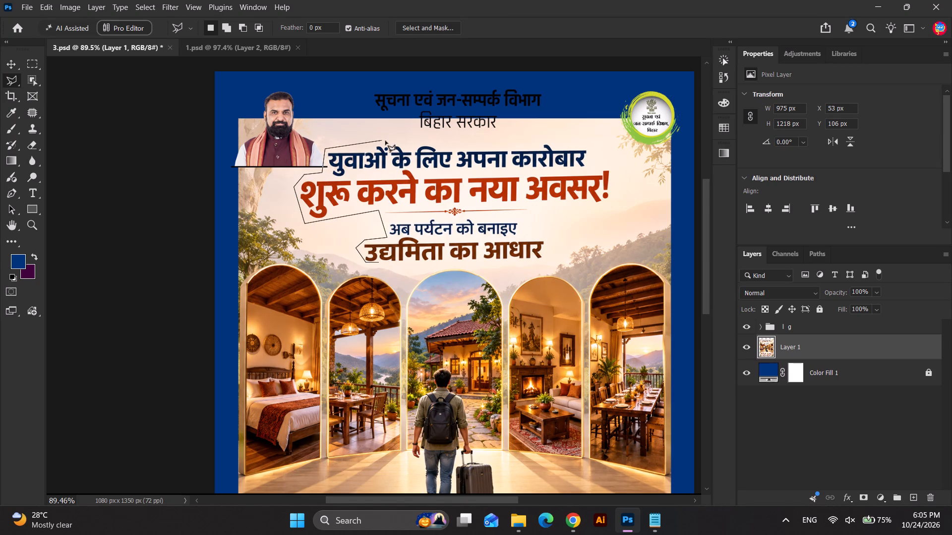
click(386, 140)
drag(520, 142, 528, 144)
click(506, 141)
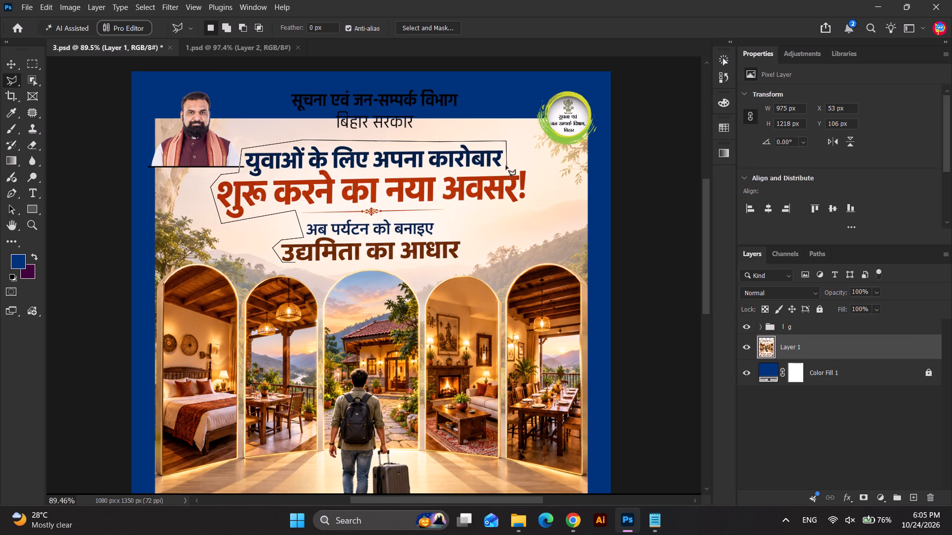
click(506, 165)
click(531, 161)
click(535, 197)
click(527, 203)
click(513, 206)
click(459, 207)
click(439, 219)
click(438, 231)
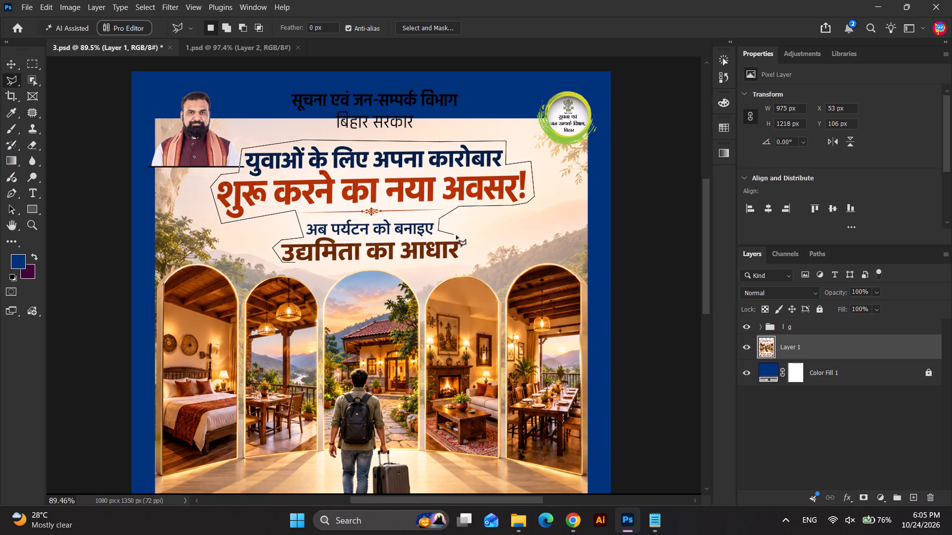
click(465, 237)
click(466, 257)
click(463, 263)
click(430, 266)
click(373, 266)
click(283, 264)
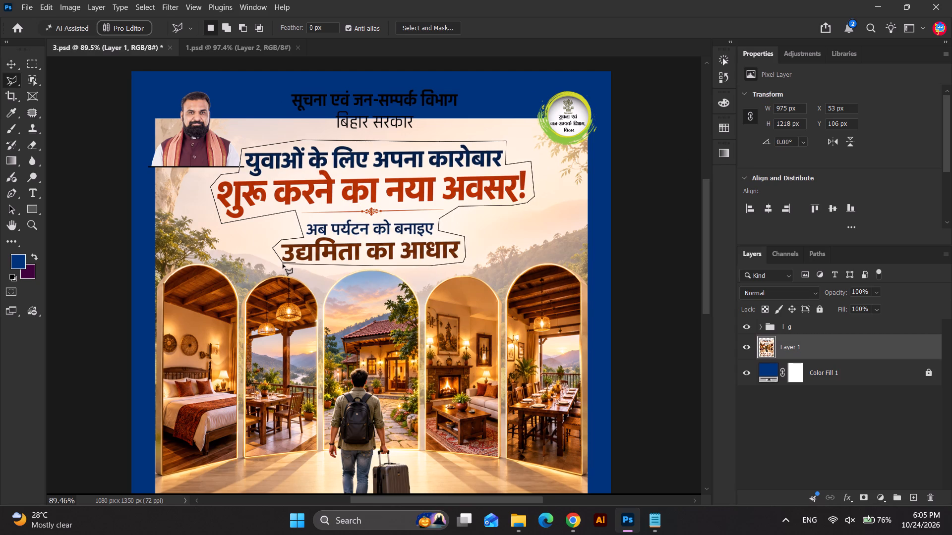
click(283, 264)
scroll(345, 232, down, 3)
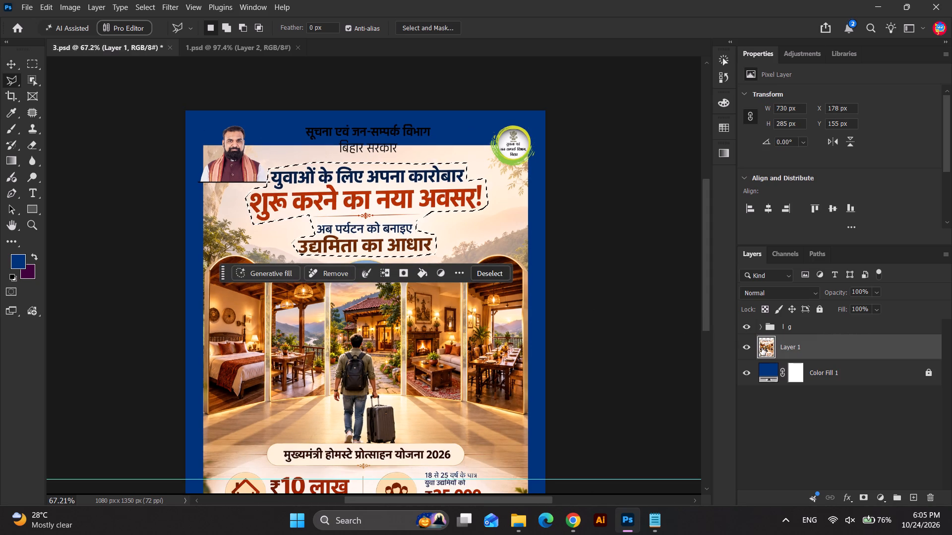
key(Delete)
Examine the scheme name, incentive details and footer strip in the lower part of the poster.
scroll(611, 265, down, 4)
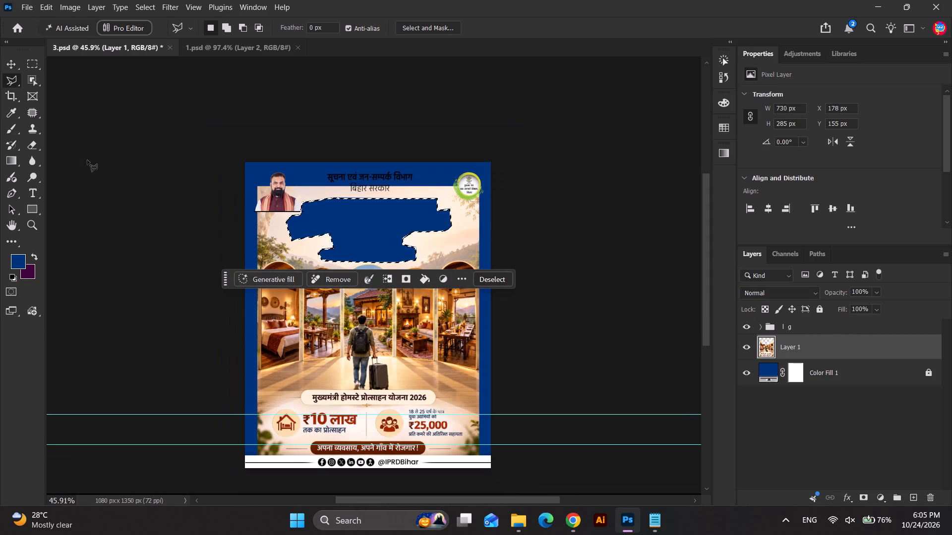
scroll(420, 420, down, 2)
scroll(390, 445, up, 10)
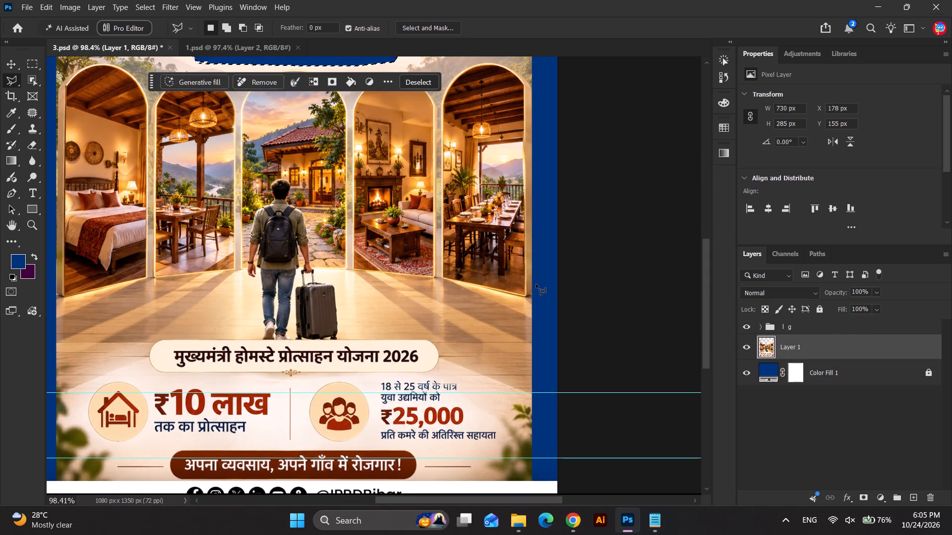
scroll(536, 284, down, 2)
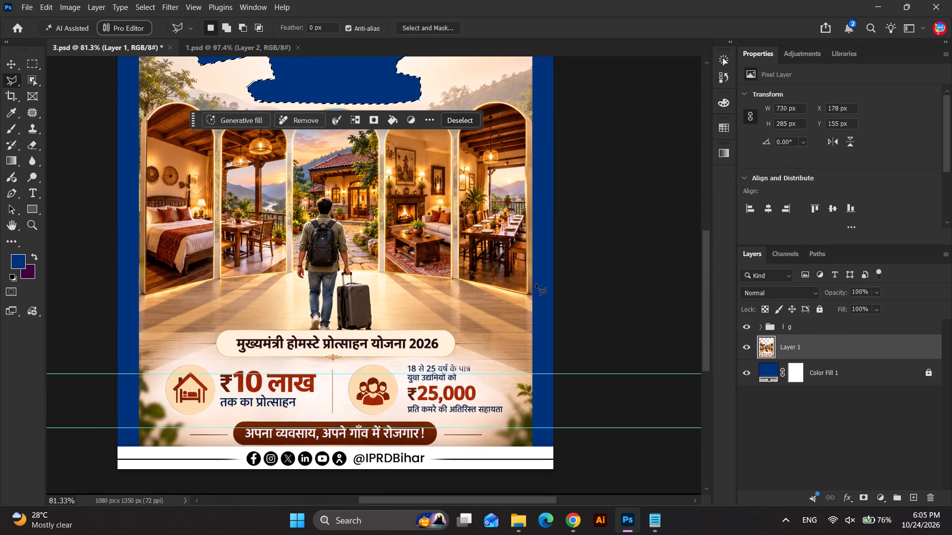
scroll(404, 249, down, 1)
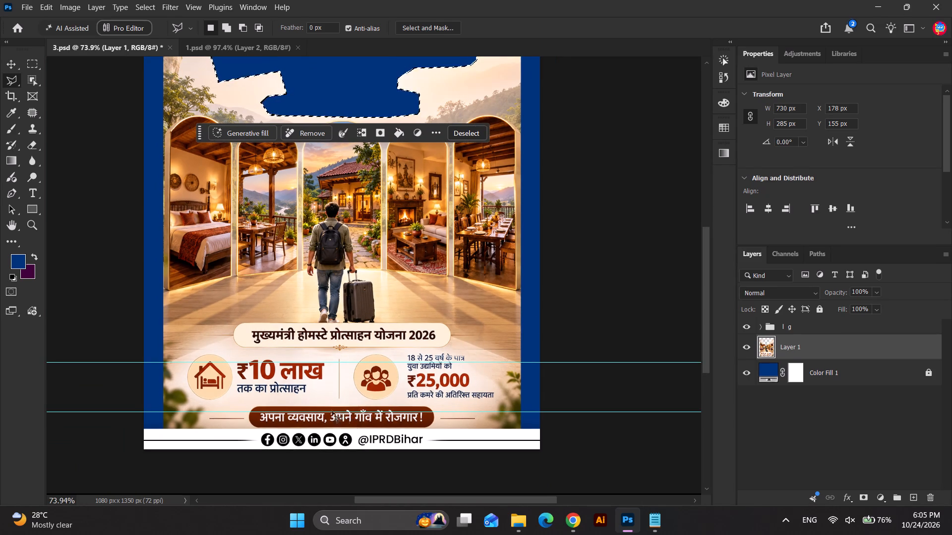
scroll(331, 409, up, 5)
scroll(392, 285, down, 4)
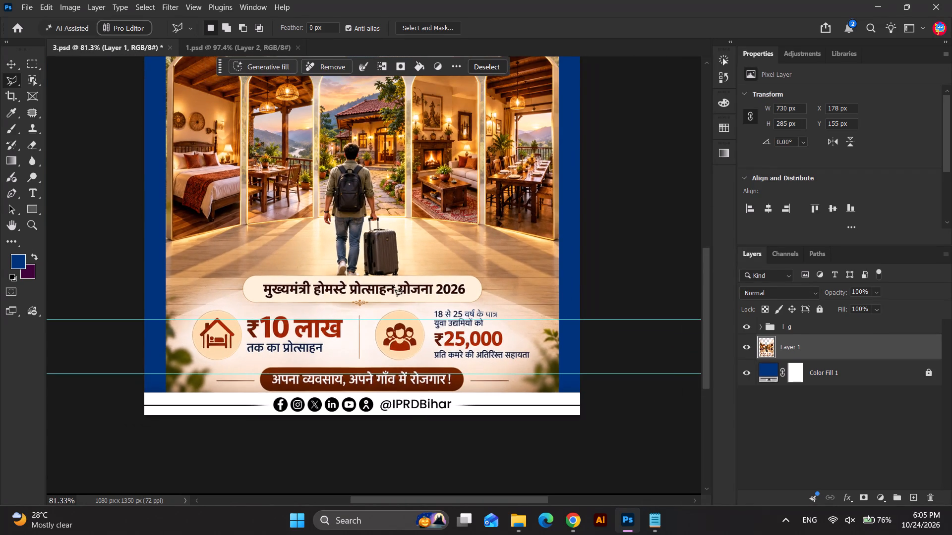
scroll(377, 275, down, 3)
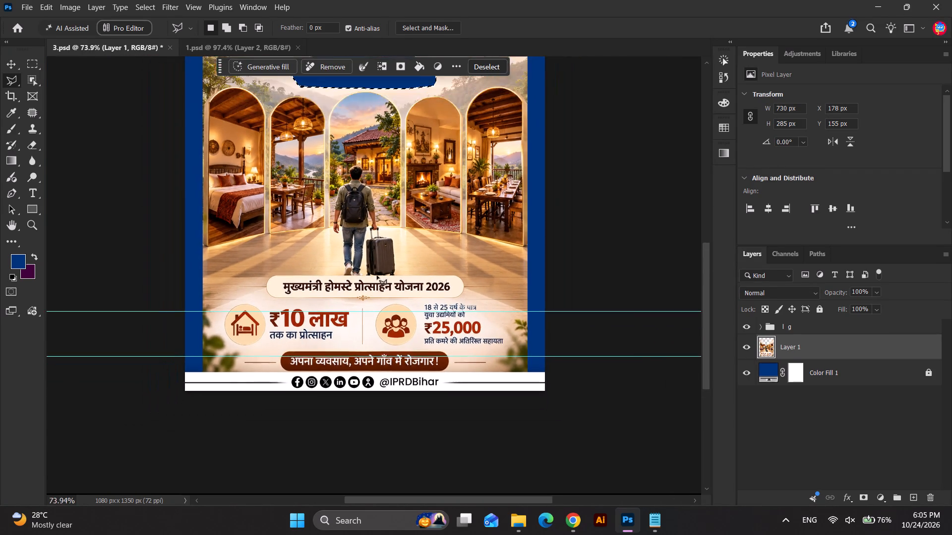
scroll(377, 275, down, 1)
Select everything outside Layer 1's remaining pixels and run Generative Fill without a prompt to fill the headline gap and blue borders.
click(30, 66)
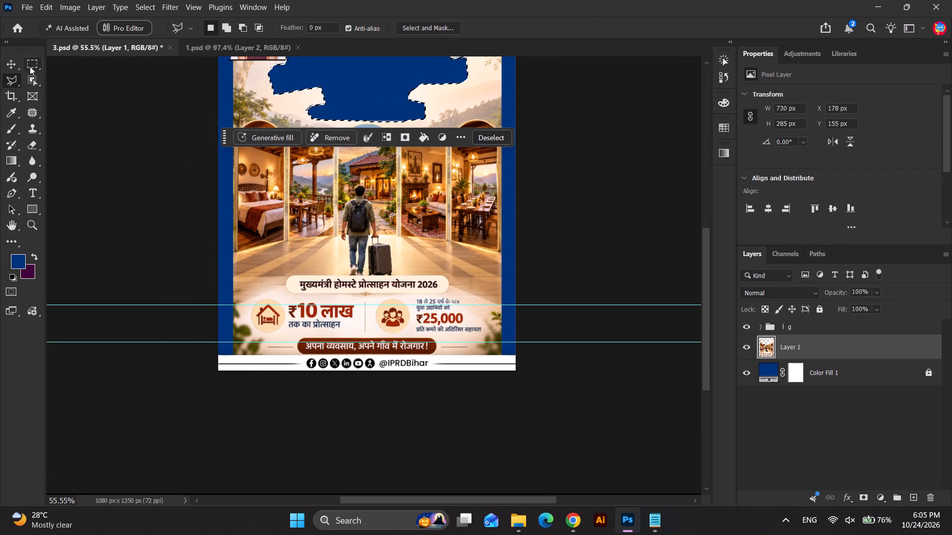
click(156, 160)
click(13, 64)
scroll(411, 296, down, 3)
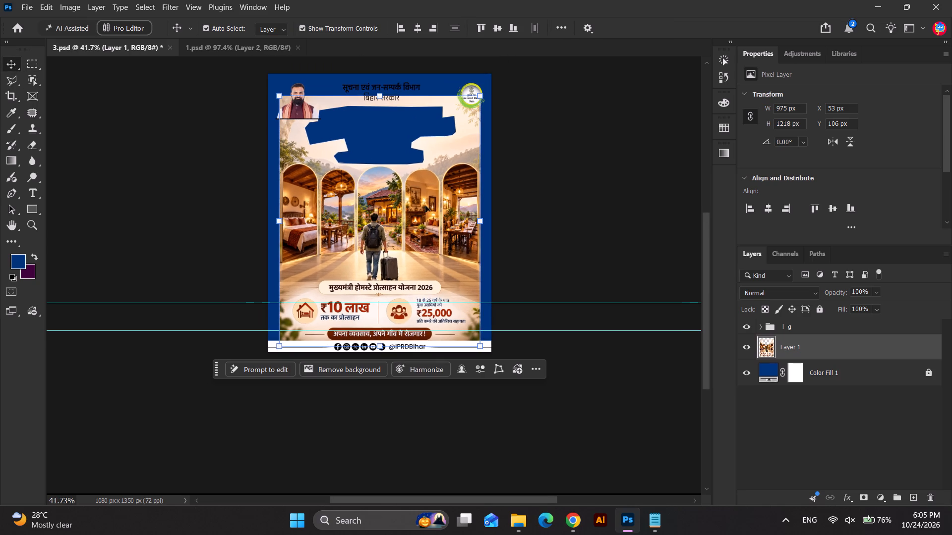
click(428, 156)
ctrl+click(767, 350)
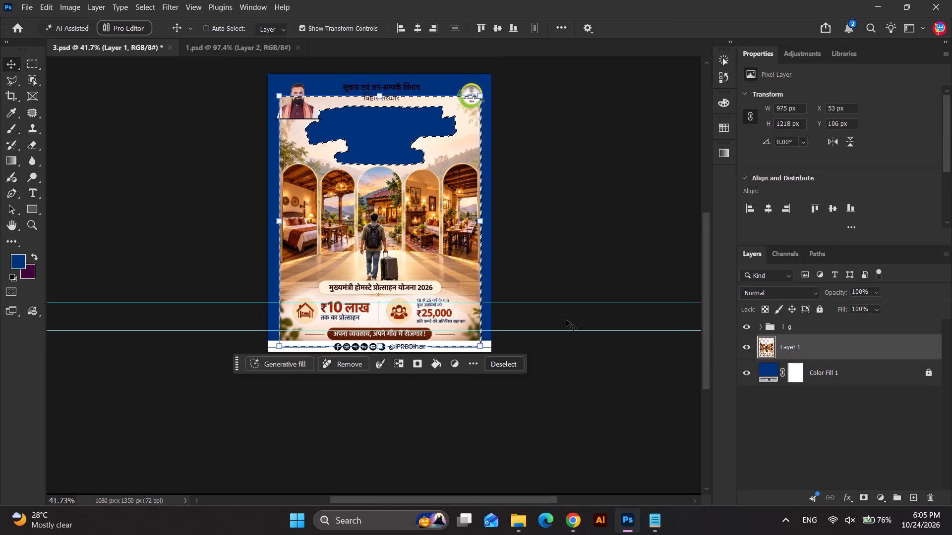
key(ctrl+shift+i)
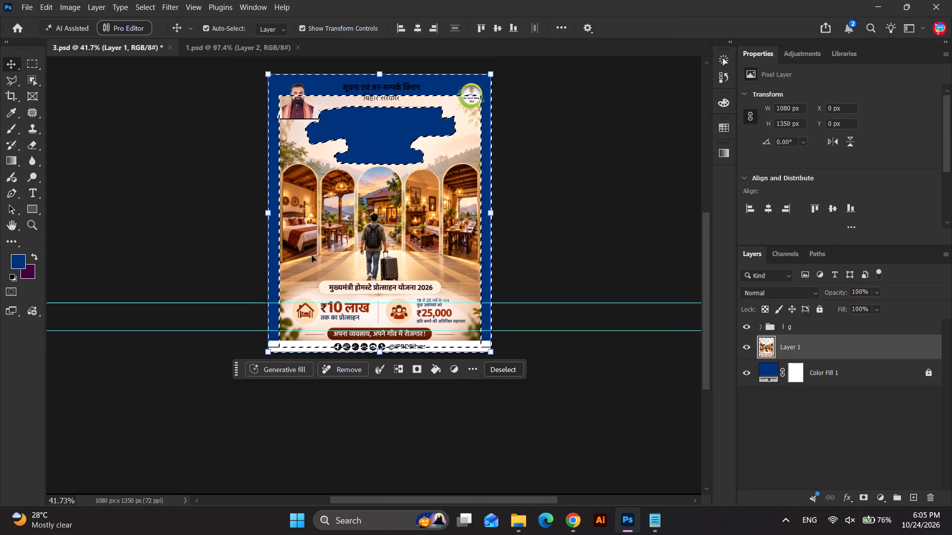
click(283, 371)
click(477, 389)
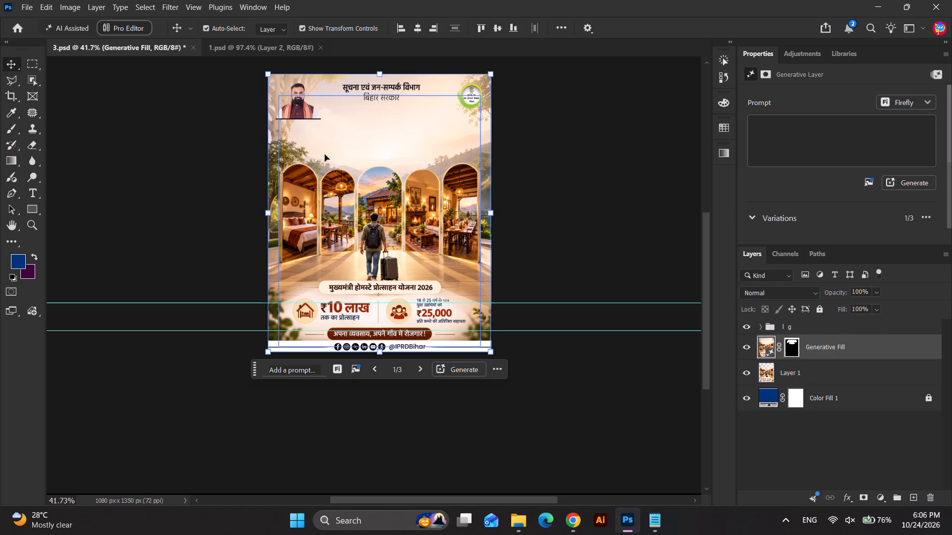
Hide the Generative Fill layer to compare the extended background with the original artwork beneath.
scroll(146, 192, down, 2)
scroll(323, 111, up, 6)
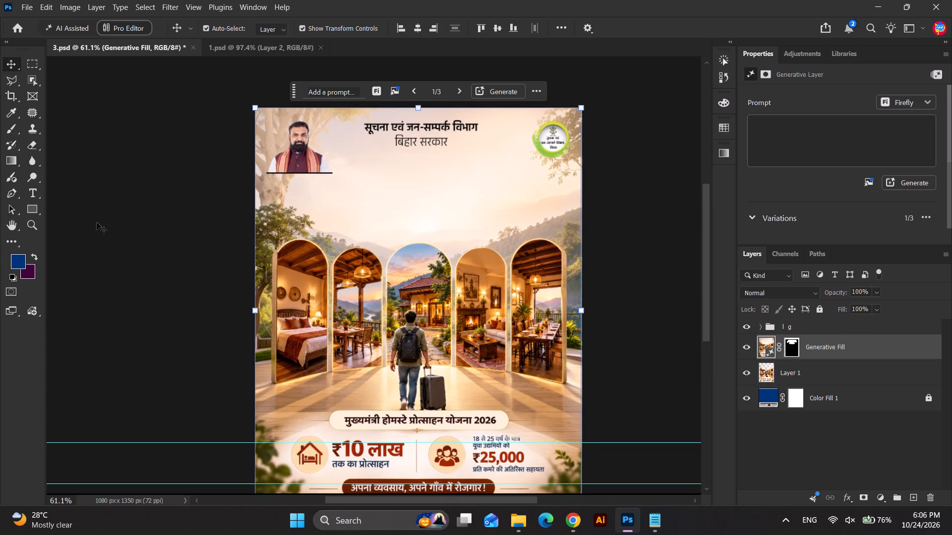
click(747, 341)
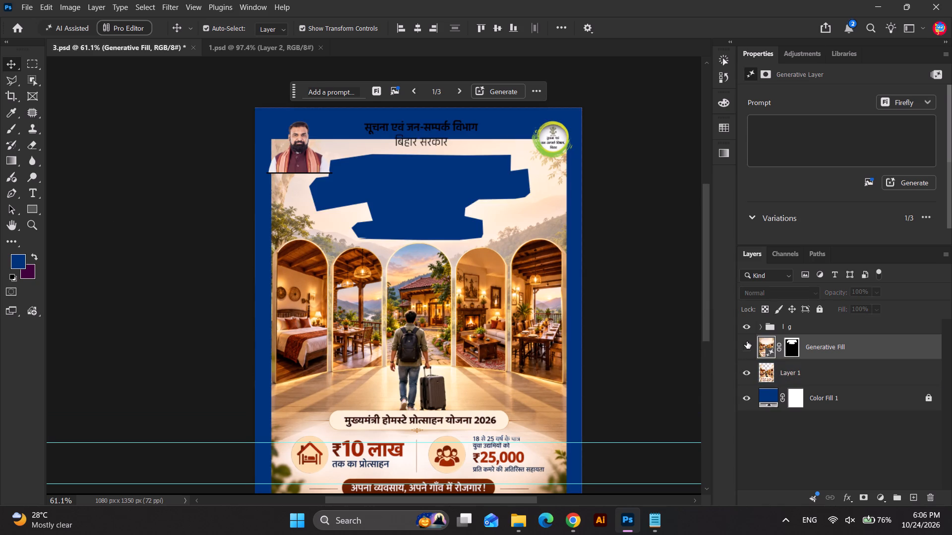
Show the Generative Fill layer again and merge it with Layer 1.
click(747, 341)
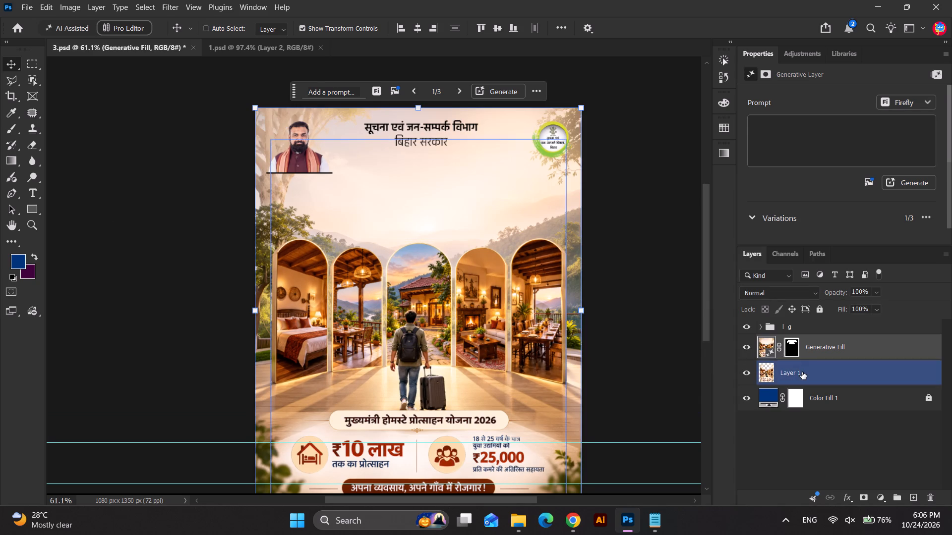
ctrl+click(802, 372)
key(ctrl+e)
click(800, 349)
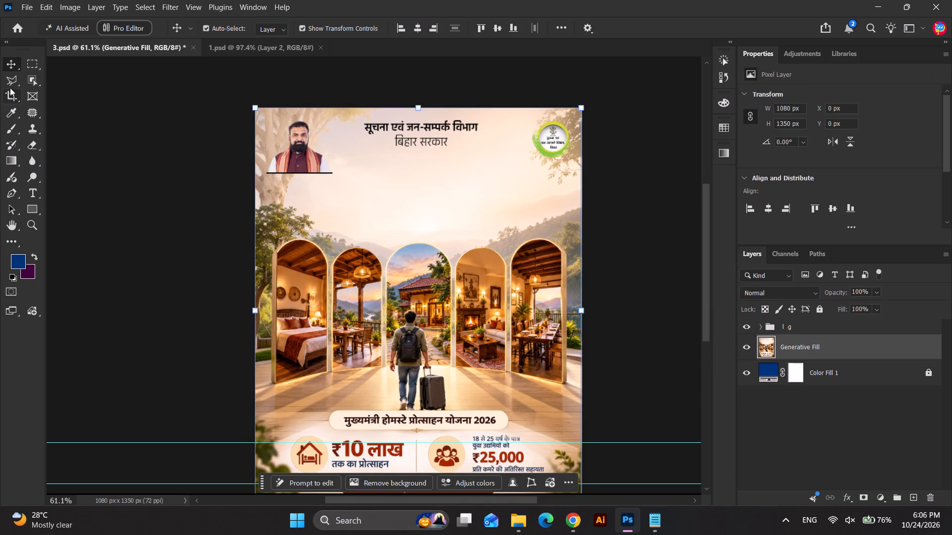
Outline the tree-covered corner behind the portrait with the Polygonal Lasso, delete it from the merged background layer, and deselect.
click(10, 88)
drag(387, 106, 382, 115)
click(352, 152)
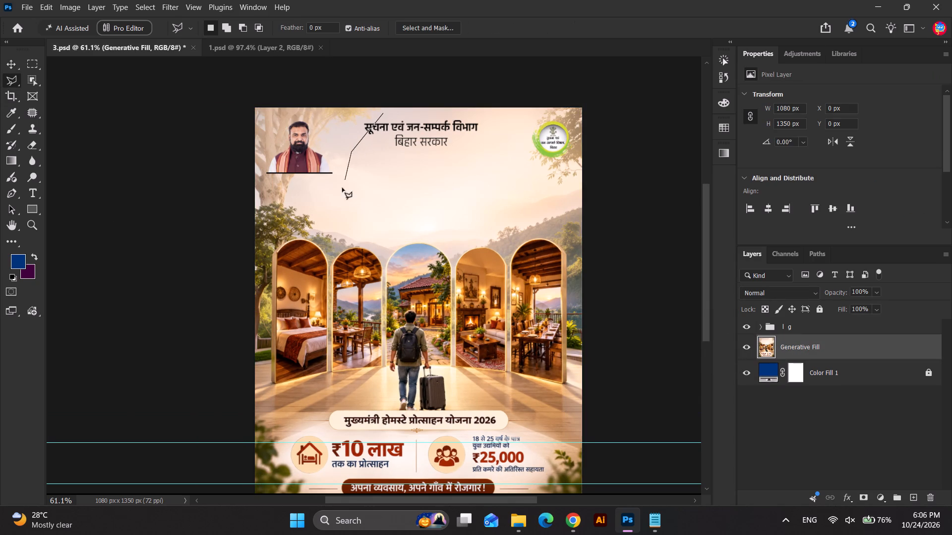
drag(336, 197, 330, 199)
click(286, 199)
click(247, 205)
drag(224, 135, 225, 124)
drag(235, 88, 271, 90)
click(383, 100)
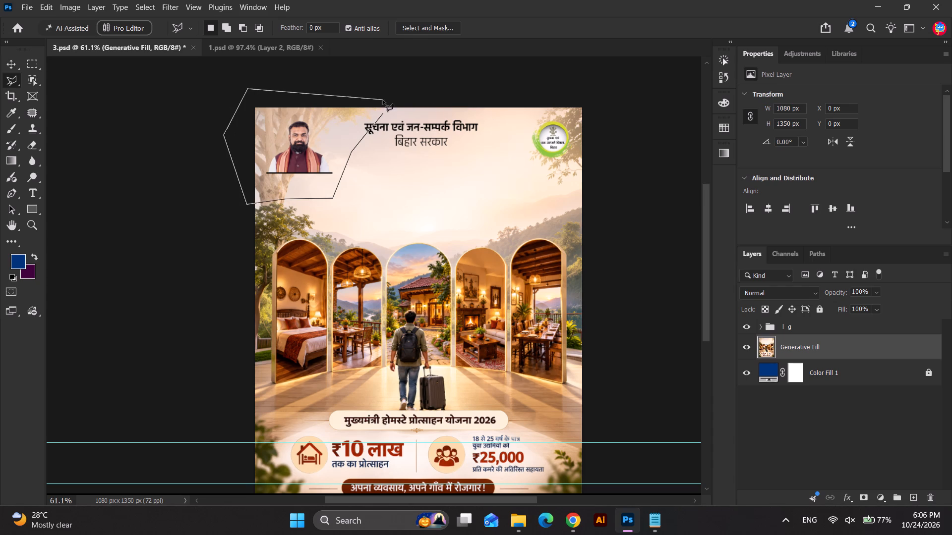
click(384, 112)
key(Delete)
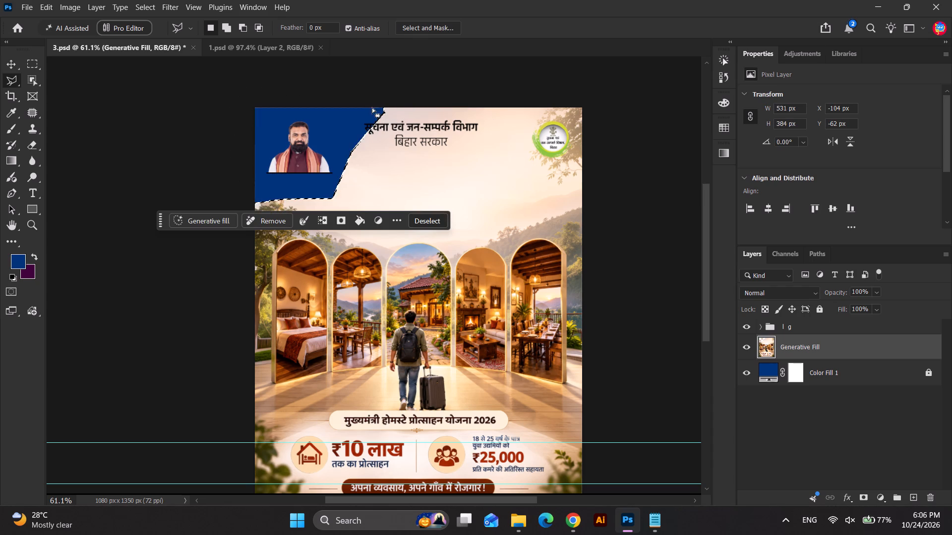
click(767, 350)
click(28, 65)
right_click(439, 149)
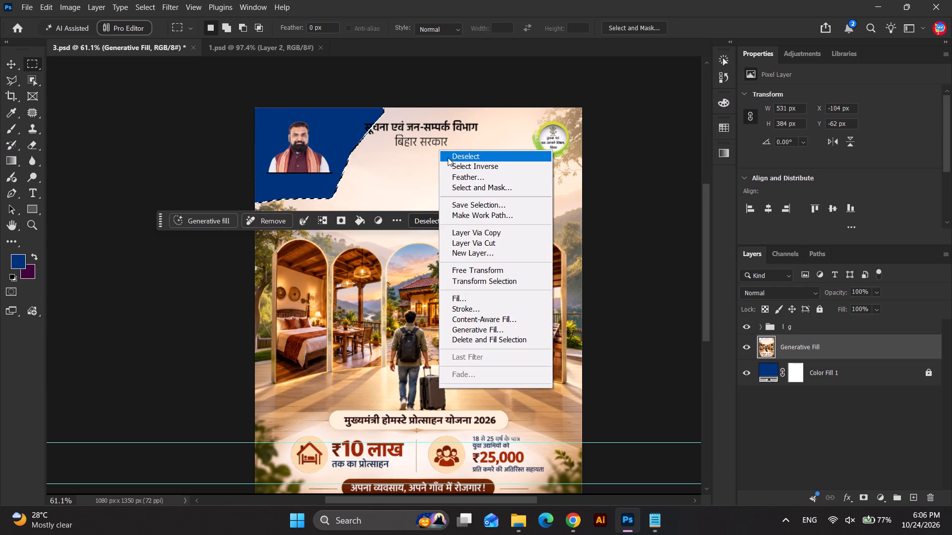
click(448, 158)
click(9, 61)
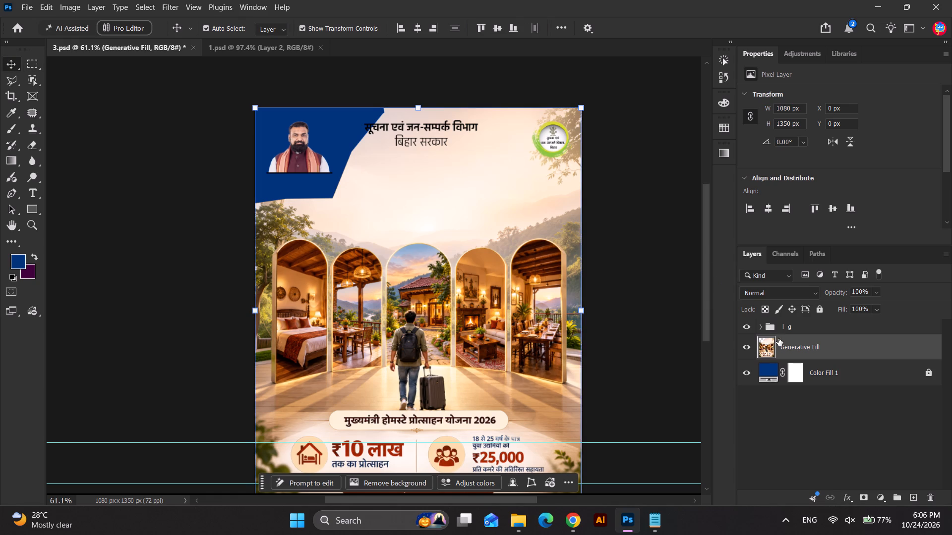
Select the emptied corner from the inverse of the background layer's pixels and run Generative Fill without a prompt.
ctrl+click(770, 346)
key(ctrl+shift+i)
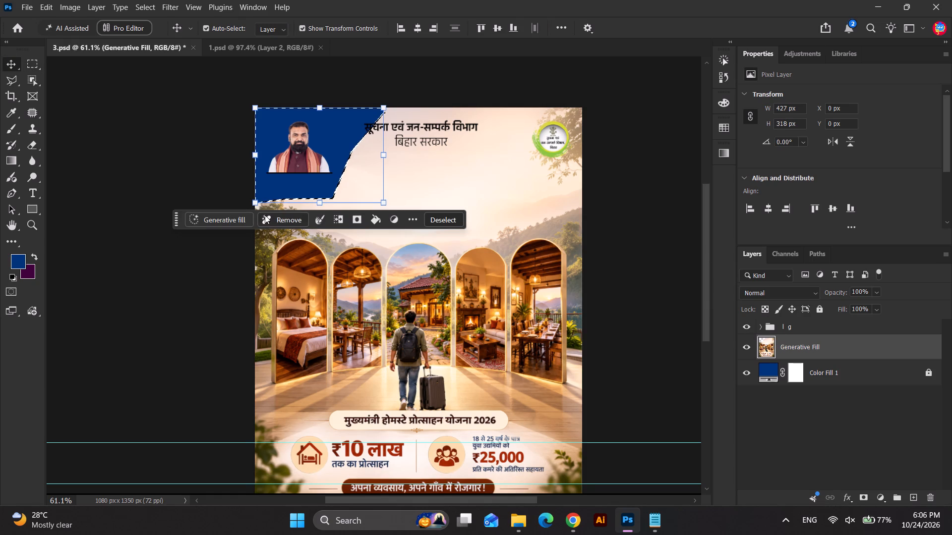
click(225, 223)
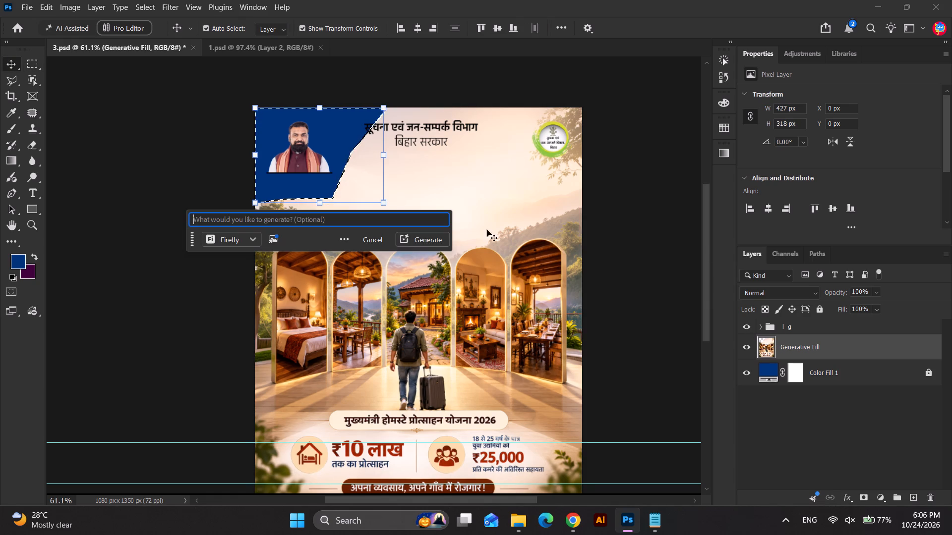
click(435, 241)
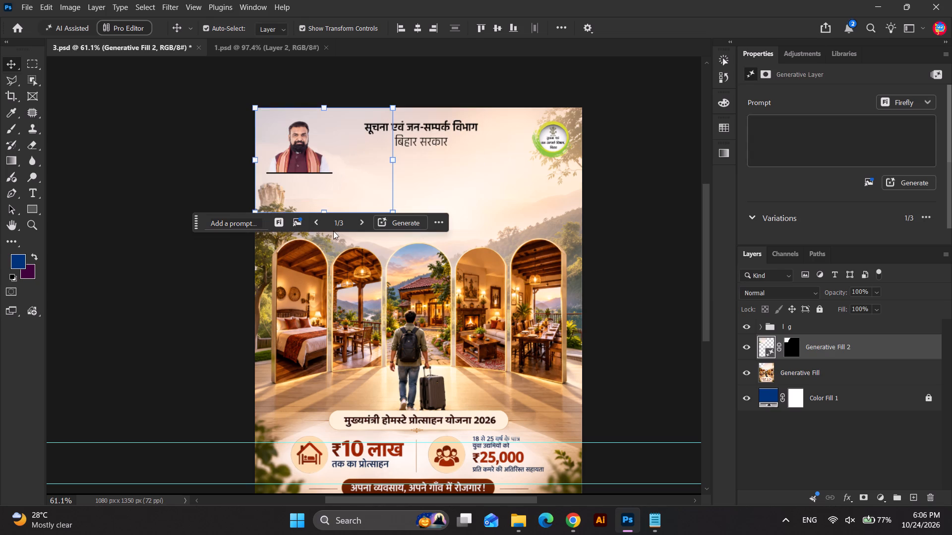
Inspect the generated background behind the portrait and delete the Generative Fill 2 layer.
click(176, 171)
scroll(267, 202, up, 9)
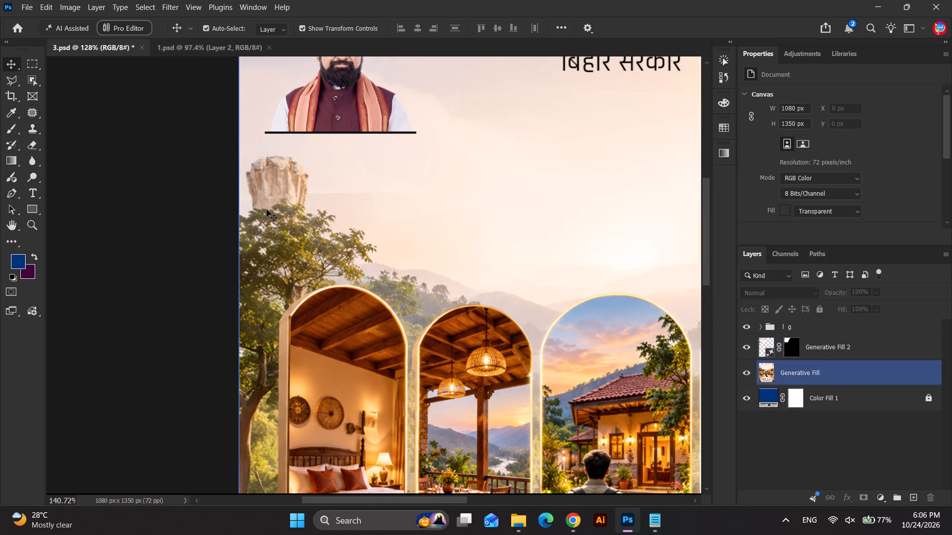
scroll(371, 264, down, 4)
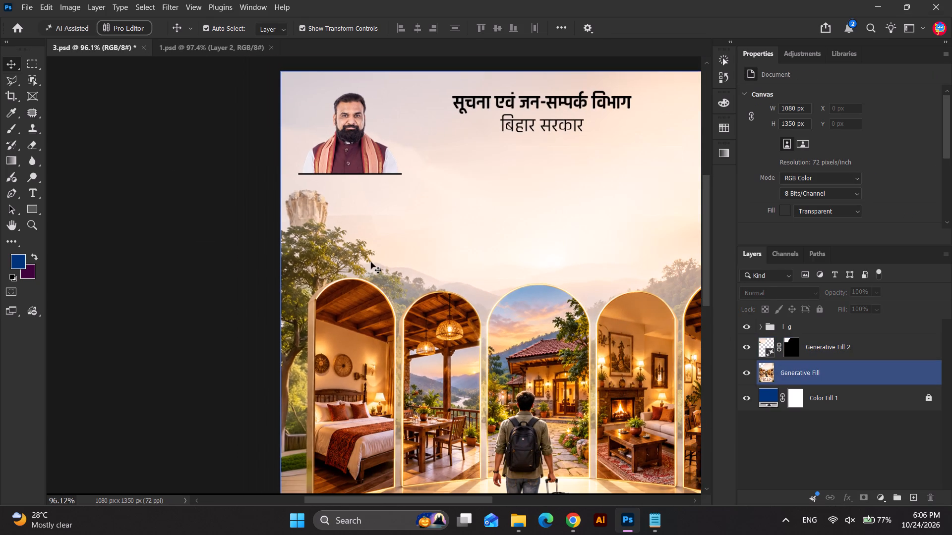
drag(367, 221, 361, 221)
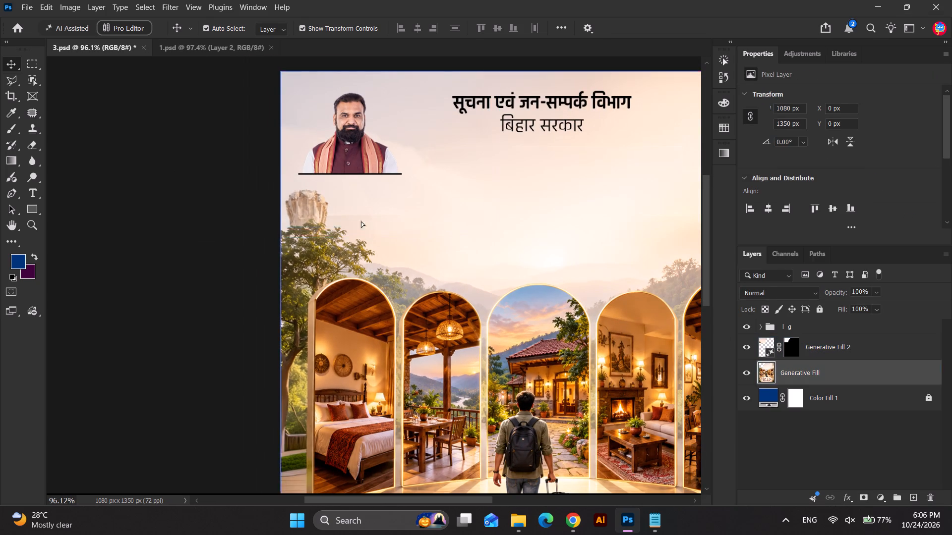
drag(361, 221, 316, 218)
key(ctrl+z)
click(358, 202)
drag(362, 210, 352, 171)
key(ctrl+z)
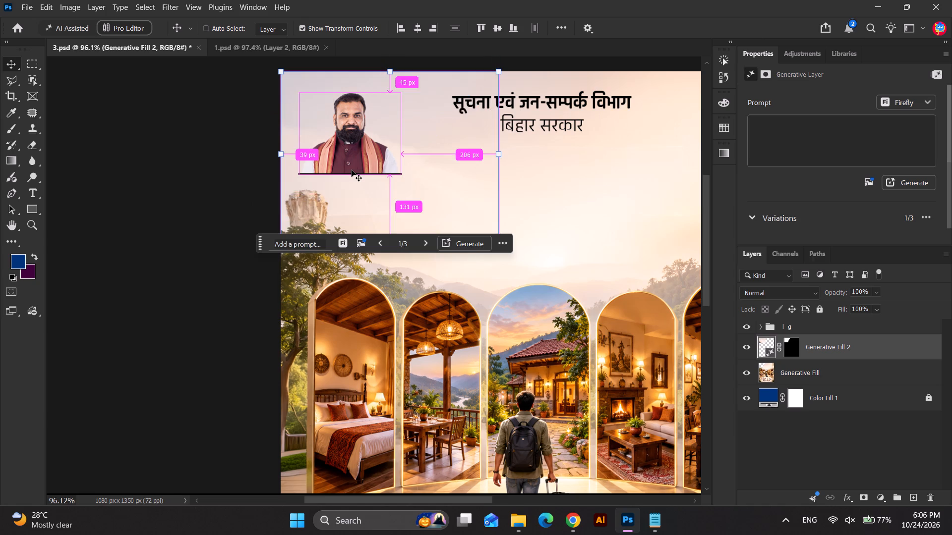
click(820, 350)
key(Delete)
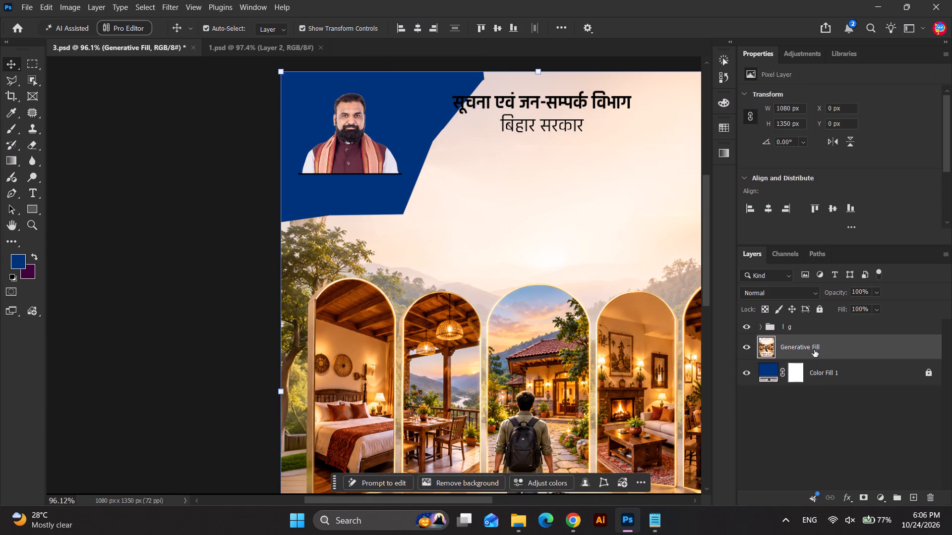
Enlarge the cutout behind the portrait by lassoing a wider area down to the treetop, deleting it from the background layer, and deselecting.
click(808, 350)
click(8, 81)
click(493, 73)
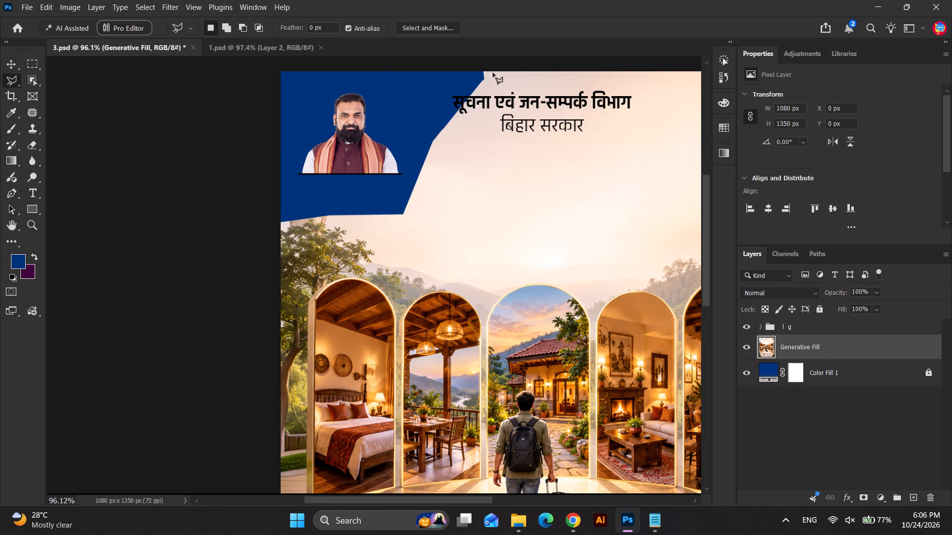
click(417, 236)
click(318, 229)
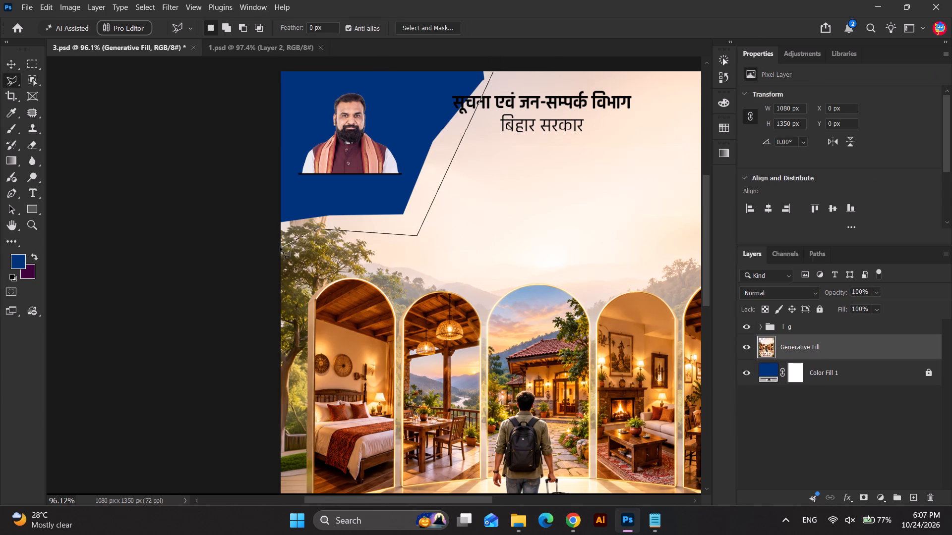
click(280, 247)
drag(243, 240, 245, 230)
drag(257, 181, 267, 175)
click(451, 53)
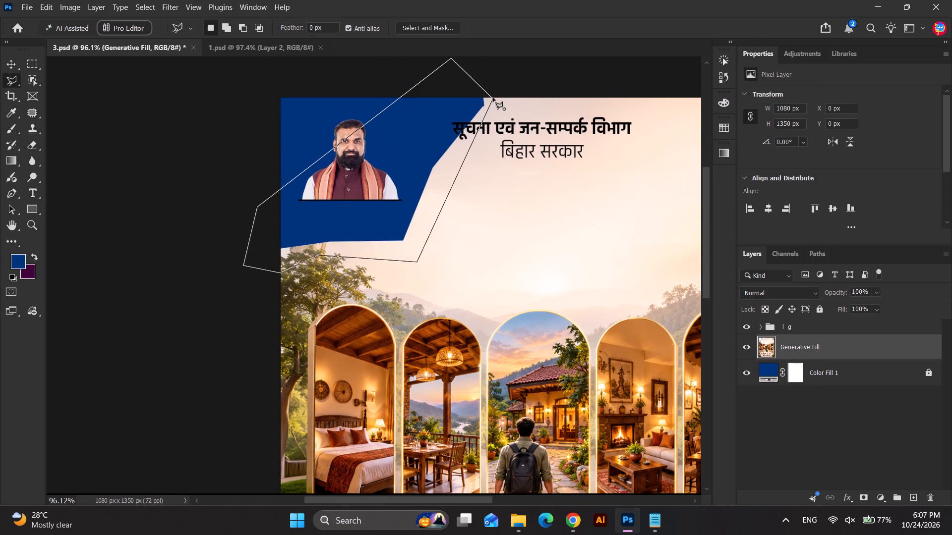
click(493, 98)
key(Delete)
click(31, 62)
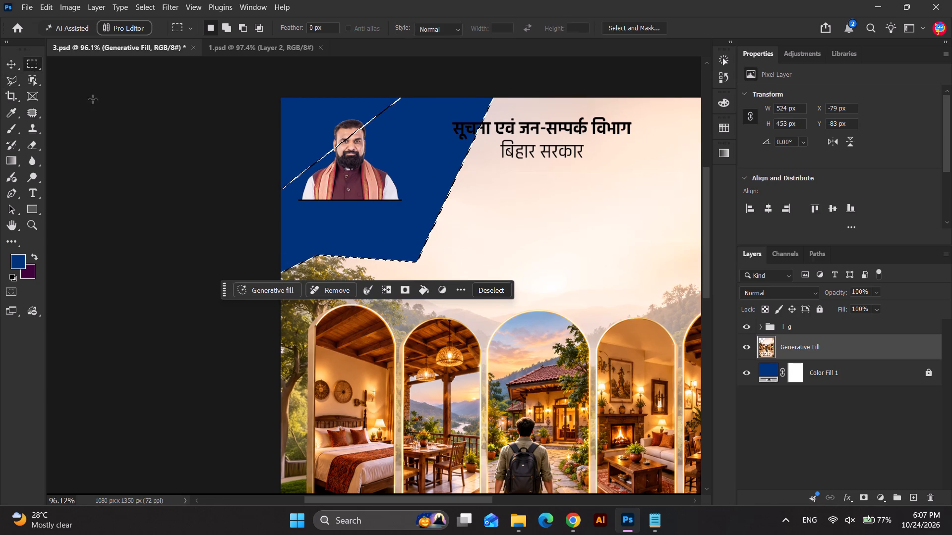
right_click(416, 205)
click(449, 208)
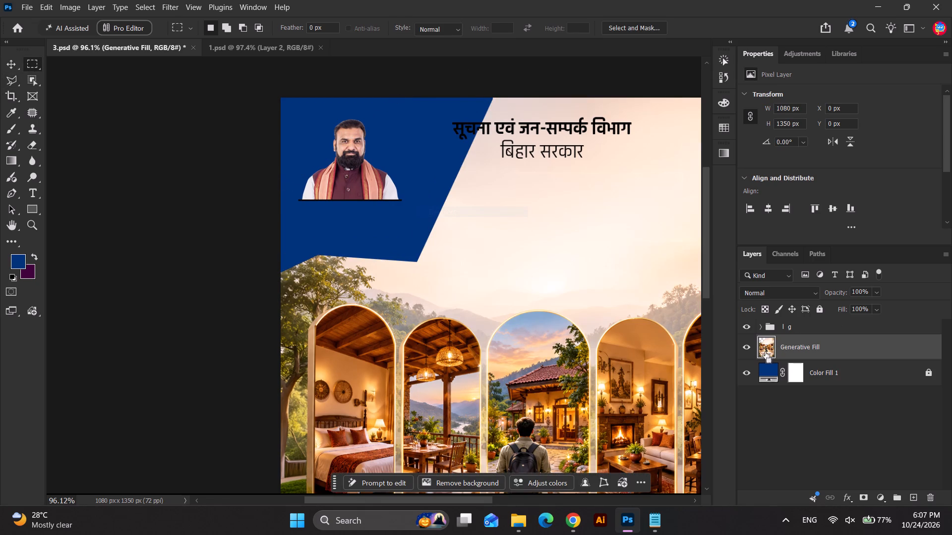
Load the background layer's selection, contract it by 3 px, invert it and run Generative Fill without a prompt on the emptied corner.
ctrl+click(765, 352)
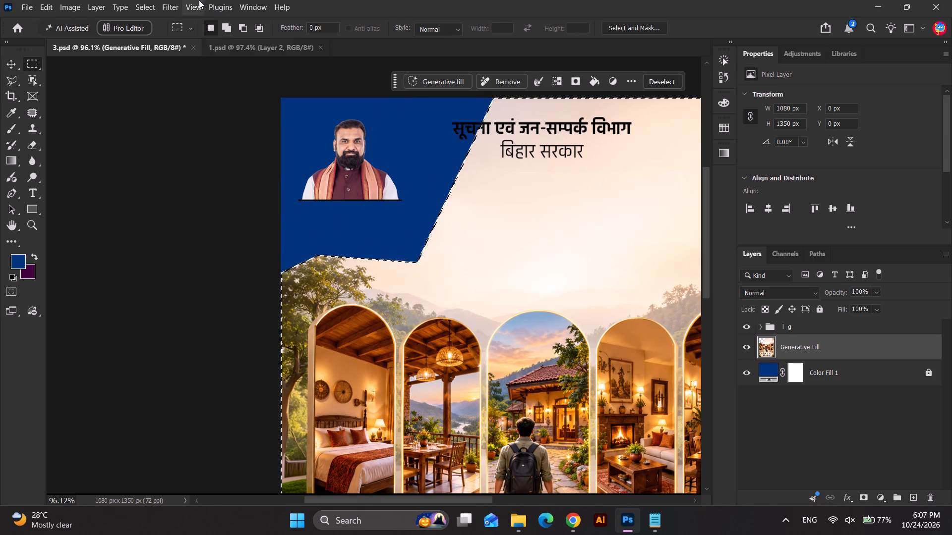
click(151, 7)
click(159, 185)
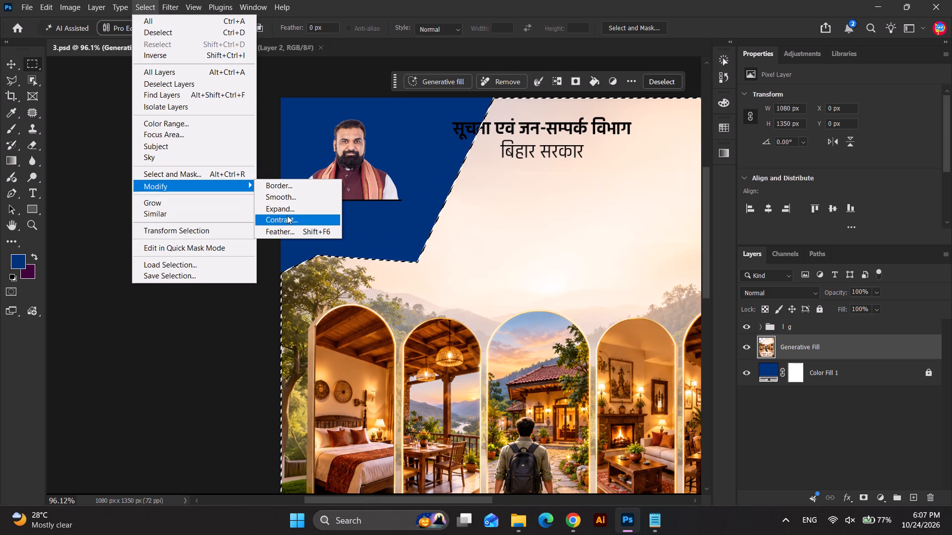
click(287, 221)
key(3)
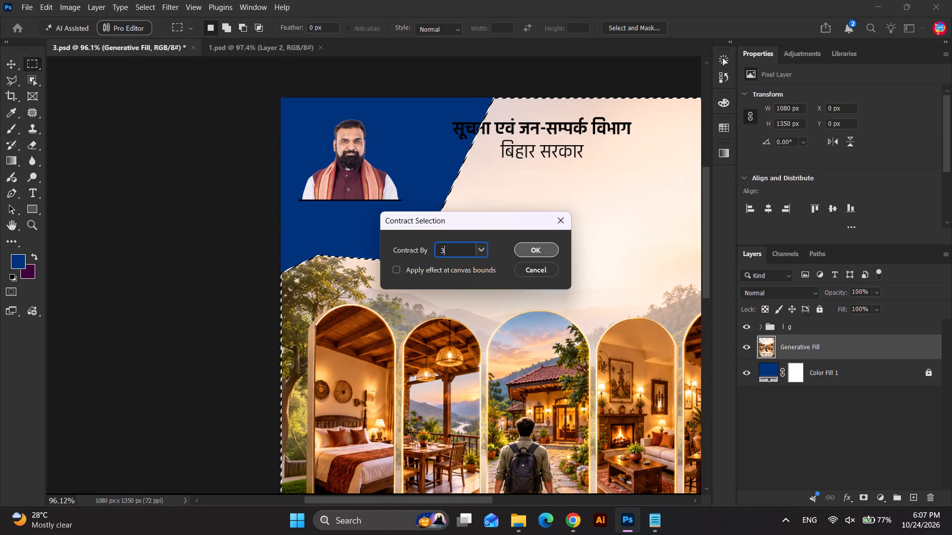
click(523, 246)
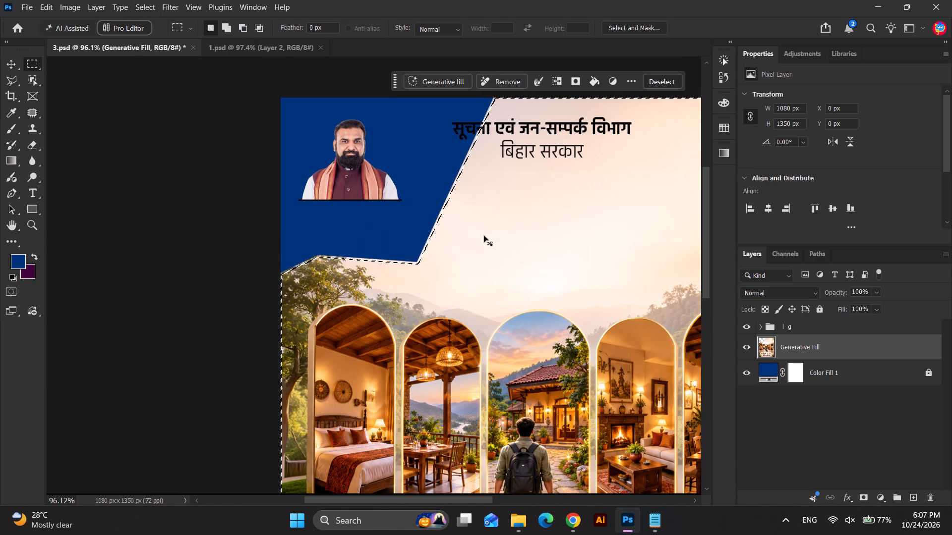
key(ctrl+shift+i)
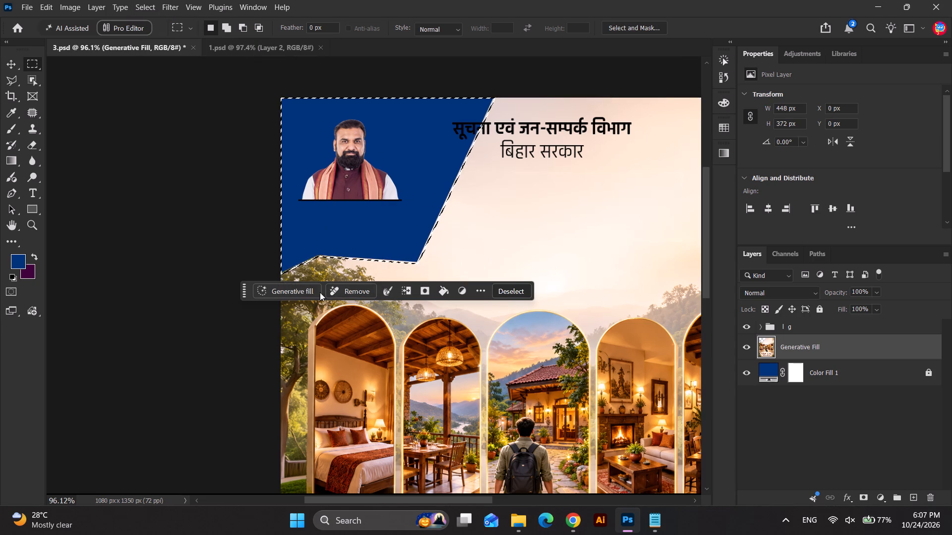
click(303, 289)
click(492, 307)
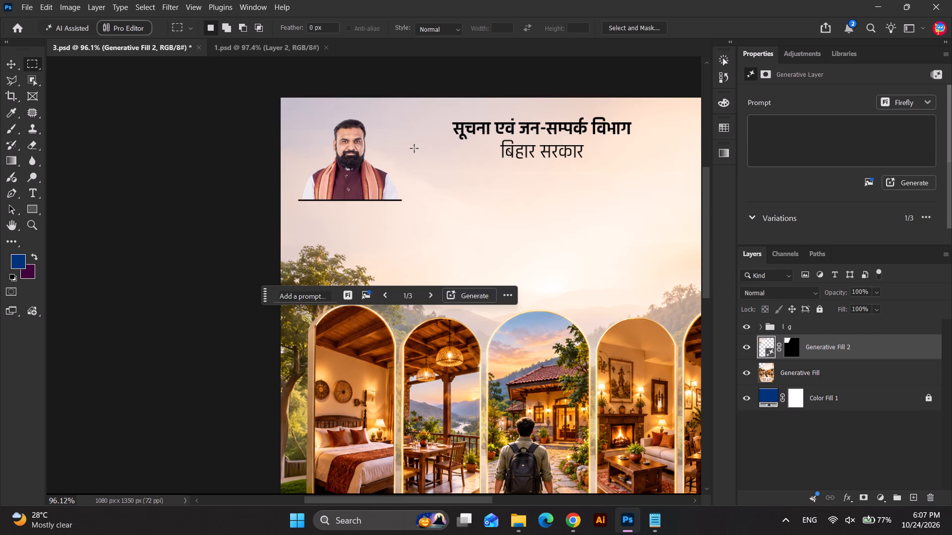
Merge the Generative Fill 2 layer with the Generative Fill background layer beneath.
scroll(361, 203, down, 4)
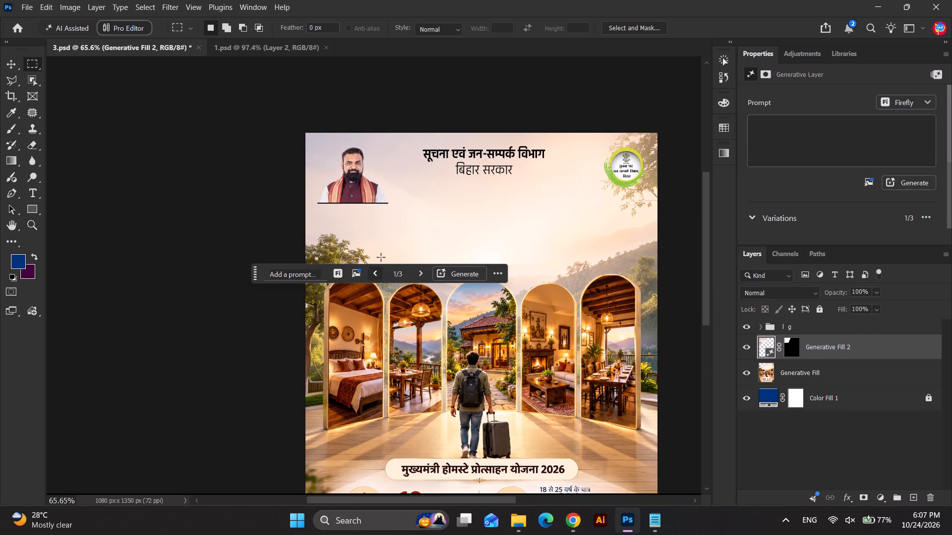
scroll(399, 205, up, 2)
ctrl+click(803, 377)
key(ctrl+e)
Patch a sky area about 498 by 144 px beneath the department heading using nearby background, and deselect.
scroll(92, 150, up, 1)
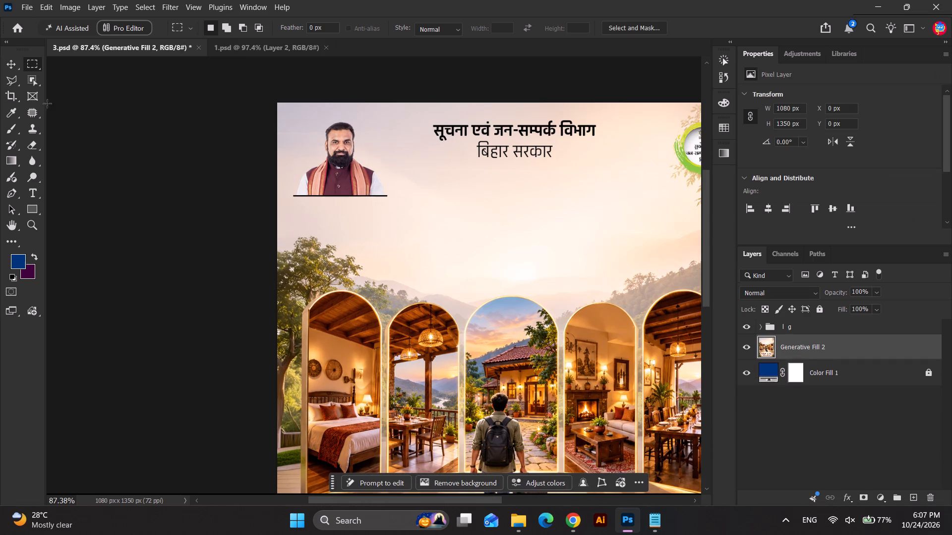
click(31, 113)
scroll(369, 207, up, 2)
drag(391, 195, 523, 217)
drag(502, 188, 502, 215)
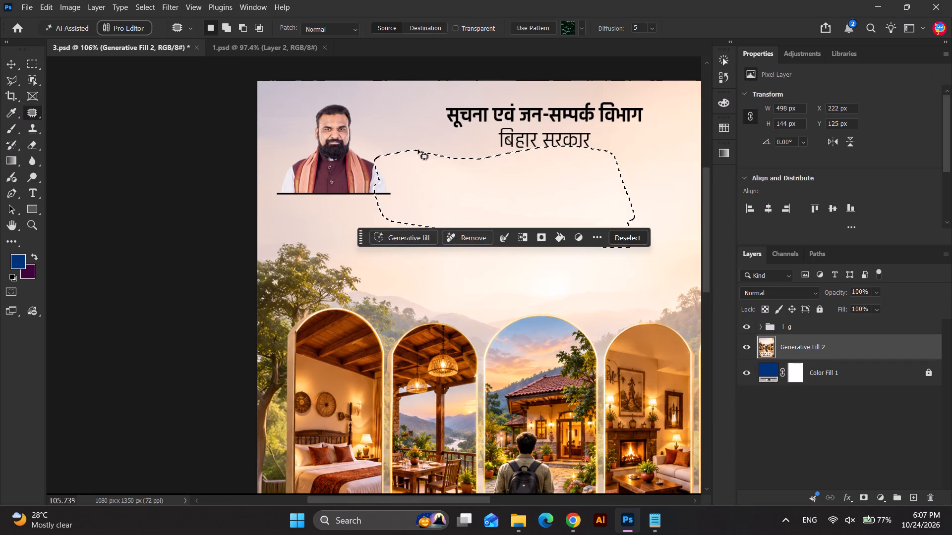
click(389, 115)
Patch a sky area about 217 by 181 px between the department heading and the round logo, and deselect.
scroll(398, 169, down, 4)
drag(592, 185, 591, 162)
drag(580, 163, 571, 176)
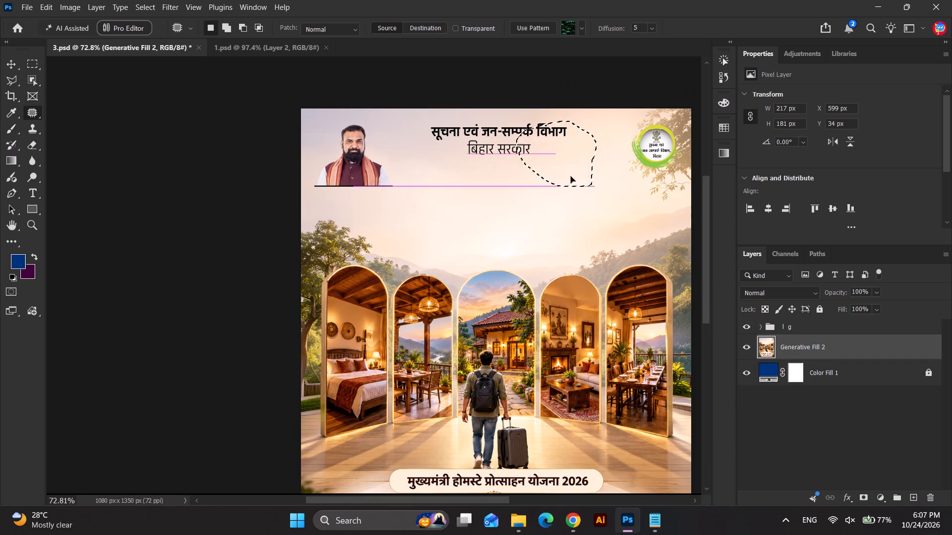
drag(571, 176, 561, 193)
click(441, 205)
Patch the sky behind the portrait and heading, an area about 524 by 154 px, with nearby background and deselect.
scroll(365, 188, down, 4)
click(364, 167)
scroll(296, 151, down, 4)
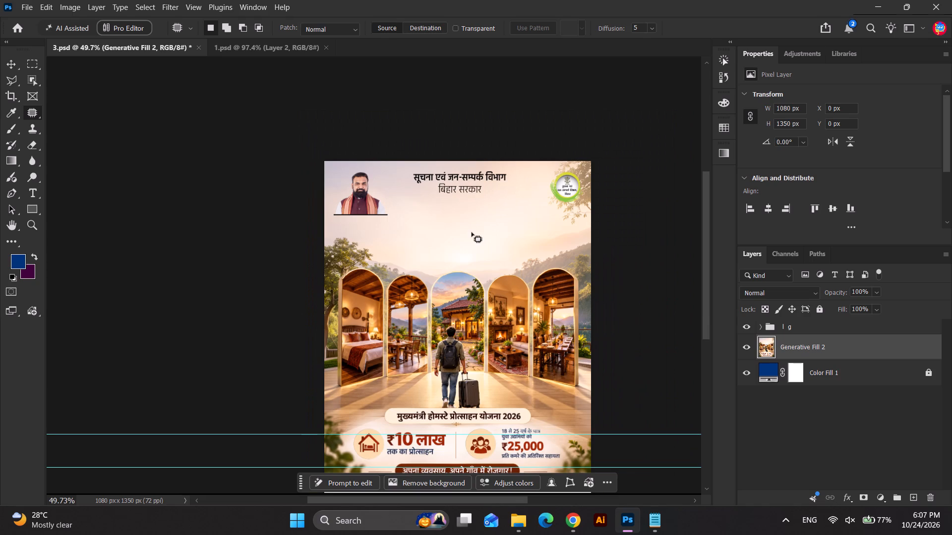
scroll(472, 232, up, 7)
scroll(460, 219, down, 5)
drag(371, 174, 296, 167)
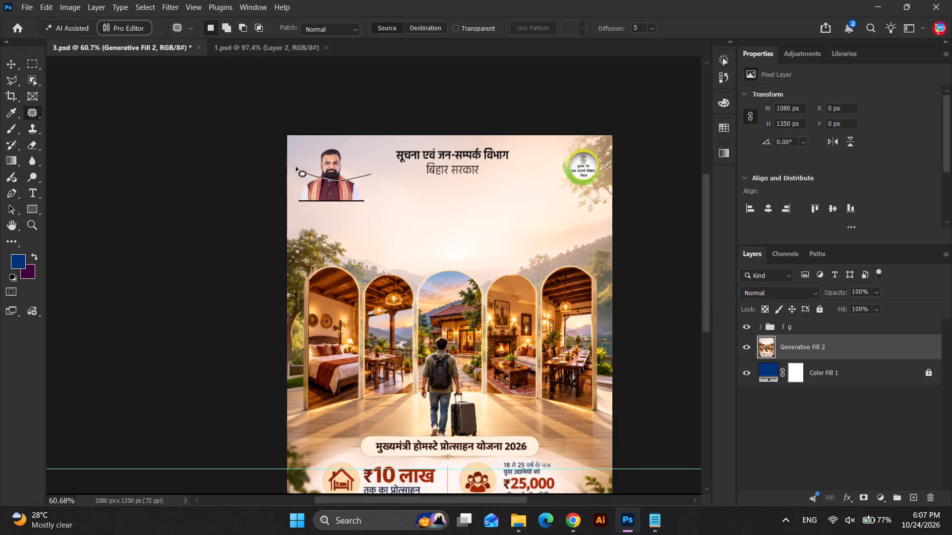
drag(296, 167, 259, 113)
drag(357, 166, 405, 197)
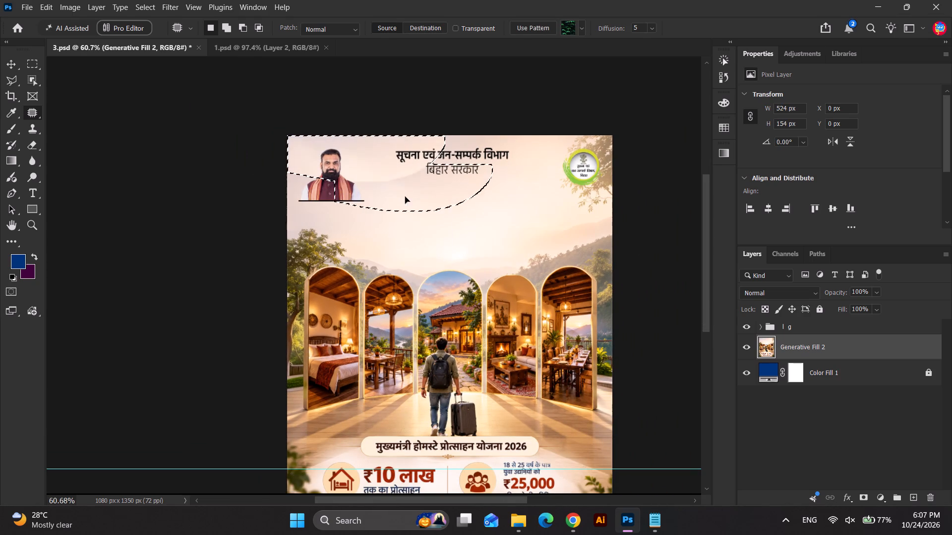
drag(405, 197, 413, 205)
click(398, 92)
Patch the sky area around the portrait with nearby clean background and deselect.
drag(336, 184, 278, 143)
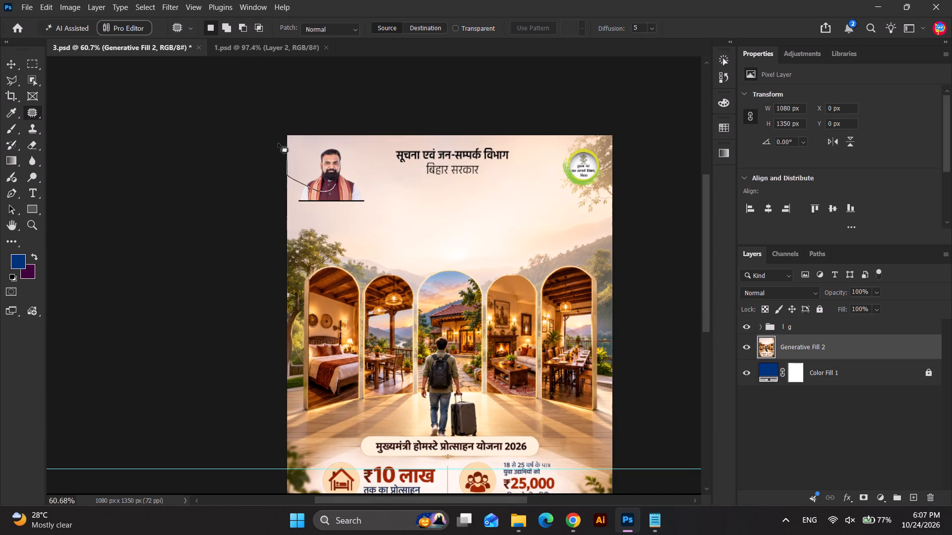
drag(278, 143, 383, 150)
drag(328, 152, 396, 181)
click(470, 188)
Deselect the background layer and save the 3.psd poster.
scroll(413, 121, down, 3)
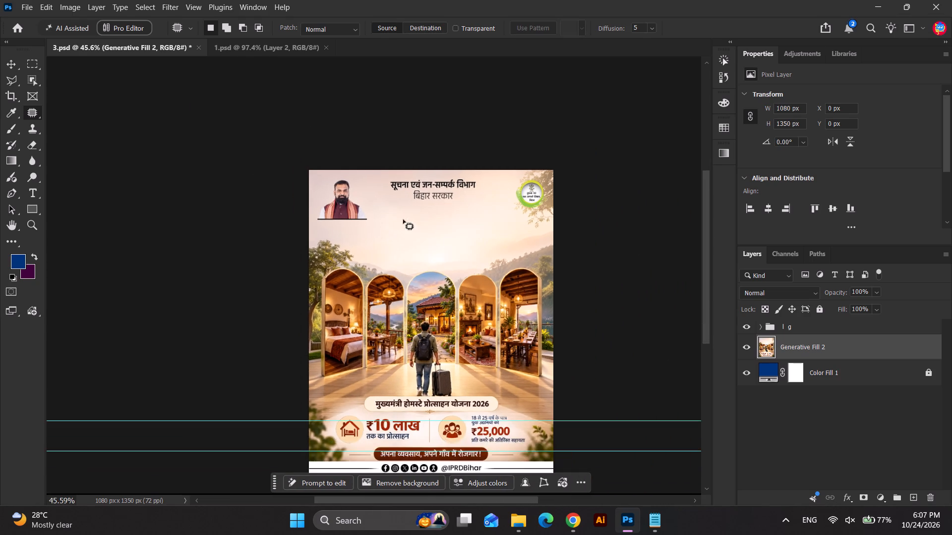
scroll(390, 216, up, 7)
scroll(383, 210, down, 1)
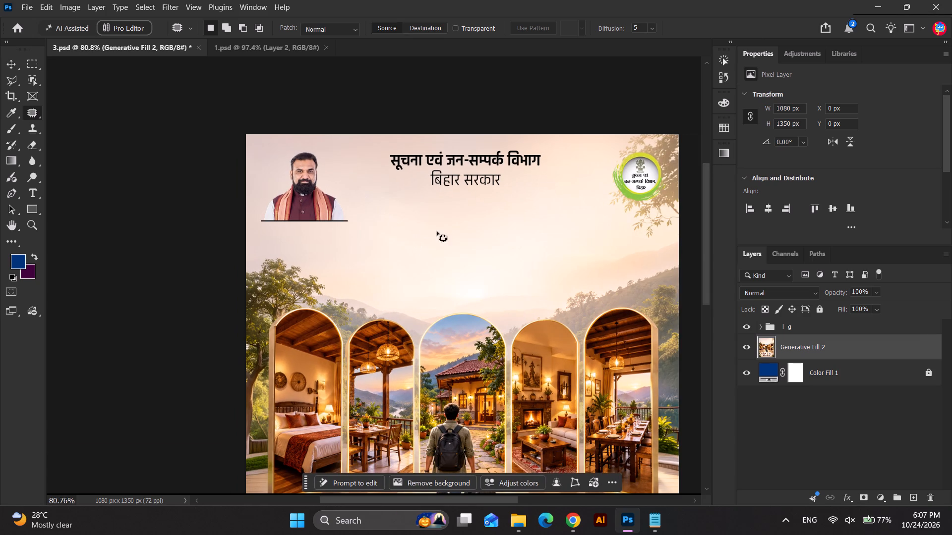
click(12, 60)
click(132, 148)
scroll(165, 137, down, 8)
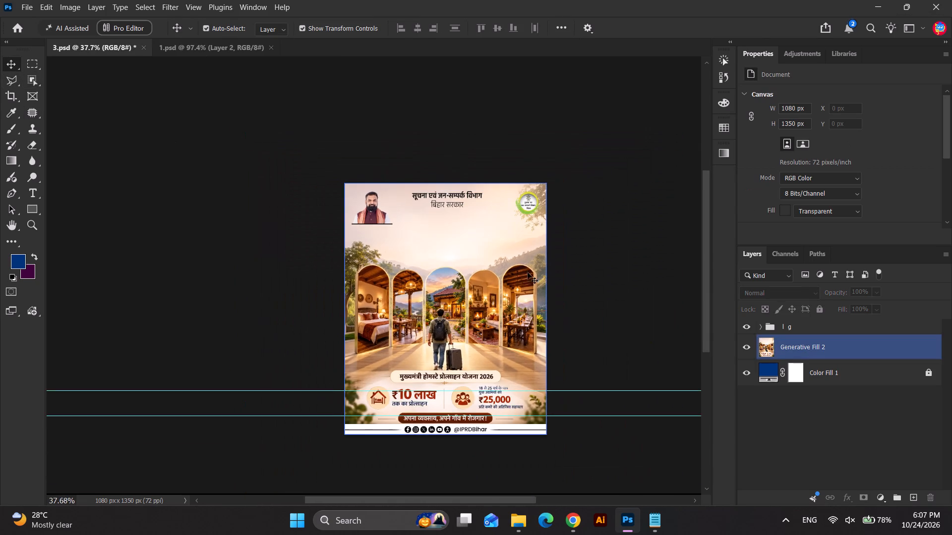
scroll(526, 278, down, 1)
scroll(437, 411, up, 7)
key(ctrl+s)
Copy the headline "अब आपका घर बनेगा कमाई का जरिया!" from 1.psd into 3.psd and place it beneath the department heading.
scroll(220, 248, down, 3)
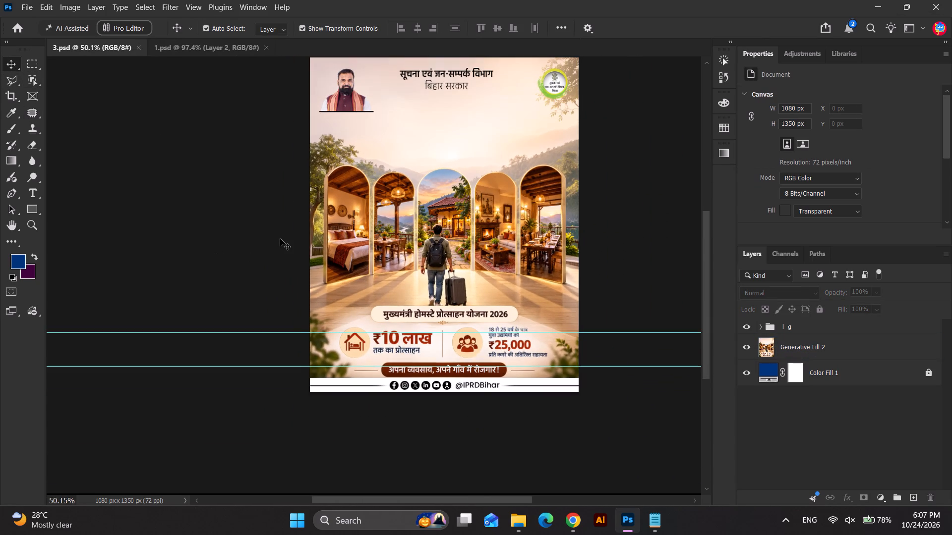
scroll(280, 241, down, 3)
scroll(461, 207, up, 4)
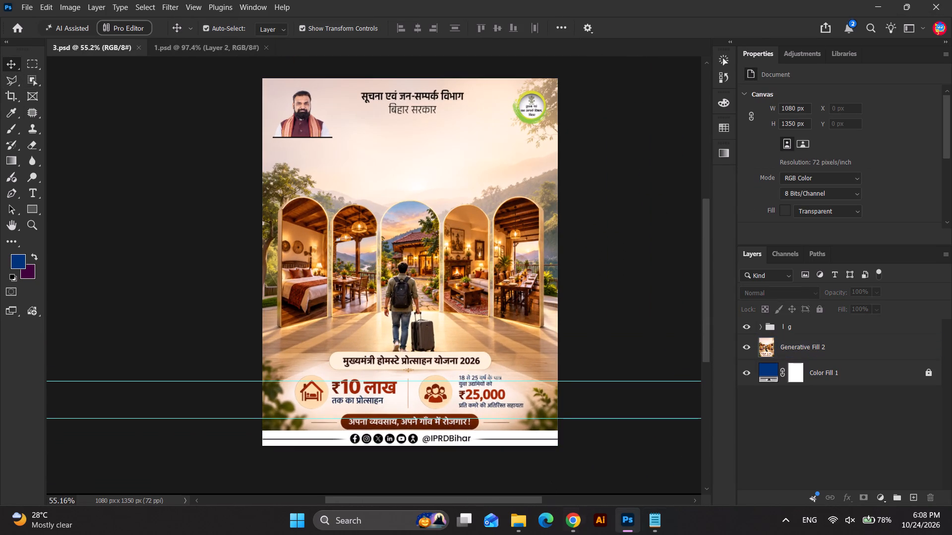
click(197, 52)
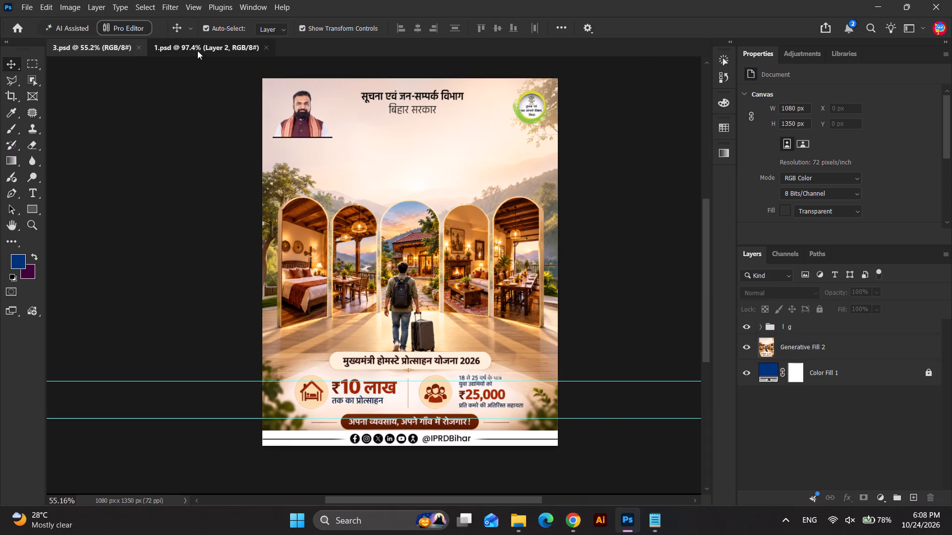
scroll(254, 110, down, 3)
scroll(281, 79, down, 7)
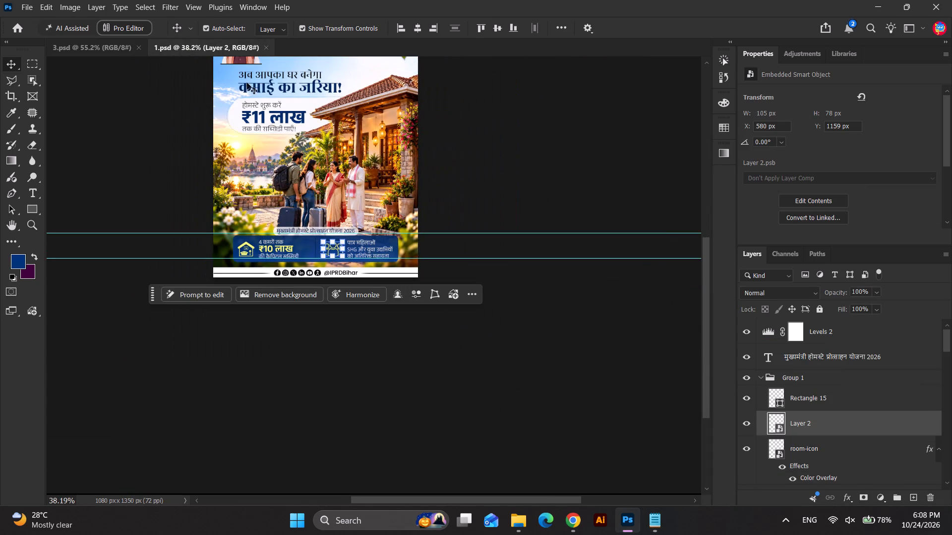
click(266, 79)
key(ctrl+c)
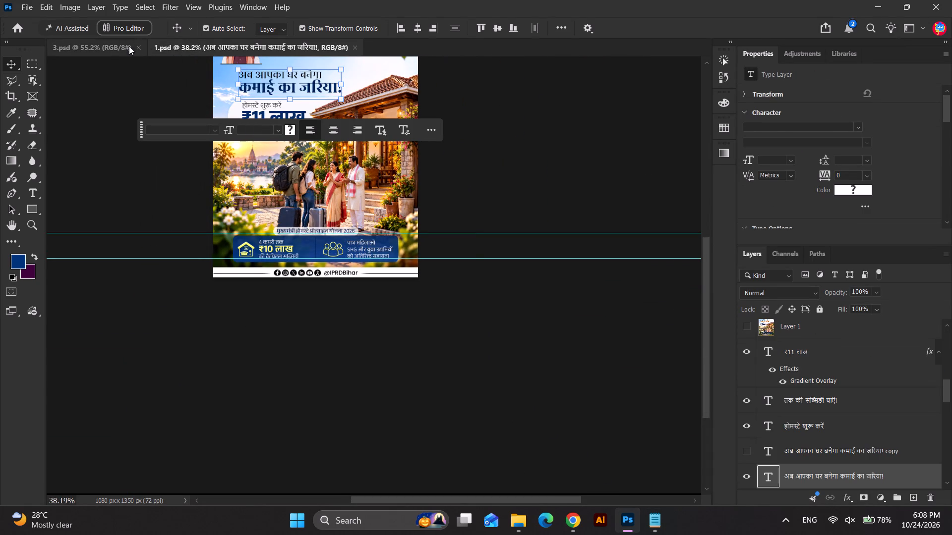
click(129, 46)
key(ctrl+v)
drag(458, 267, 469, 150)
Set the pasted headline's paragraph alignment to centre and align the text horizontally to the poster's centre.
double_click(454, 152)
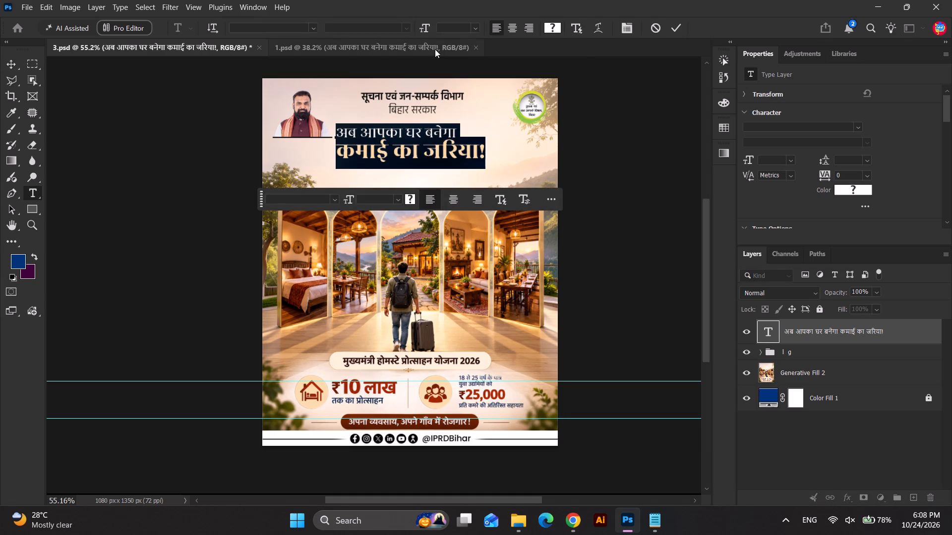
click(507, 24)
click(12, 60)
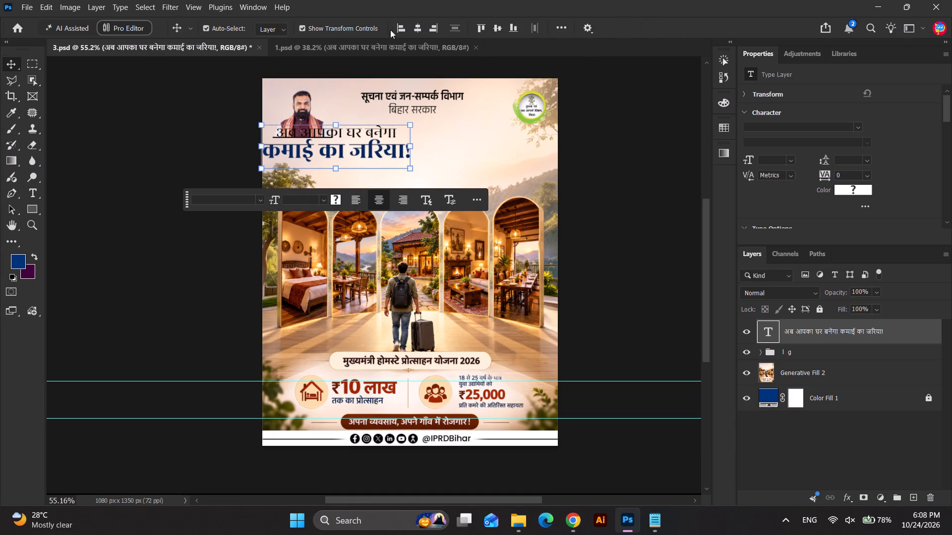
click(417, 26)
click(137, 216)
Switch to Notepad and copy "युवाओं के लिए अपना कारोबार" from the youth poster copy.
click(659, 520)
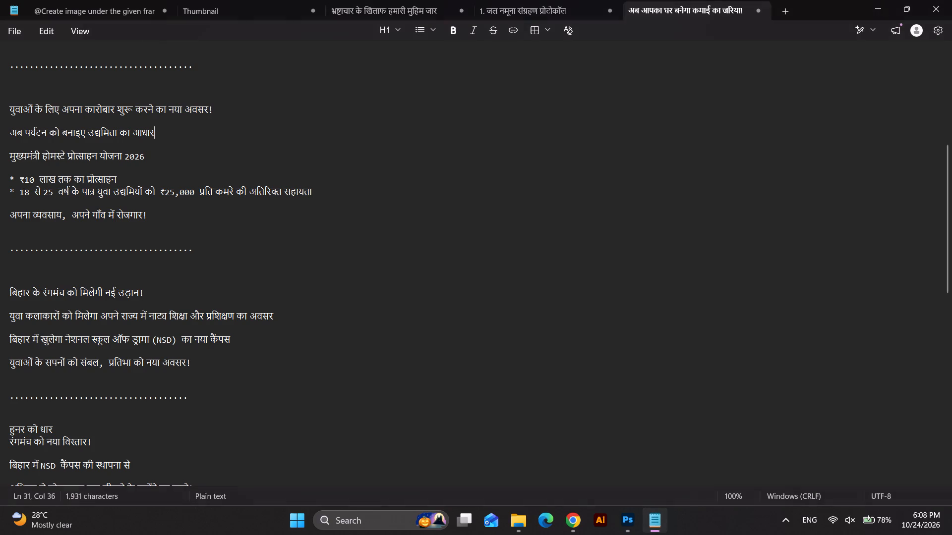
scroll(140, 275, down, 4)
scroll(139, 275, up, 12)
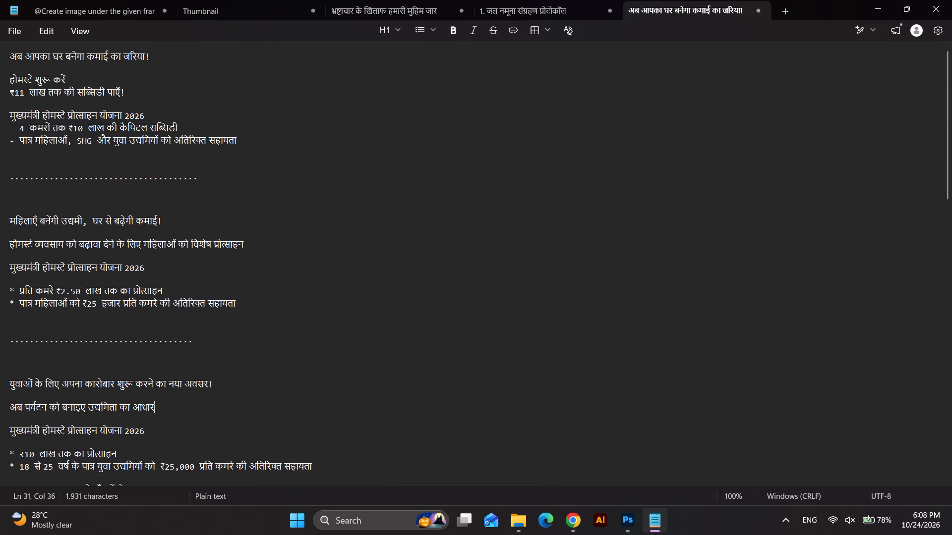
scroll(139, 275, up, 6)
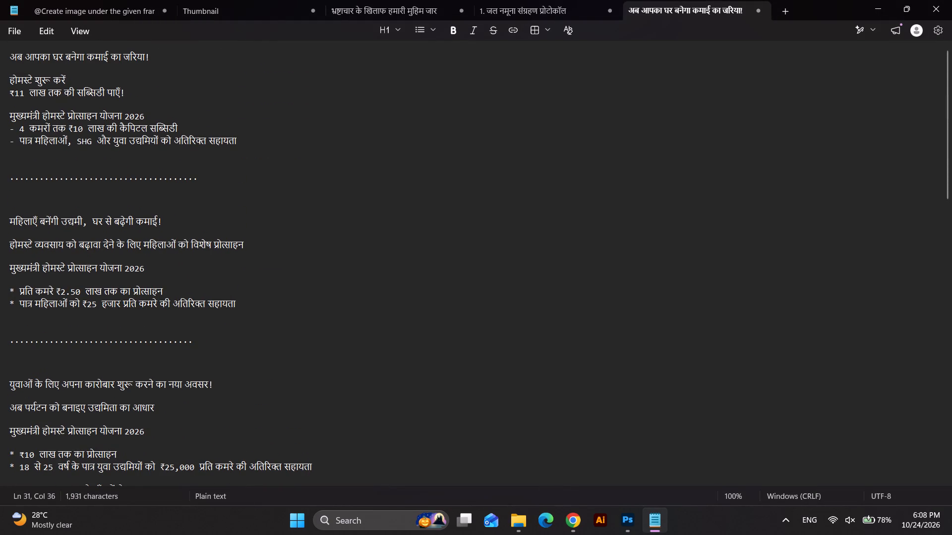
drag(10, 381, 63, 386)
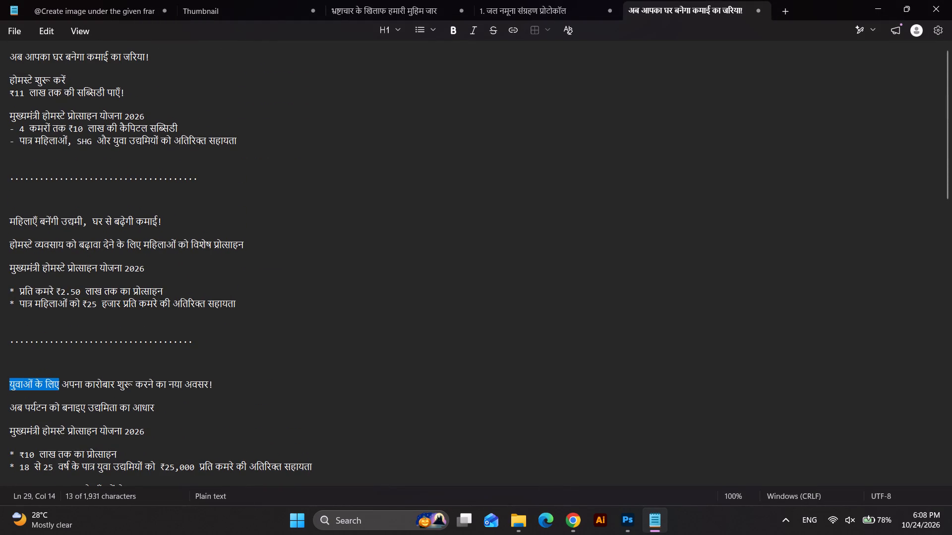
drag(63, 386, 114, 384)
key(ctrl+c)
key(ctrl+c)
Switch to Photoshop and replace the headline with the copied text, trimmed to "युवाओं के लिए अपना".
key(alt+Tab)
scroll(439, 143, up, 2)
double_click(440, 128)
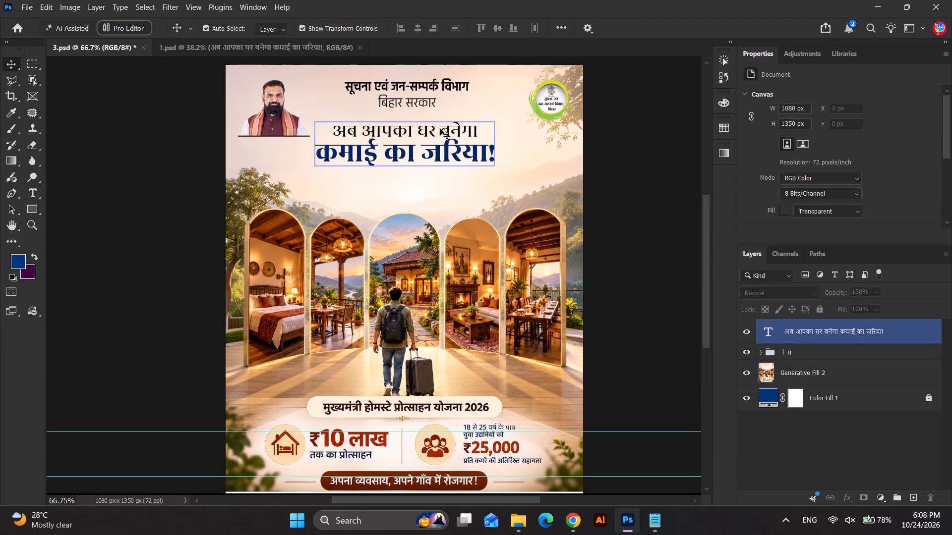
key(ctrl+v)
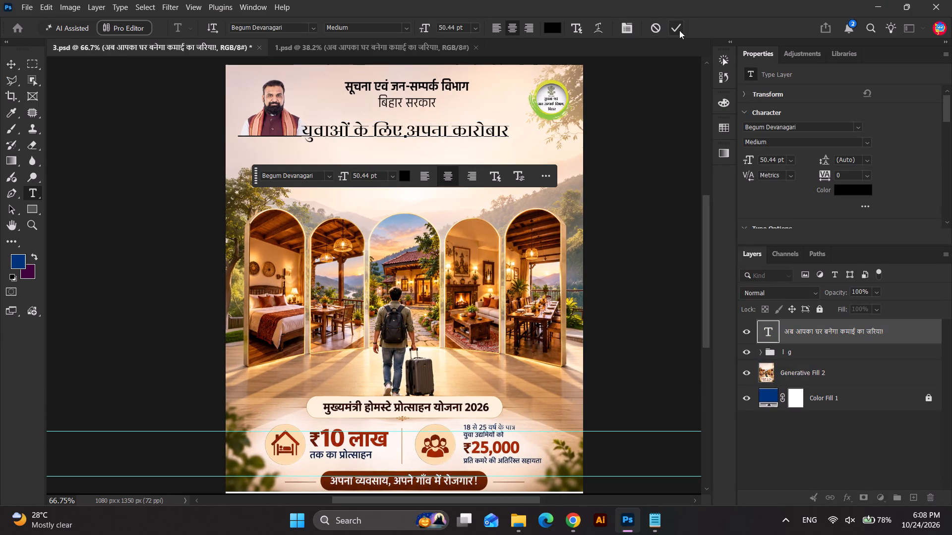
drag(451, 130, 541, 144)
key(BackSpace)
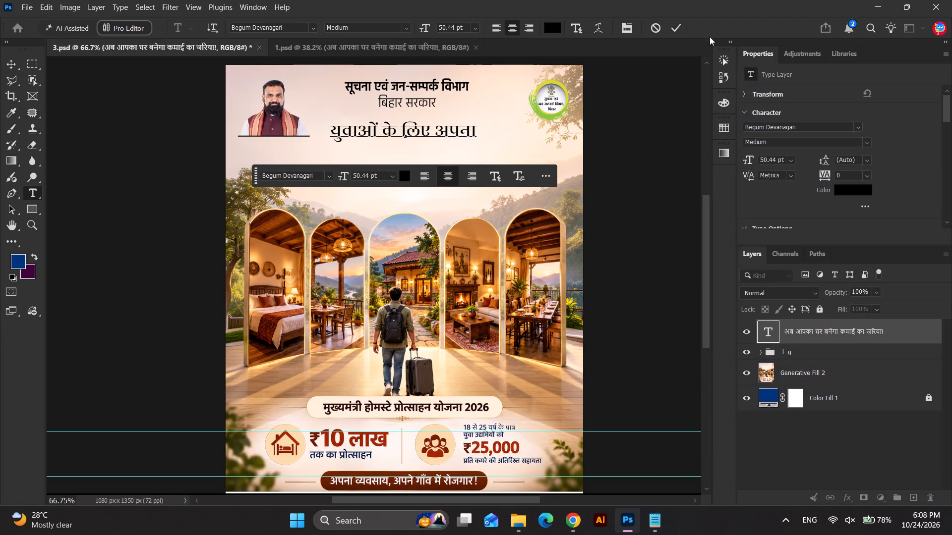
key(BackSpace)
click(670, 28)
Duplicate the headline line directly beneath itself and replace the duplicate's text with "कारोबार शुरू करने का नया अवसर!" copied from Notepad.
key(alt+Tab)
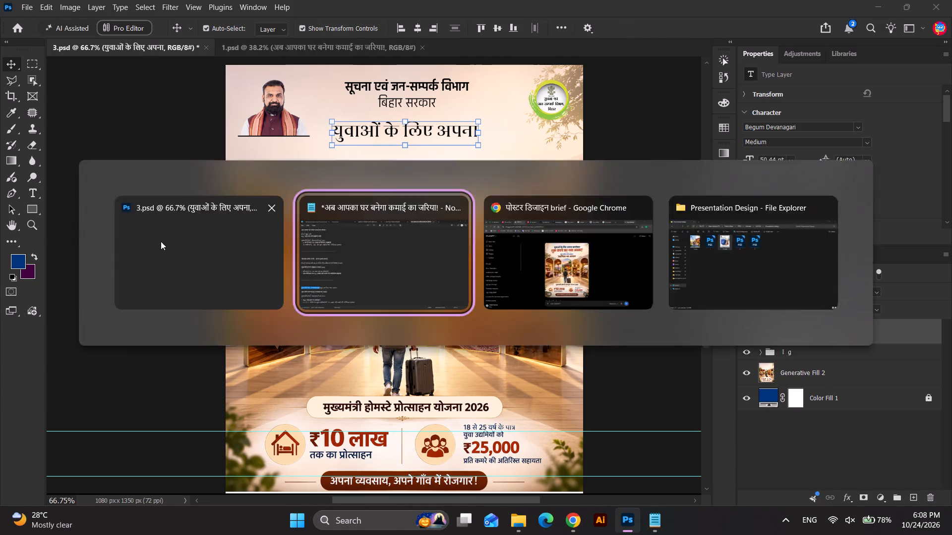
click(95, 386)
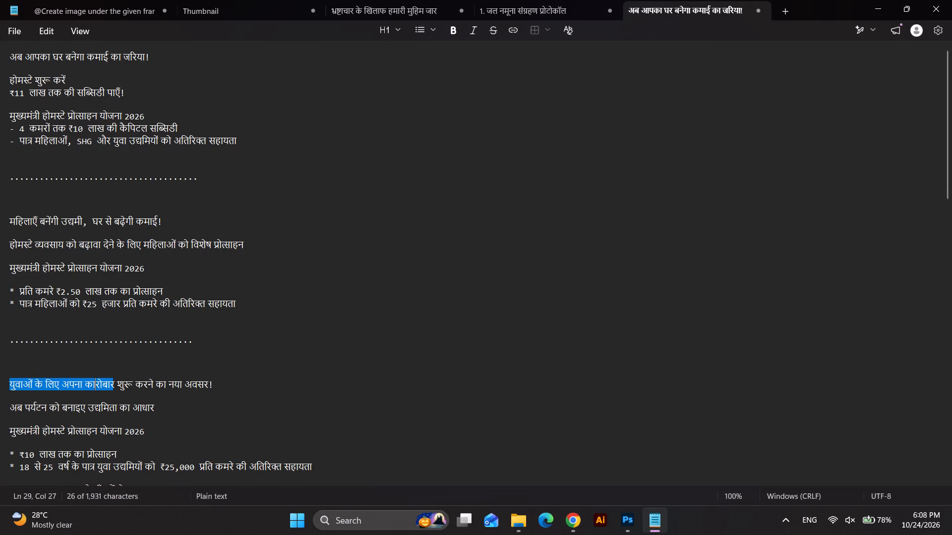
drag(85, 380, 213, 384)
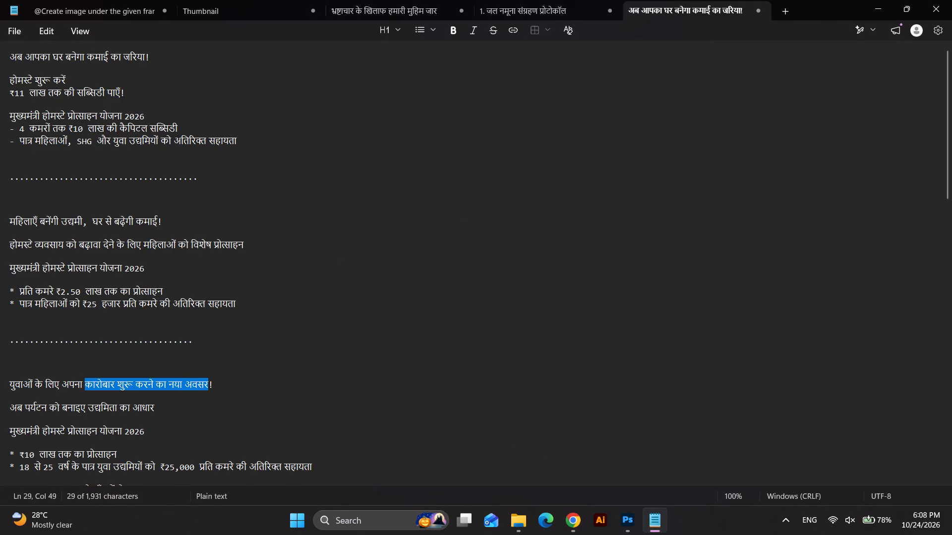
drag(213, 384, 215, 384)
key(ctrl+c)
key(ctrl+c)
key(alt+Tab)
scroll(450, 135, up, 1)
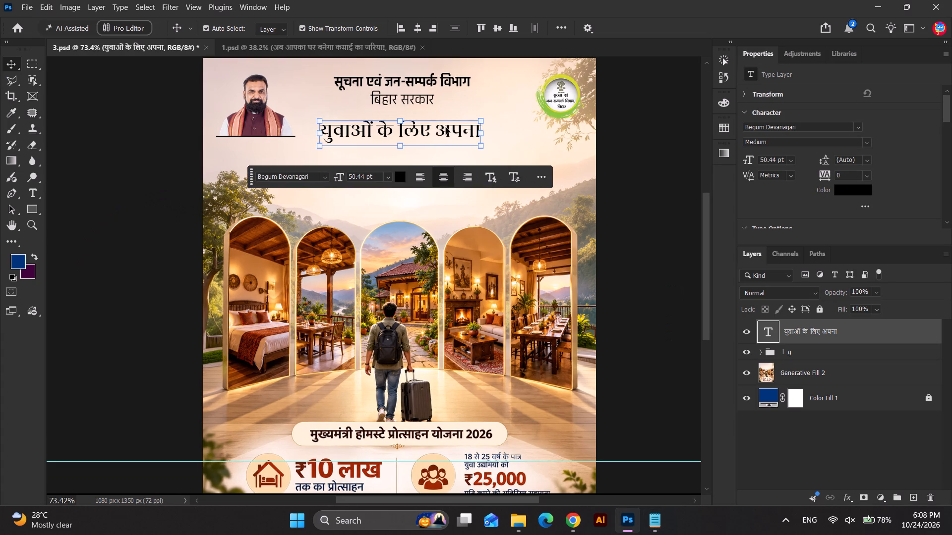
alt+shift+drag(446, 130, 449, 154)
double_click(449, 154)
key(ctrl+v)
key(ctrl+a)
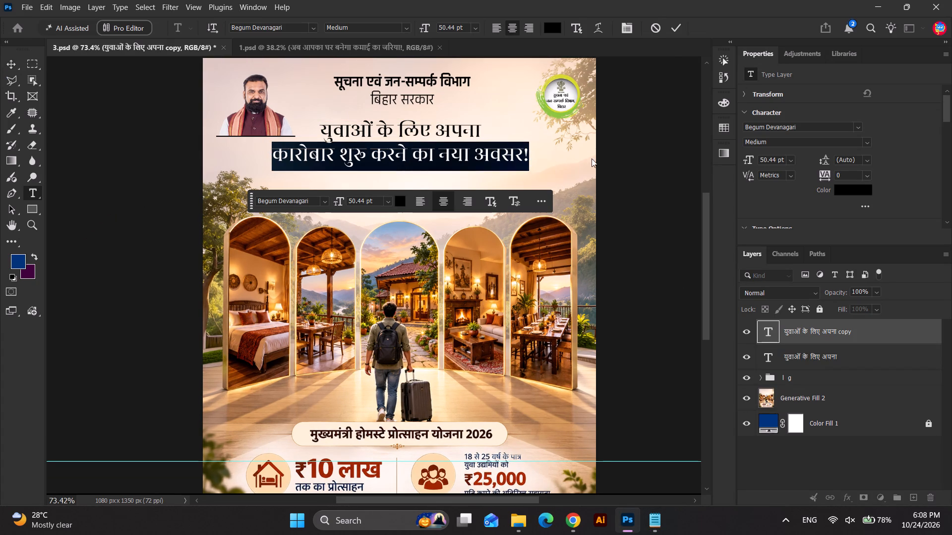
click(674, 30)
Set the font of the second headline line to Anek Devanagari Bold.
click(805, 129)
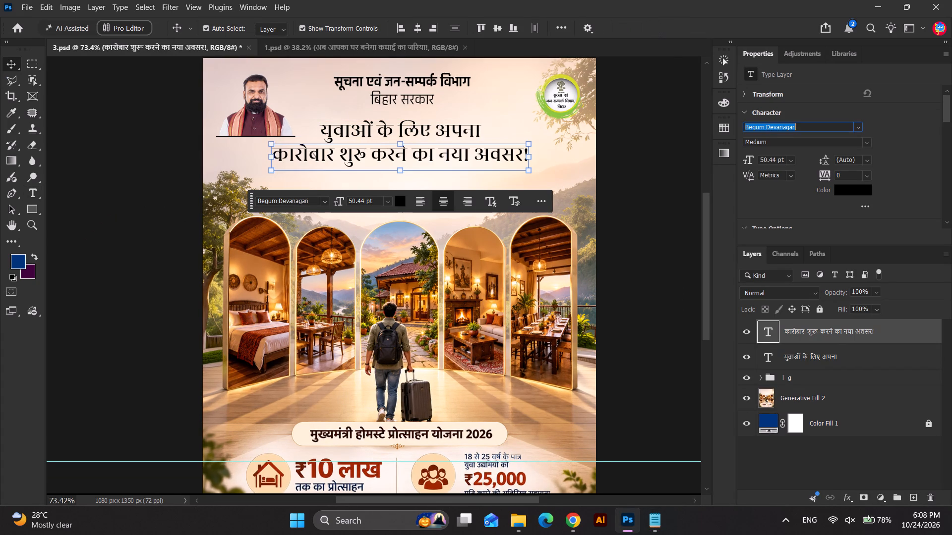
text(anek)
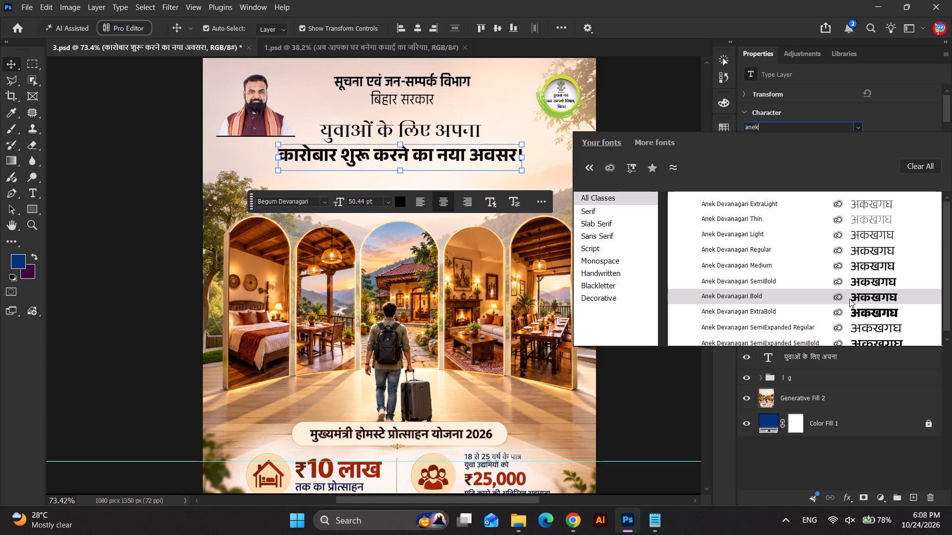
click(849, 299)
Set the font of the first headline line "युवाओं के लिए अपना" to Anek Devanagari Regular.
click(471, 124)
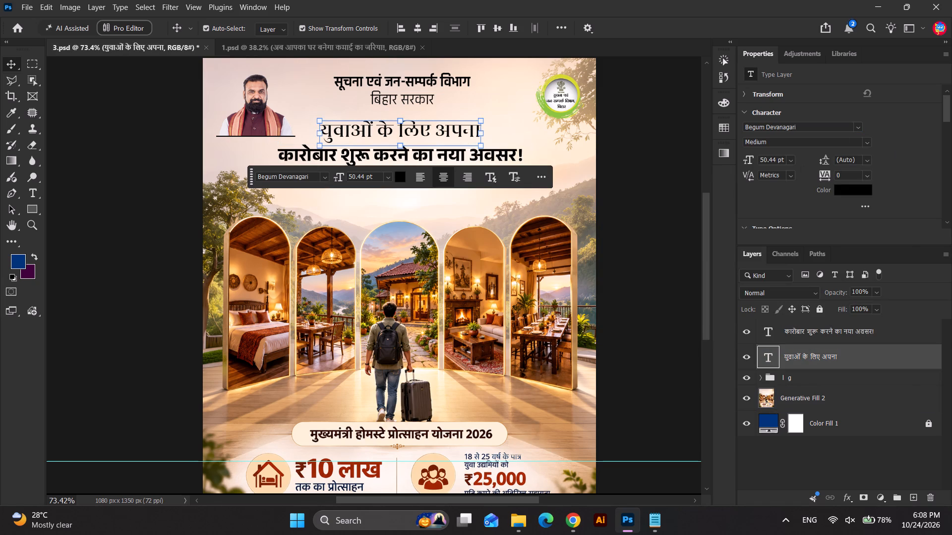
click(838, 124)
text(anek)
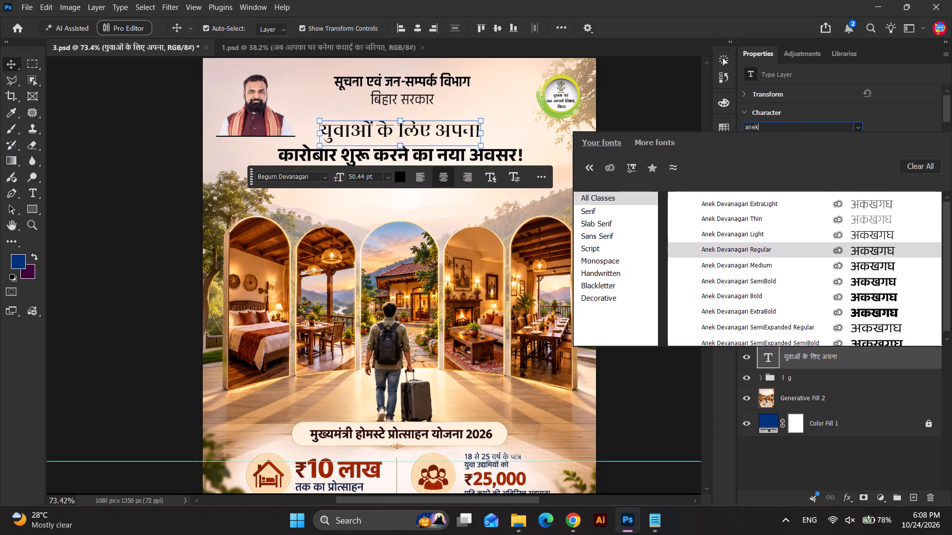
key(Return)
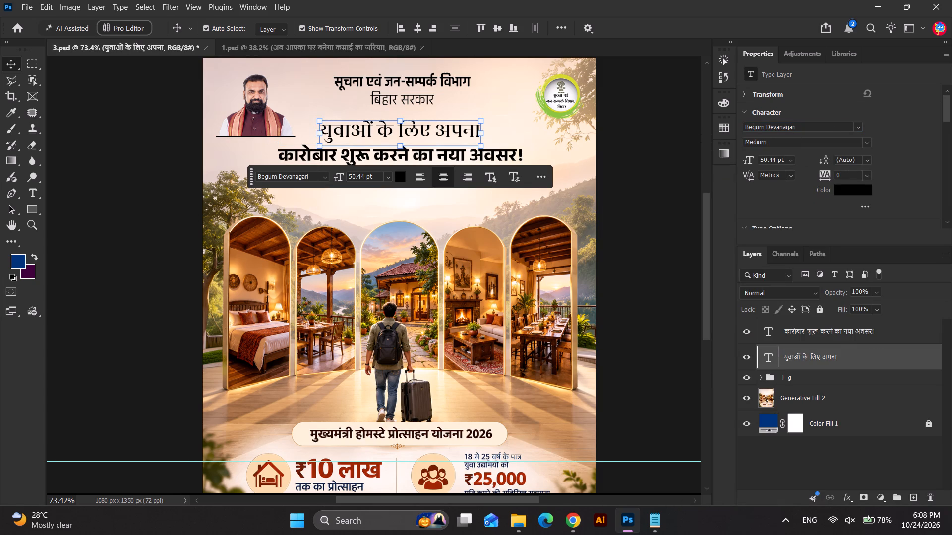
click(855, 132)
click(852, 208)
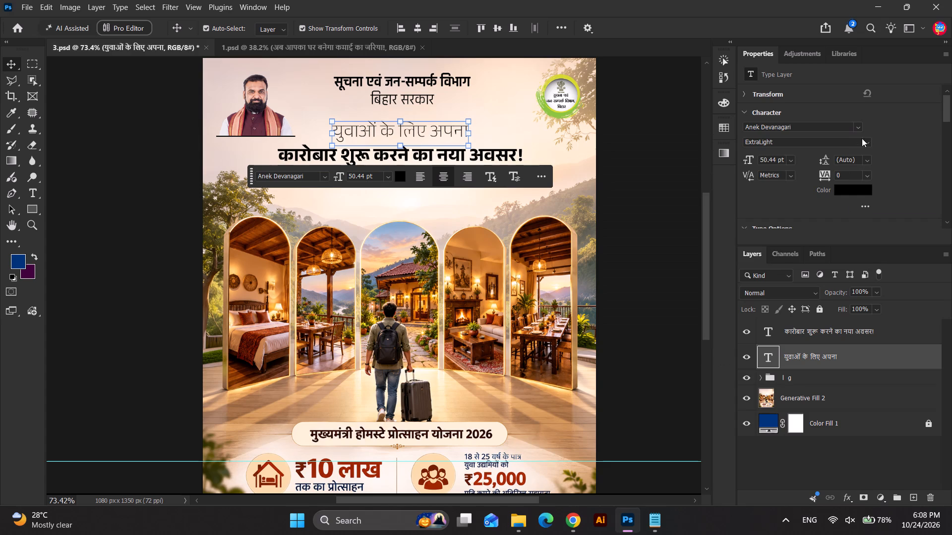
click(867, 139)
click(813, 209)
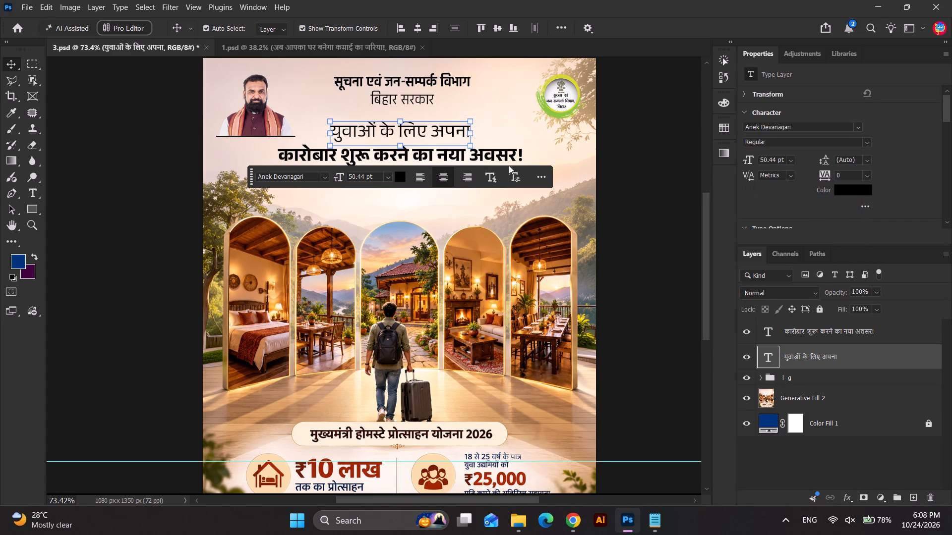
Move both headline lines slightly down and nudge the second line up closer to the first.
shift+click(499, 149)
drag(487, 153, 487, 163)
click(667, 156)
click(474, 163)
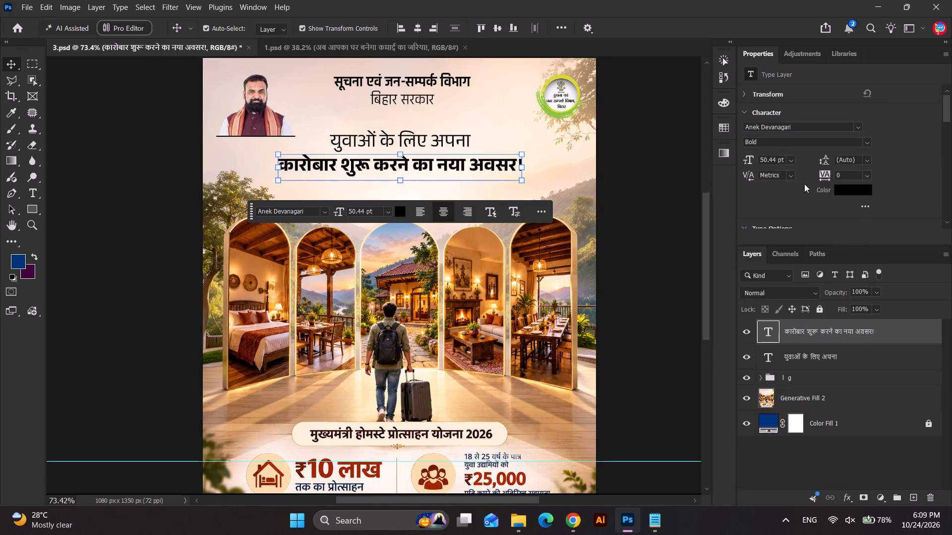
key(Up)
key(Up)
key(Up)
Colour the second headline line dark reddish brown #762004, sampled from the people icon beside ₹25,000.
click(857, 188)
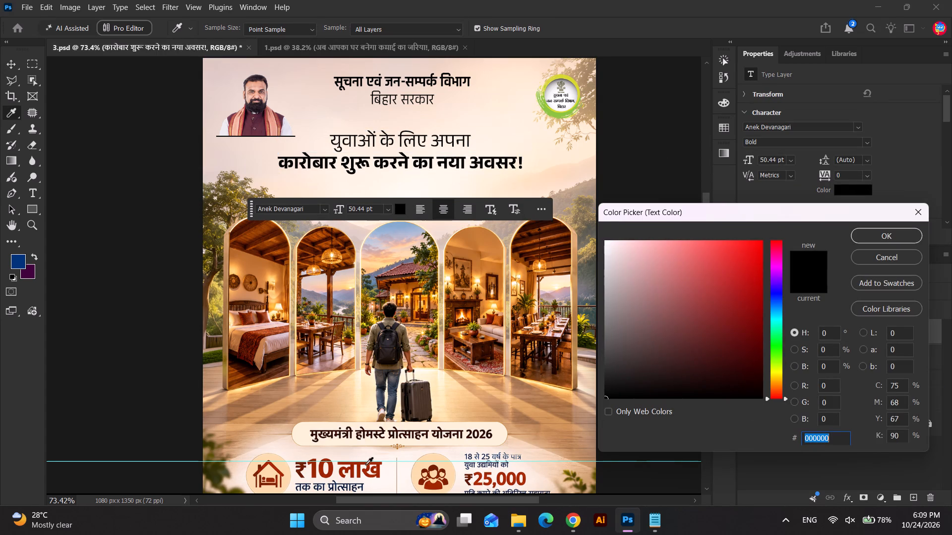
click(432, 466)
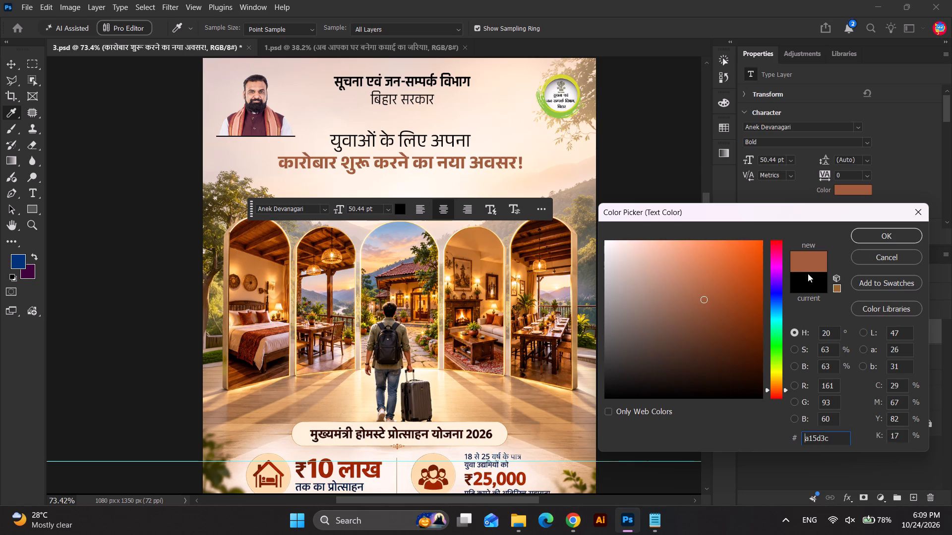
click(433, 467)
click(891, 233)
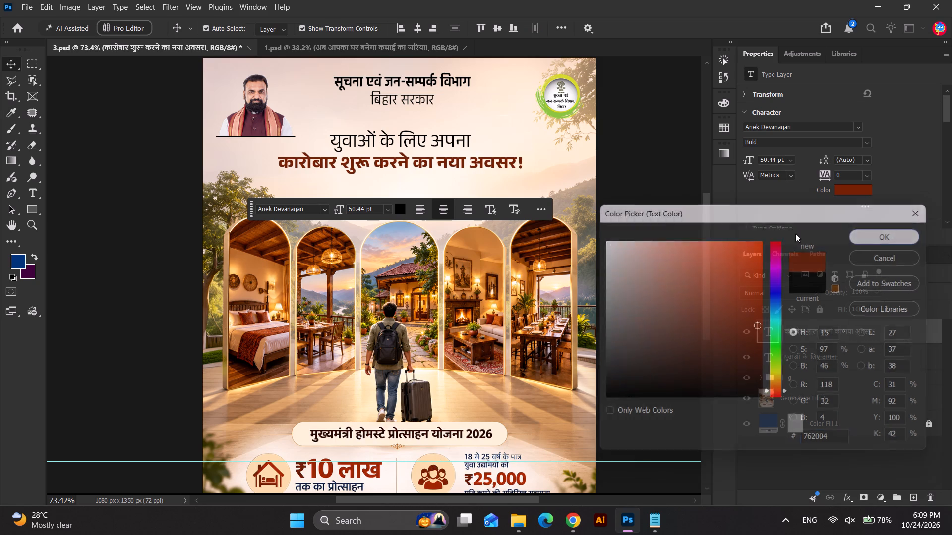
Nudge the second headline line three small increments further up toward the first line.
key(Up)
key(Up)
key(Up)
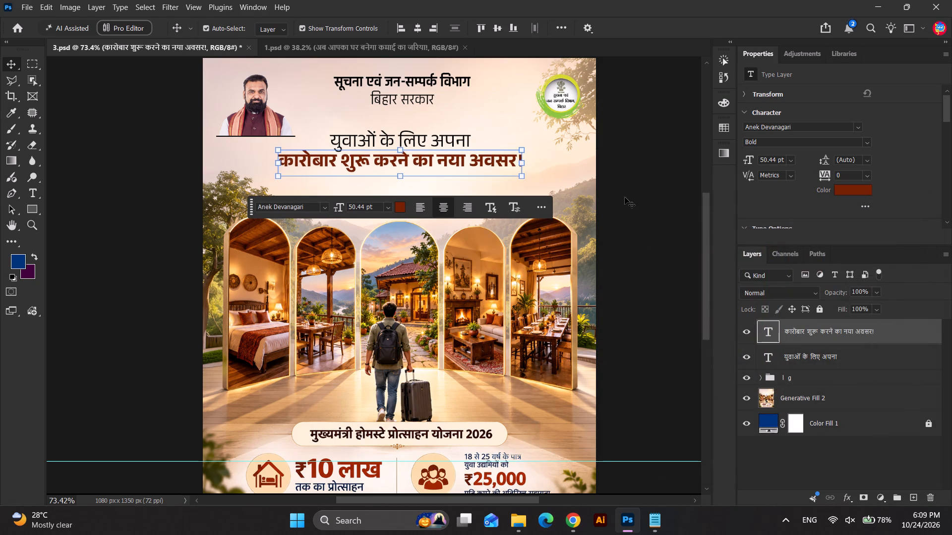
Nudge the second headline line "कारोबार शुरू करने का नया अवसर!" down two small increments and set its font size to 52 pt.
key(Down)
key(Down)
drag(776, 161, 736, 169)
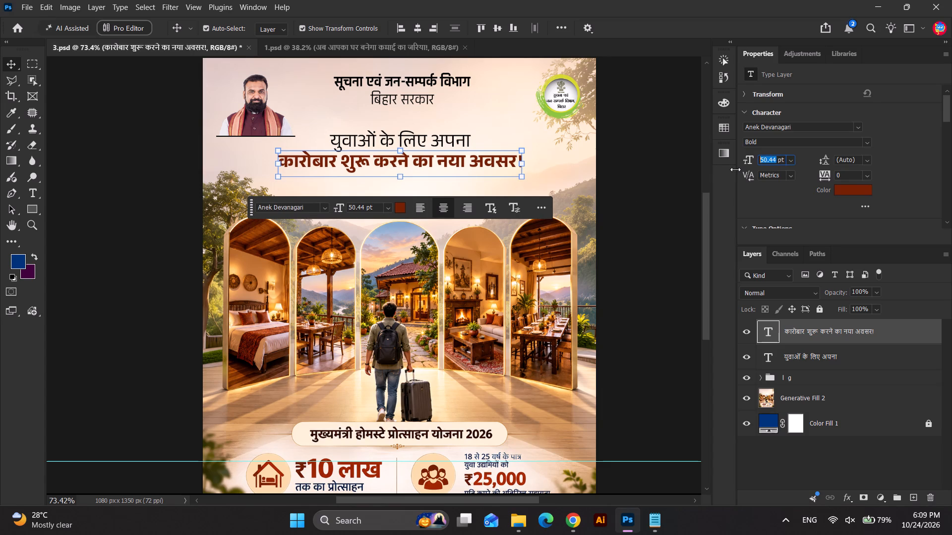
text(52)
key(Return)
click(638, 193)
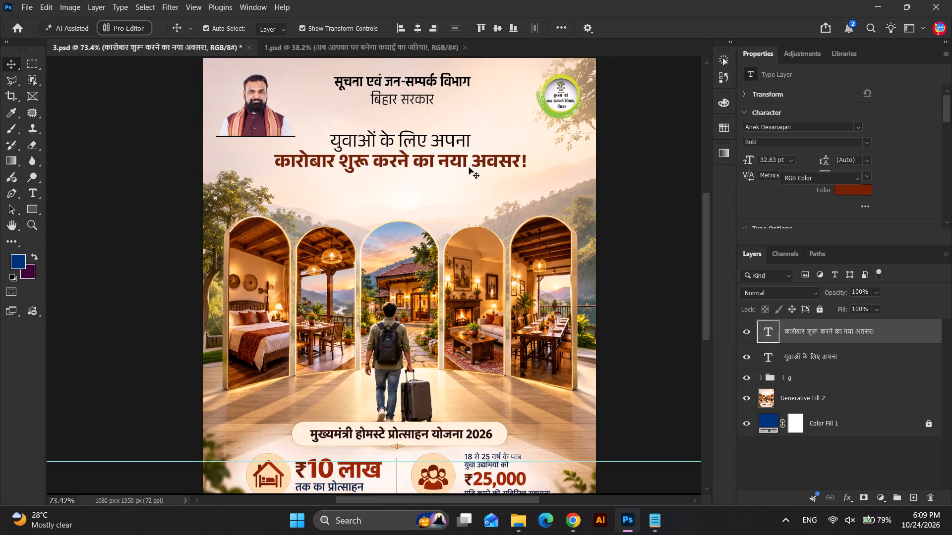
Set the font size of the first headline line "युवाओं के लिए अपना" to 50 pt.
click(441, 144)
drag(775, 160, 761, 164)
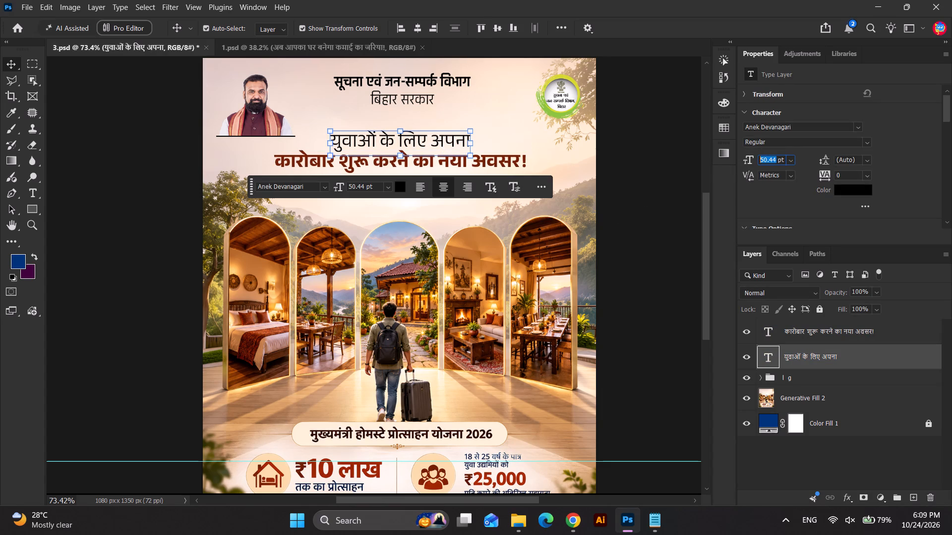
drag(761, 164, 723, 170)
key(5)
key(0)
key(Return)
click(648, 201)
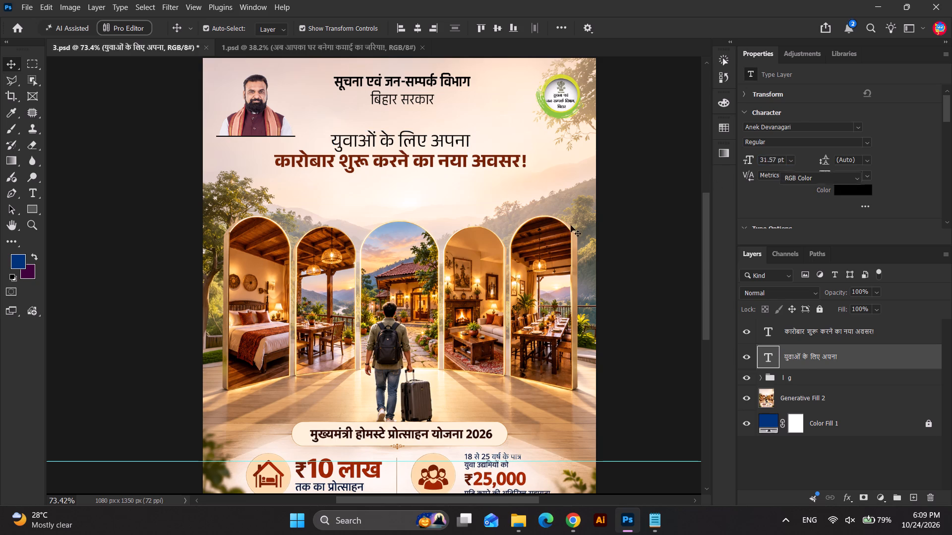
scroll(560, 222, down, 5)
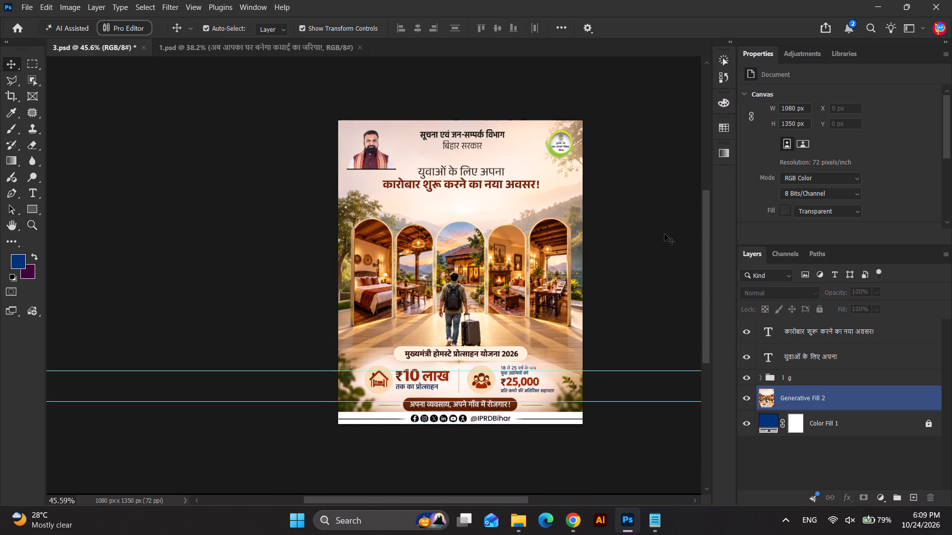
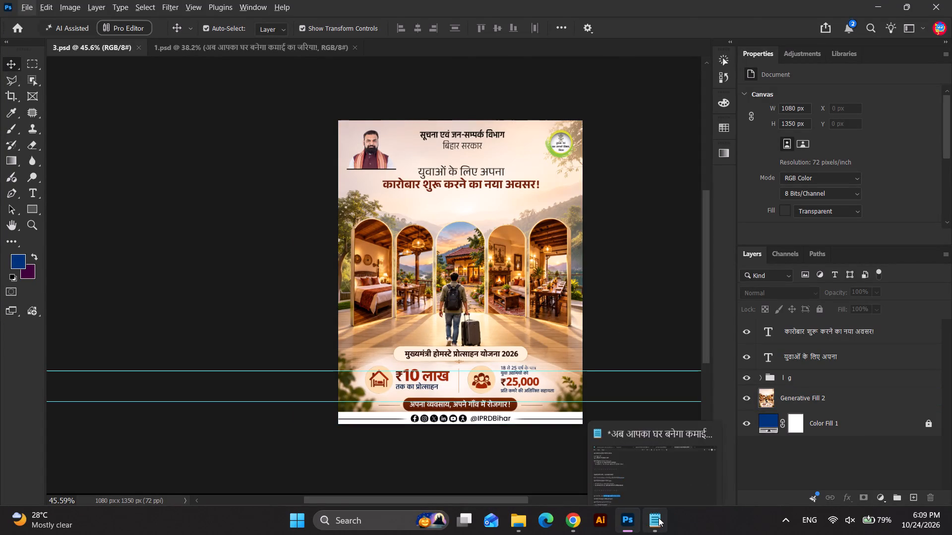
Switch to Notepad and copy the line "अब पर्यटन को बनाइए उद्यमिता का आधार" from the youth poster text.
click(658, 518)
key(alt+Tab)
key(alt+Tab)
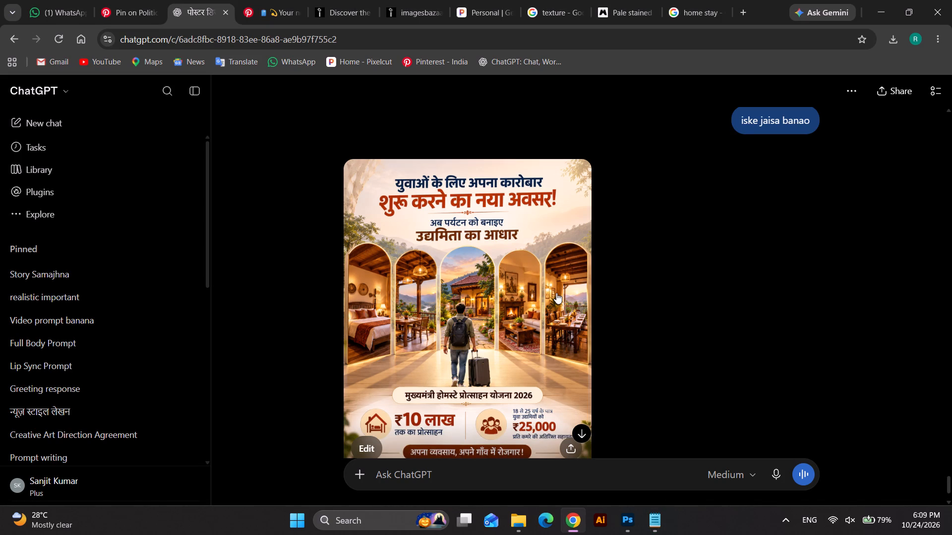
key(alt+Tab)
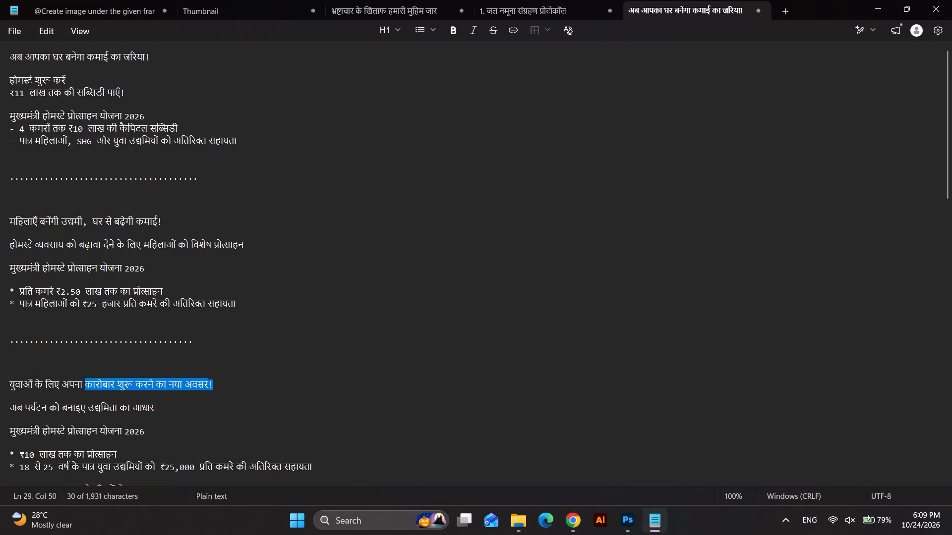
drag(10, 406, 100, 410)
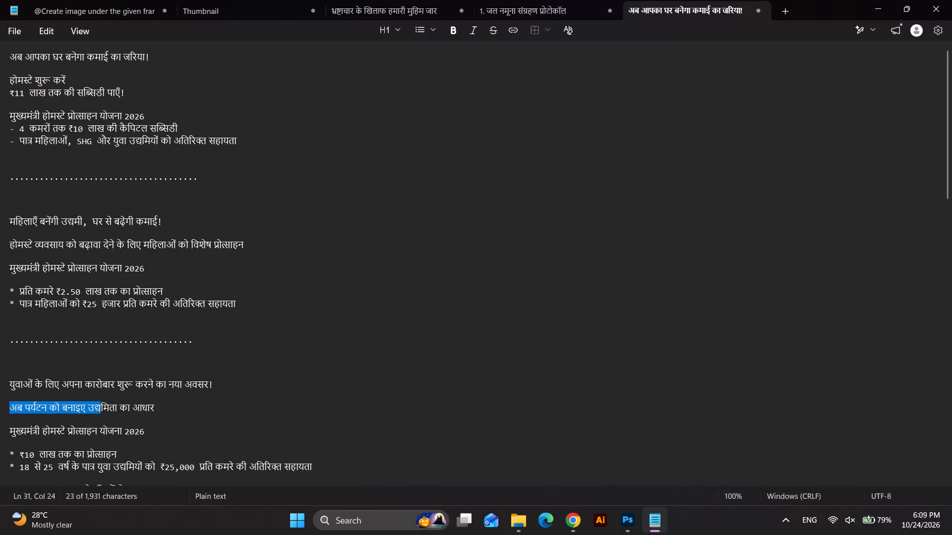
drag(100, 410, 156, 408)
key(ctrl+c)
key(ctrl+c)
Return to Photoshop and draw a thin ellipse divider, about 391 × 2 px, just beneath the second headline line.
key(alt+Tab)
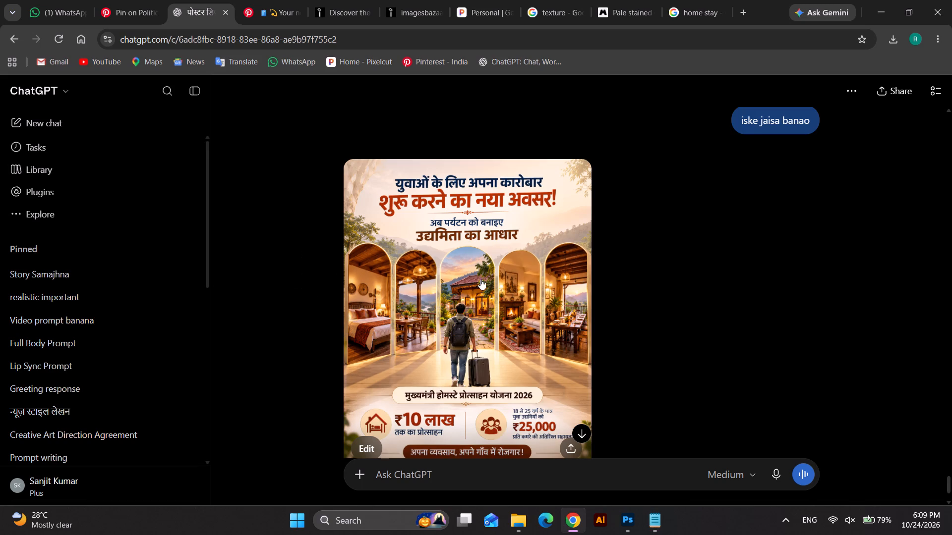
scroll(480, 278, up, 3)
key(alt+Tab)
key(alt+Tab)
scroll(522, 204, up, 7)
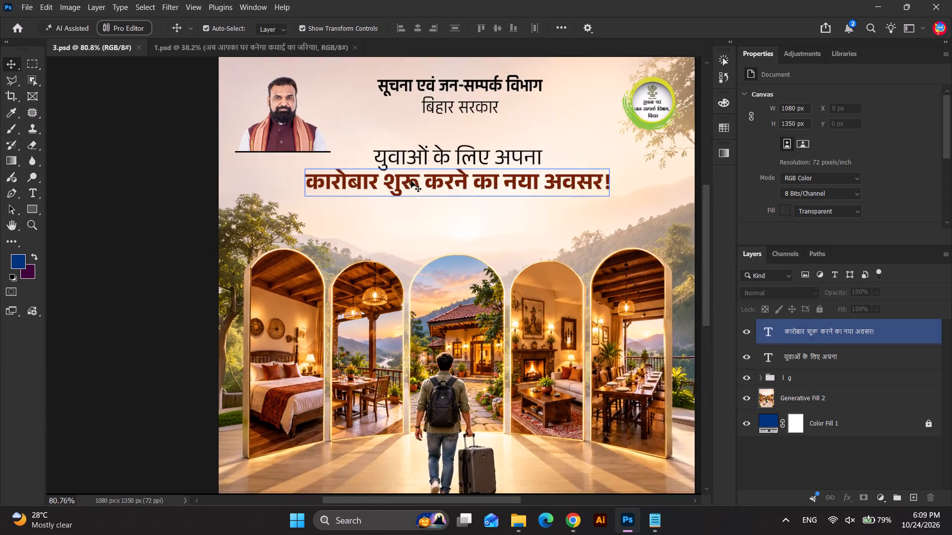
scroll(411, 181, up, 1)
click(32, 213)
scroll(32, 213, up, 3)
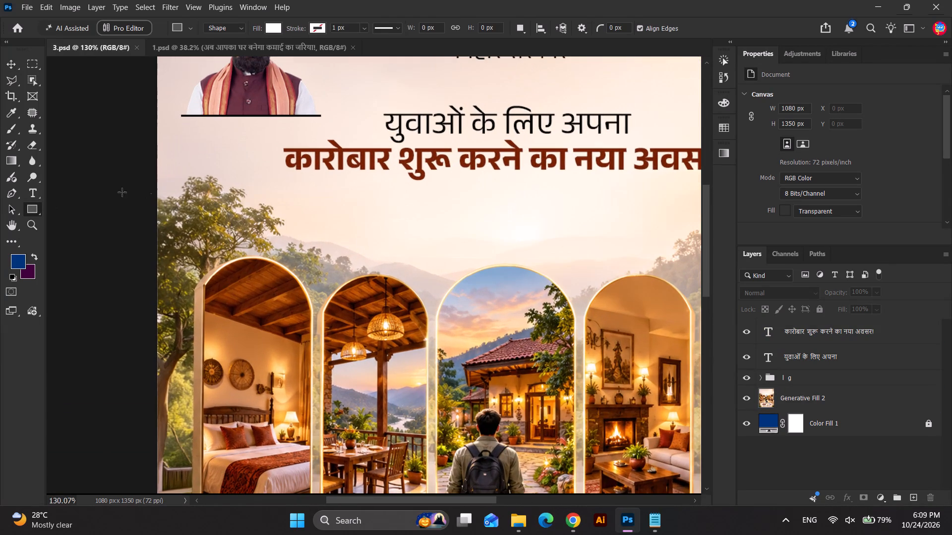
right_click(34, 206)
click(70, 217)
scroll(415, 187, up, 1)
scroll(387, 184, down, 3)
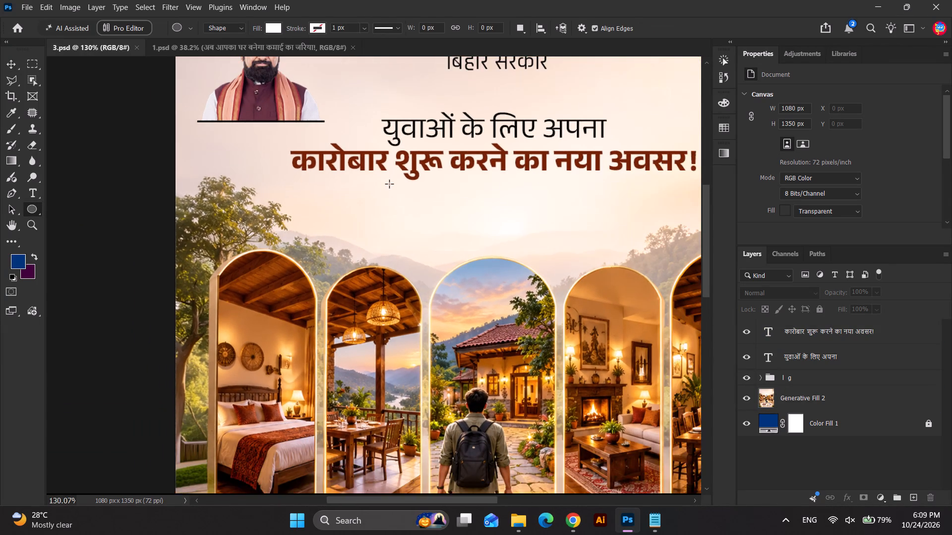
drag(387, 181, 578, 182)
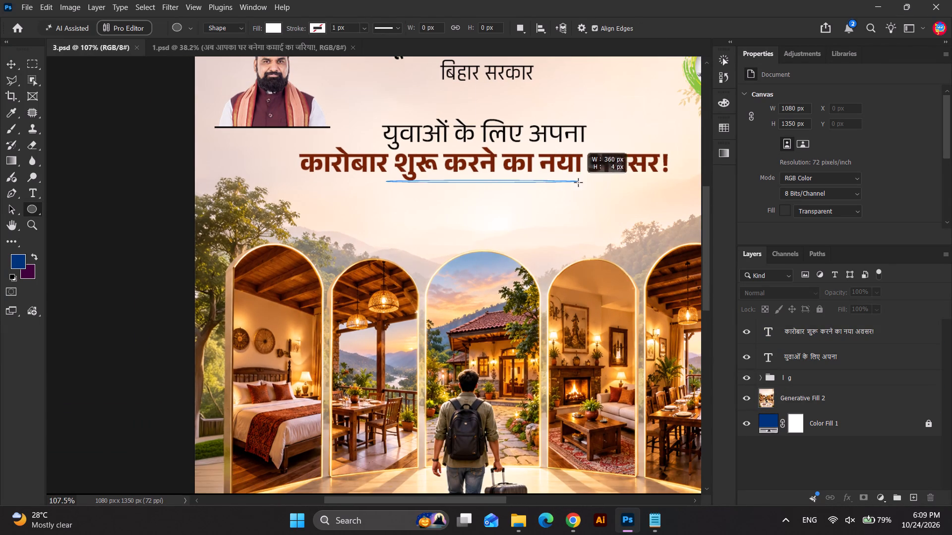
drag(578, 182, 595, 181)
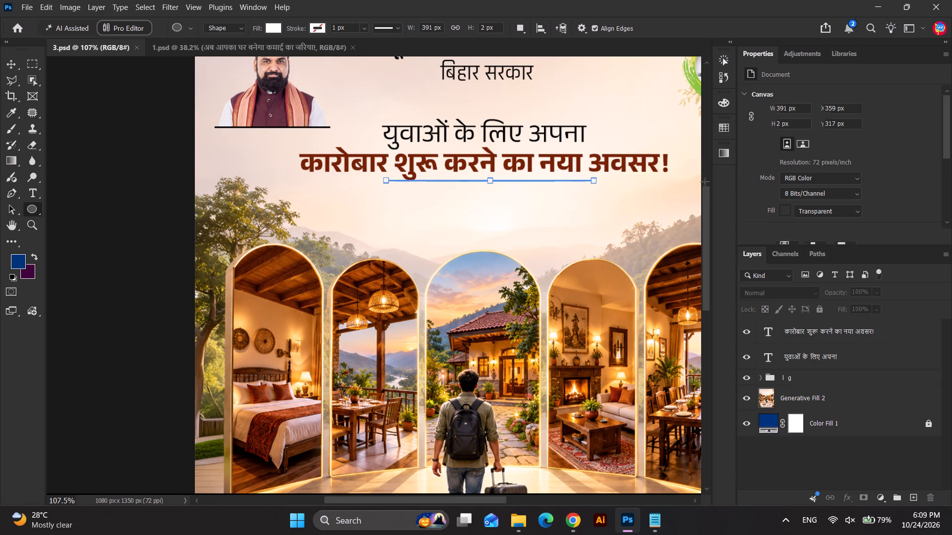
Centre the thin ellipse divider horizontally on the poster and fill it black.
click(9, 69)
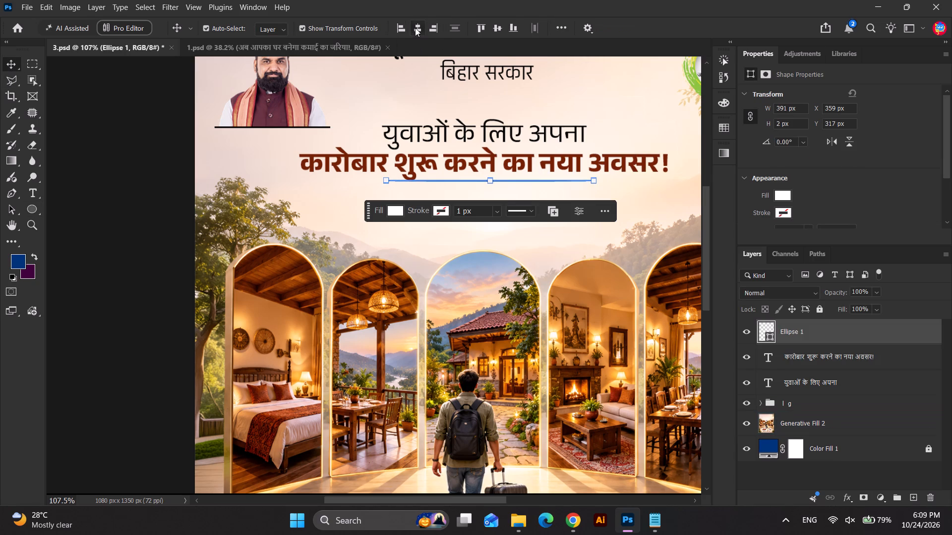
click(415, 28)
click(788, 195)
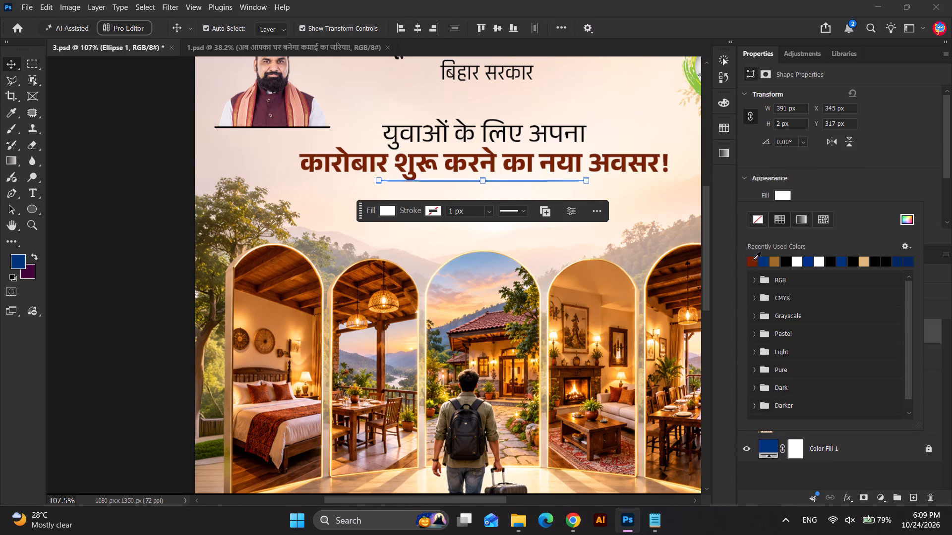
click(785, 261)
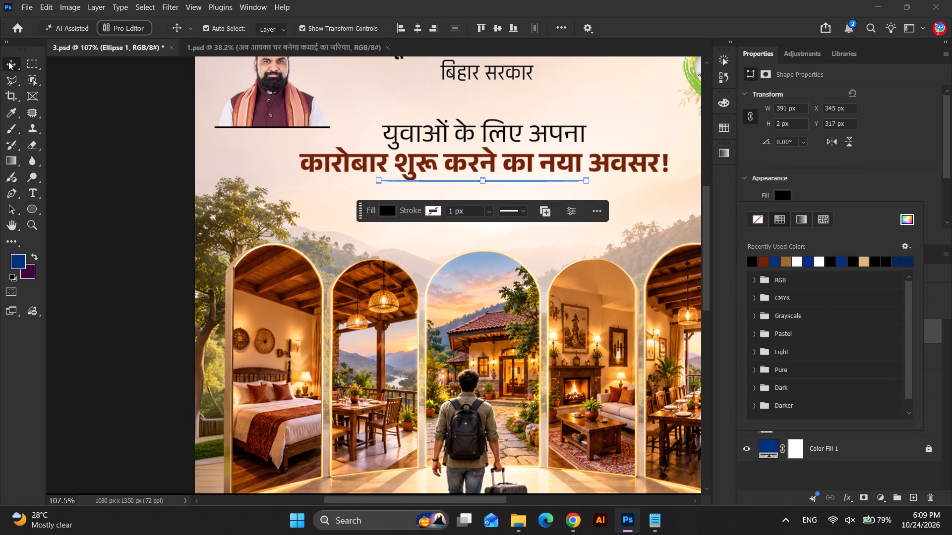
Nudge the divider 10 px down, away from the second headline line, and deselect it.
click(9, 62)
key(shift+Down)
key(shift+Down)
key(shift+Up)
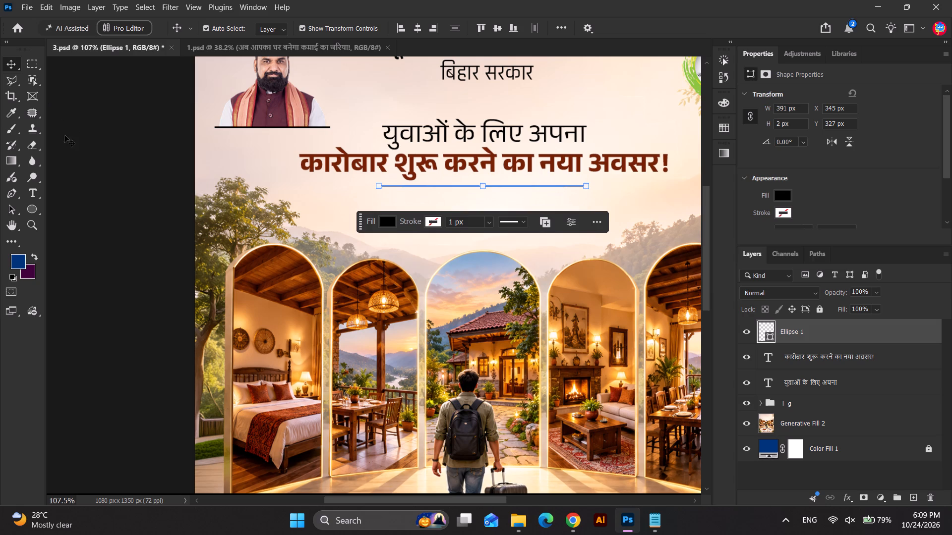
click(142, 203)
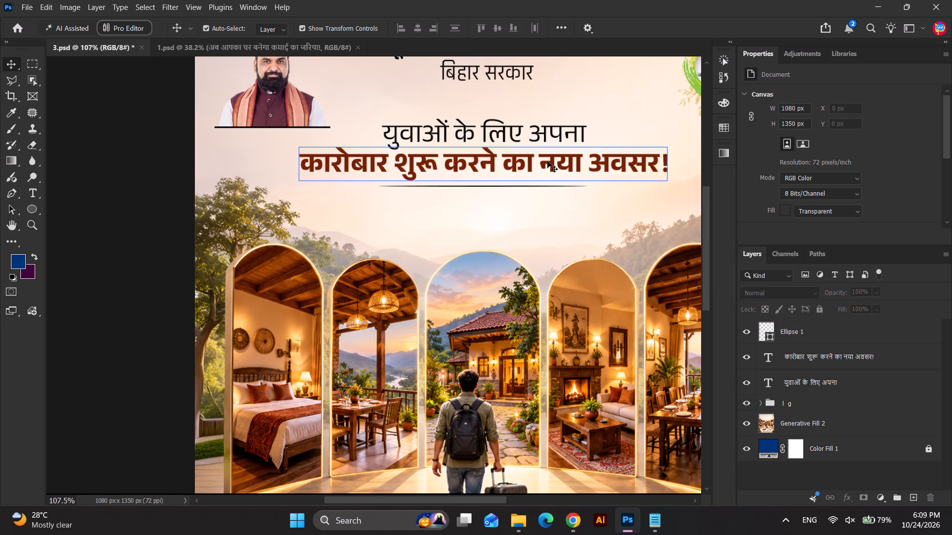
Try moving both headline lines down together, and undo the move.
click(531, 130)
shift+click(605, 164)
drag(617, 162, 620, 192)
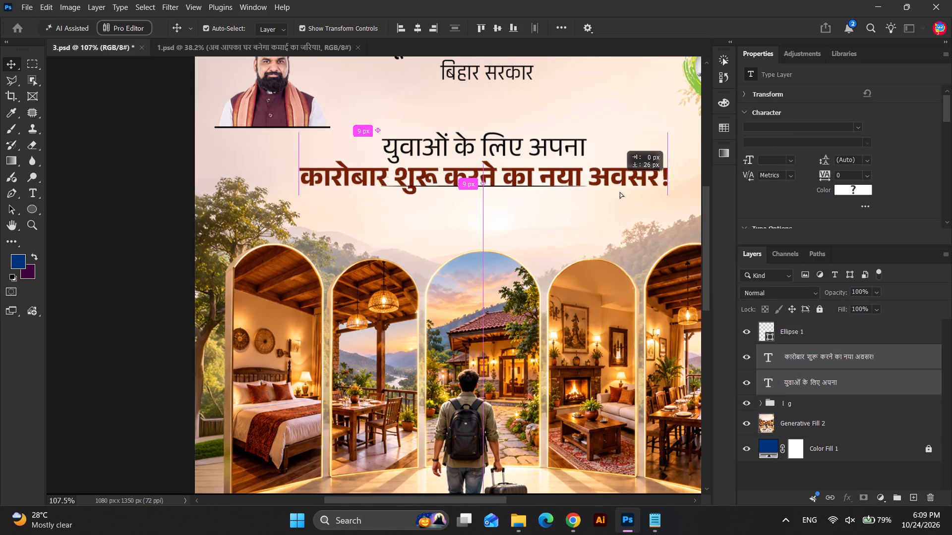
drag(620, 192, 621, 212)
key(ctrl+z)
Duplicate the first headline line below the divider and replace its text with "अब पर्यटन को बनाइए", cutting the rest of the pasted line.
alt+shift+drag(602, 161, 604, 217)
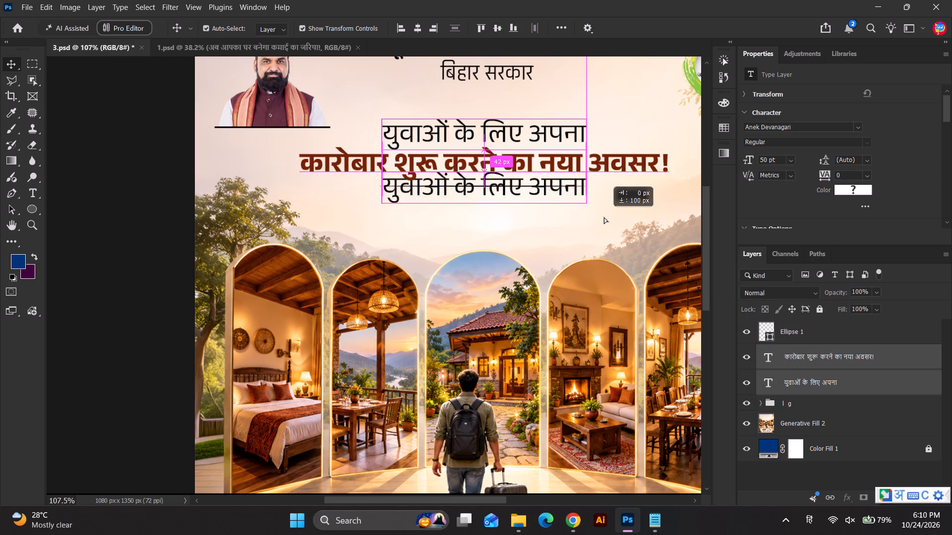
alt+shift+drag(604, 217, 607, 247)
drag(551, 219, 553, 209)
double_click(553, 209)
key(ctrl+v)
scroll(507, 209, down, 2)
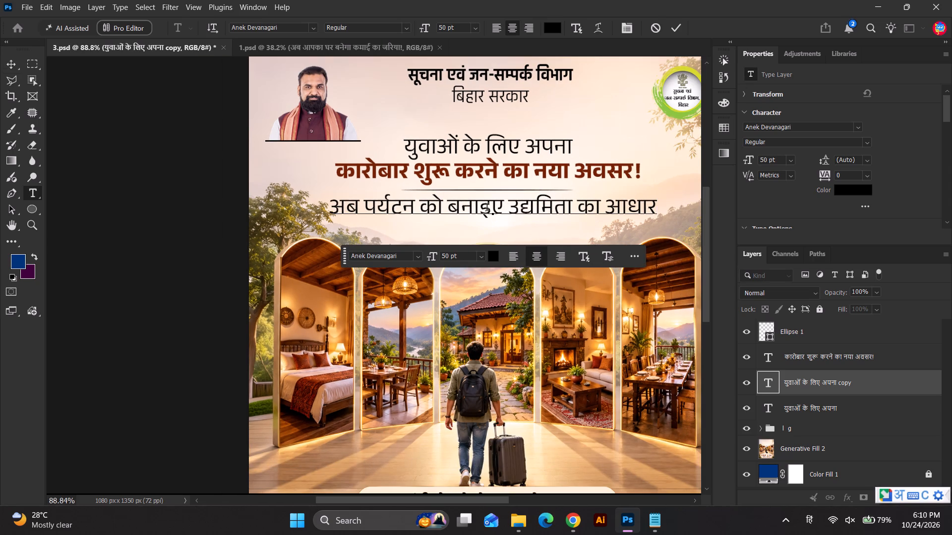
drag(510, 207, 740, 238)
key(ctrl+x)
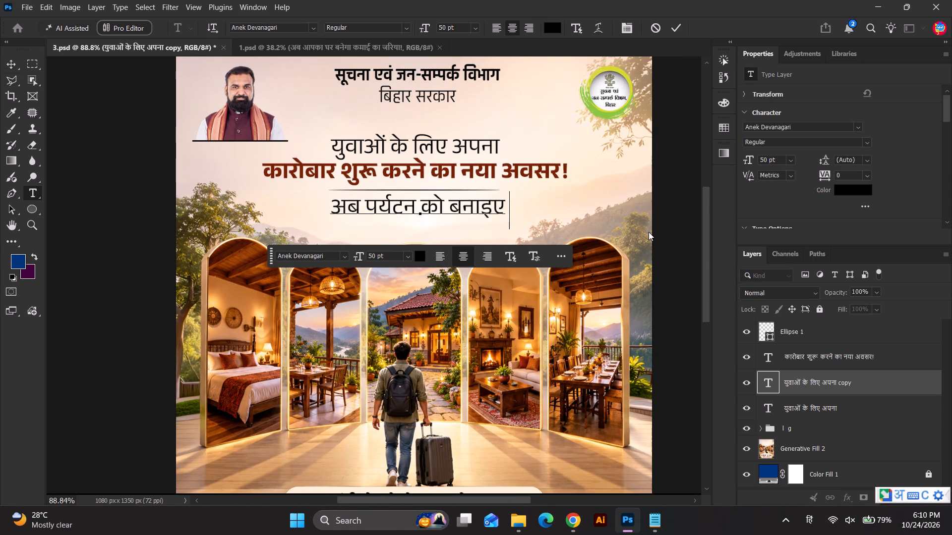
key(BackSpace)
click(672, 24)
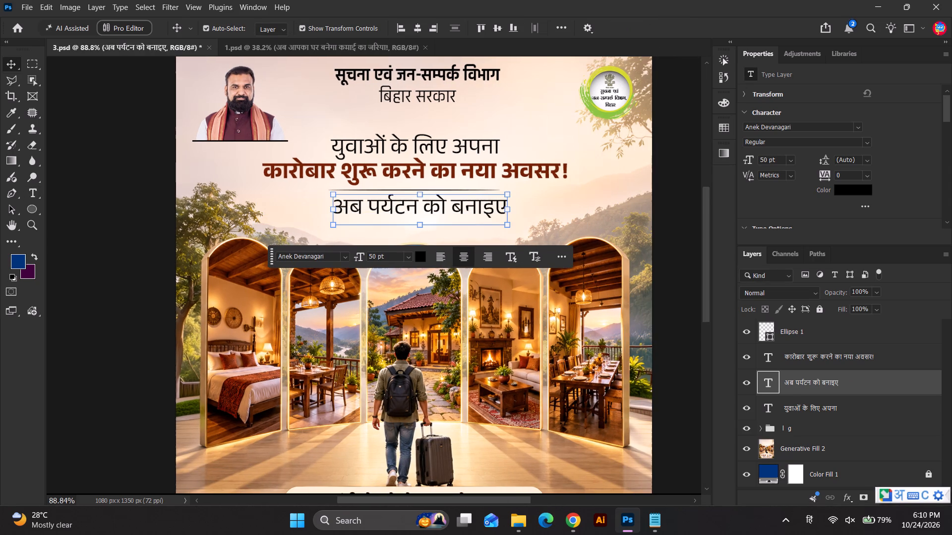
Set the font size of "अब पर्यटन को बनाइए" to 40 pt and shift it slightly into place under the divider.
drag(766, 160, 721, 166)
key(4)
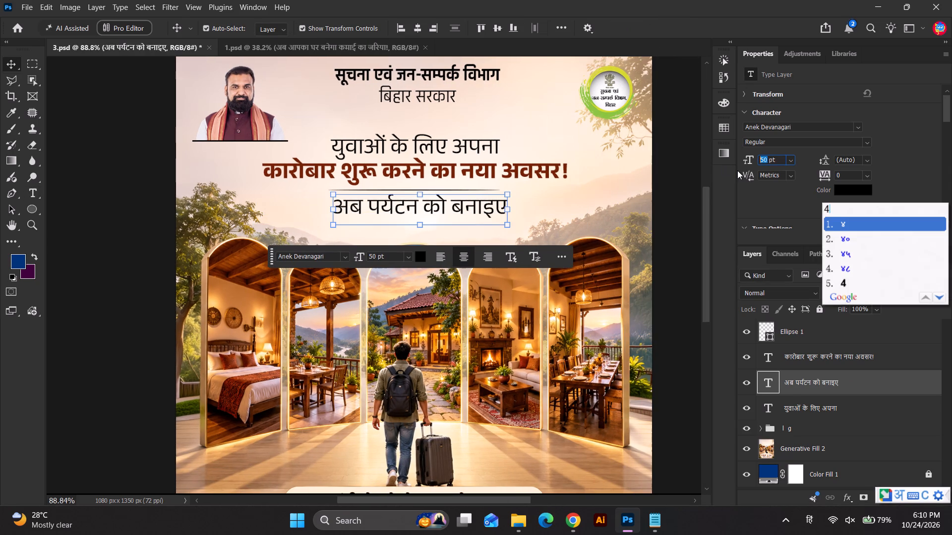
key(super+space)
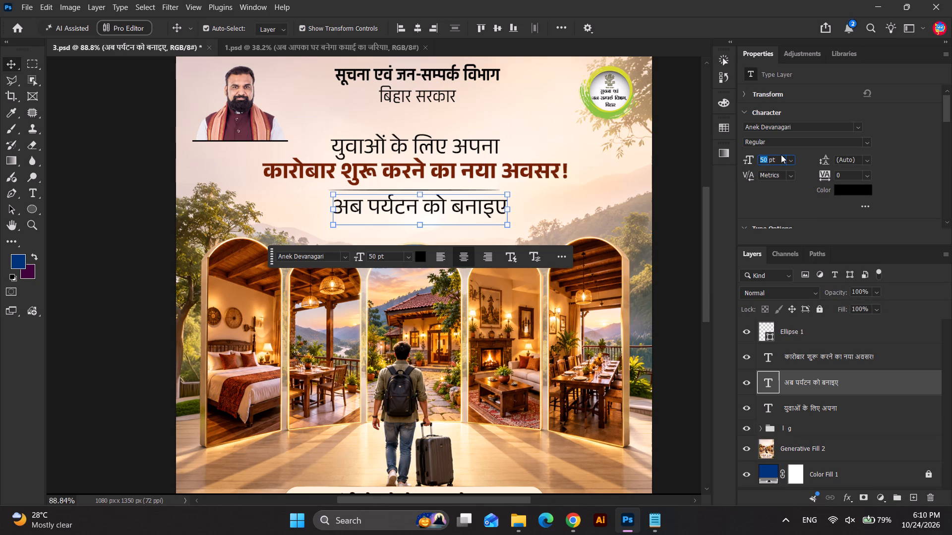
text(40)
key(Return)
drag(462, 210, 458, 206)
key(space)
shift+drag(463, 201, 463, 216)
key(space)
key(space)
key(space)
click(459, 220)
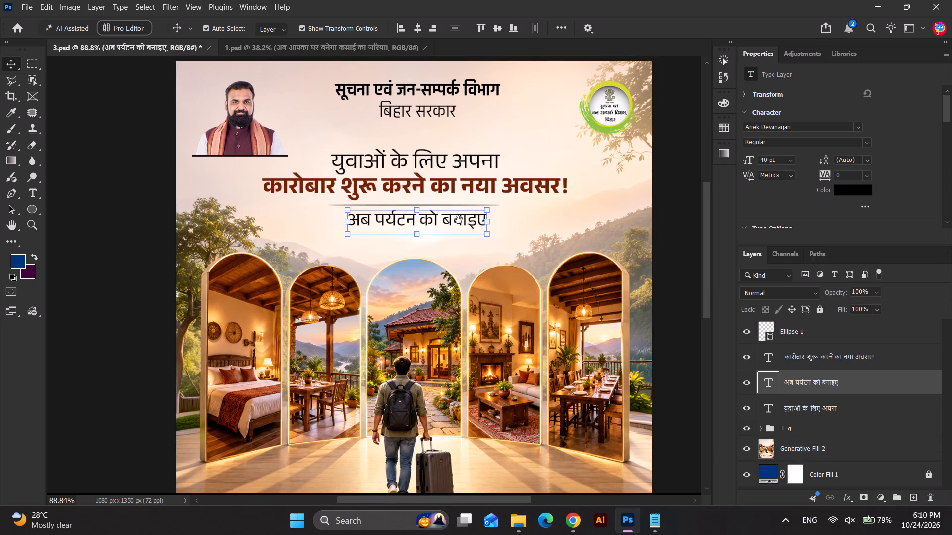
Duplicate the "अब पर्यटन को बनाइए" line just below itself and replace its text with the cut words "उद्यमिता का आधार".
key(space)
alt+drag(454, 223, 454, 243)
double_click(454, 243)
key(ctrl+v)
Format "उद्यमिता का आधार" in Bold and colour it #762004, sampled from the second headline line.
key(ctrl+a)
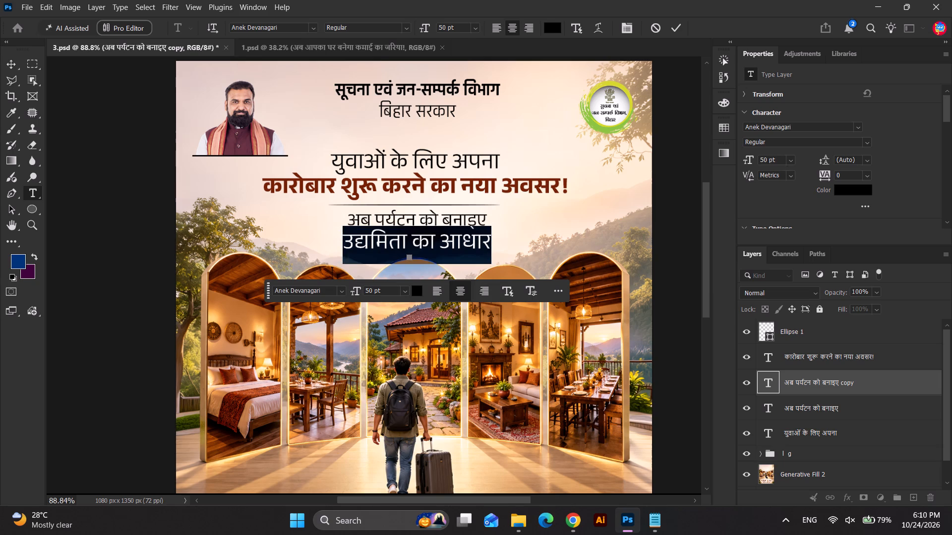
click(864, 145)
click(817, 232)
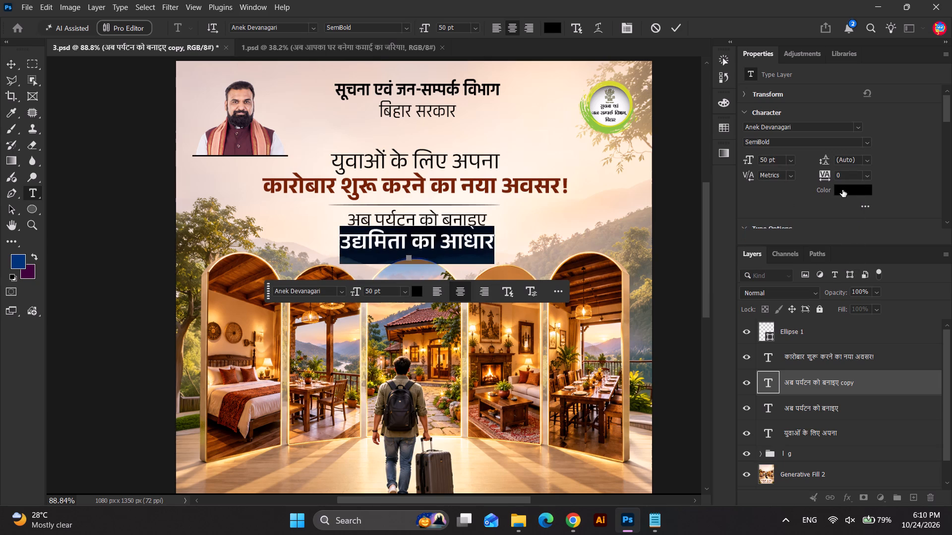
click(842, 190)
click(494, 184)
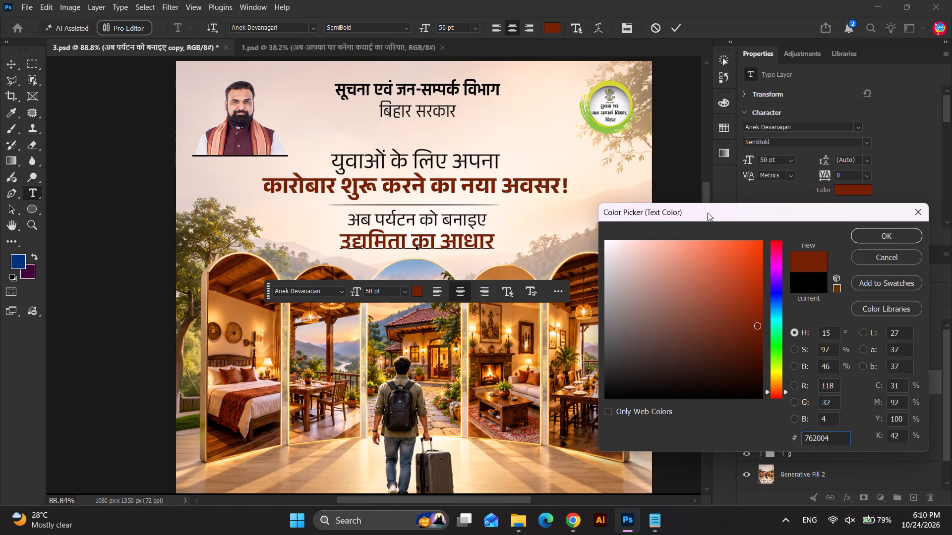
click(878, 243)
click(868, 144)
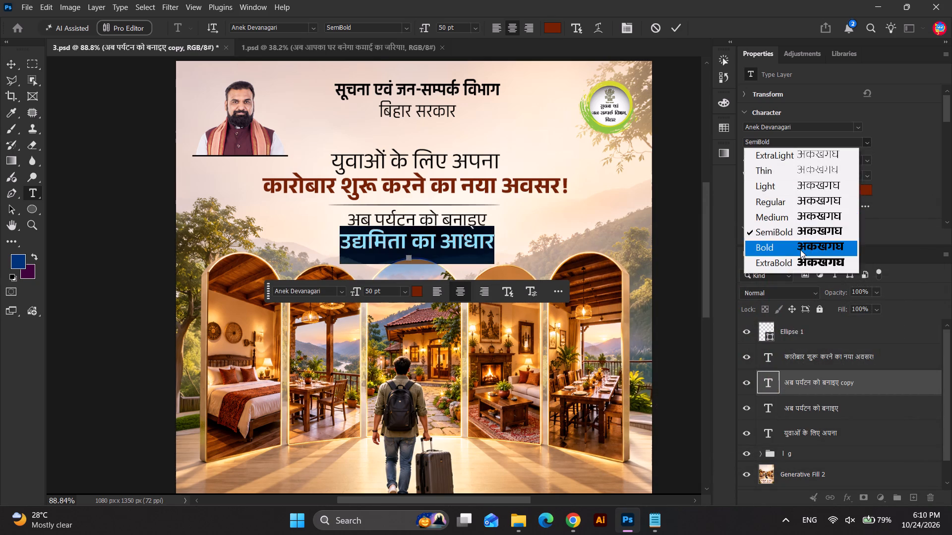
click(800, 250)
click(670, 32)
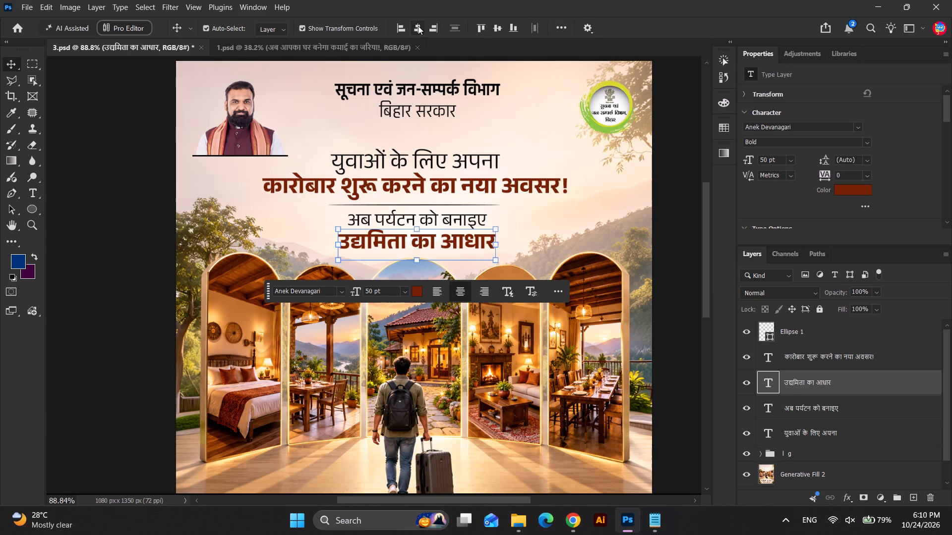
Centre "उद्यमिता का आधार" and "अब पर्यटन को बनाइए" horizontally on the poster.
click(418, 26)
click(374, 193)
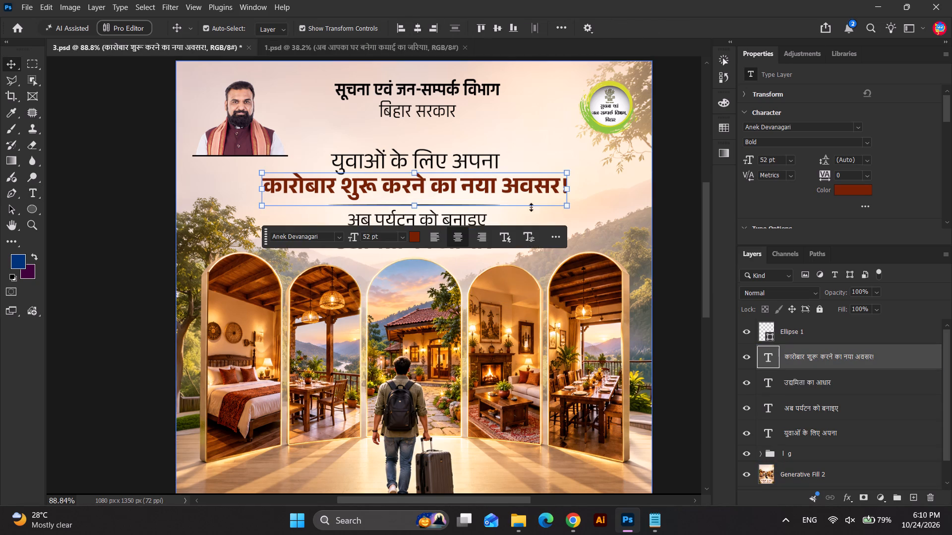
click(608, 210)
click(455, 219)
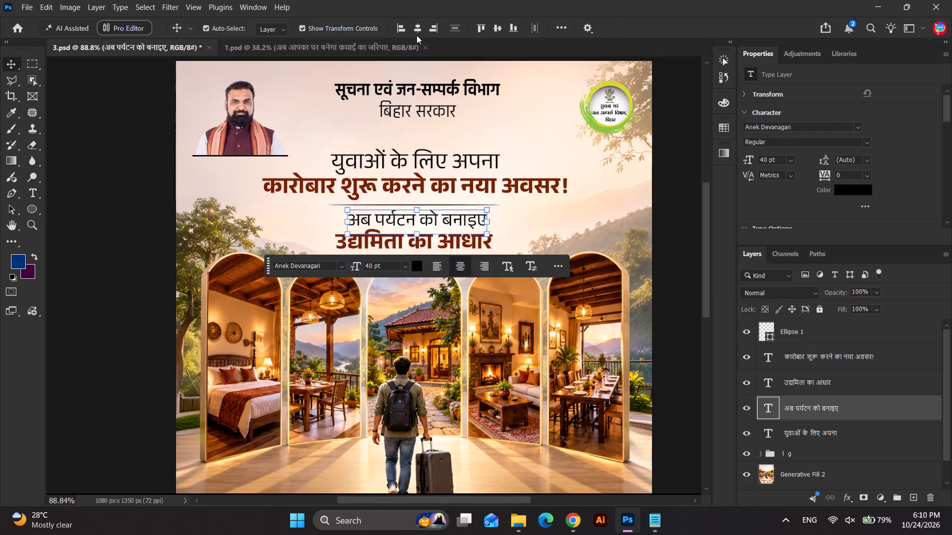
click(417, 29)
click(114, 252)
Shorten the divider between the headline and subheading to about 274 px wide and recentre it horizontally.
scroll(404, 220, up, 7)
click(418, 194)
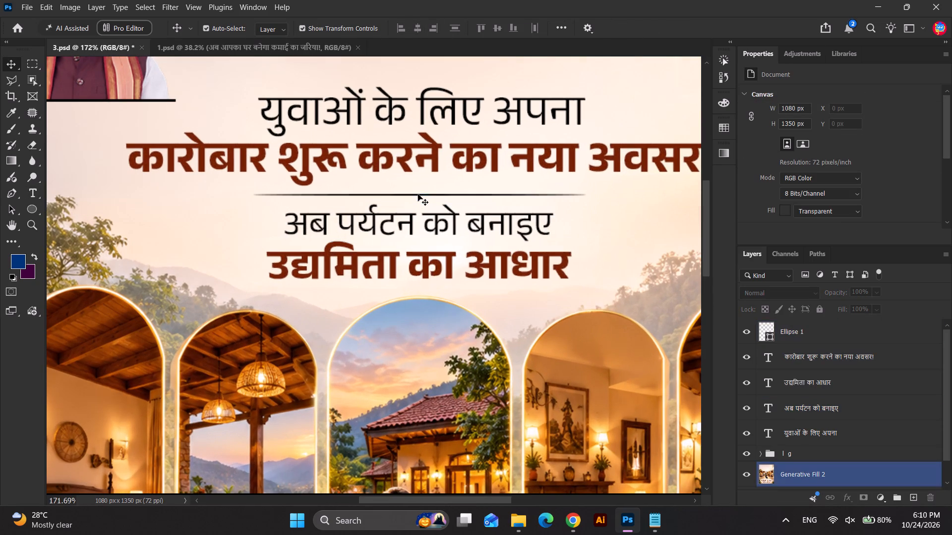
click(434, 195)
scroll(571, 201, up, 5)
click(585, 194)
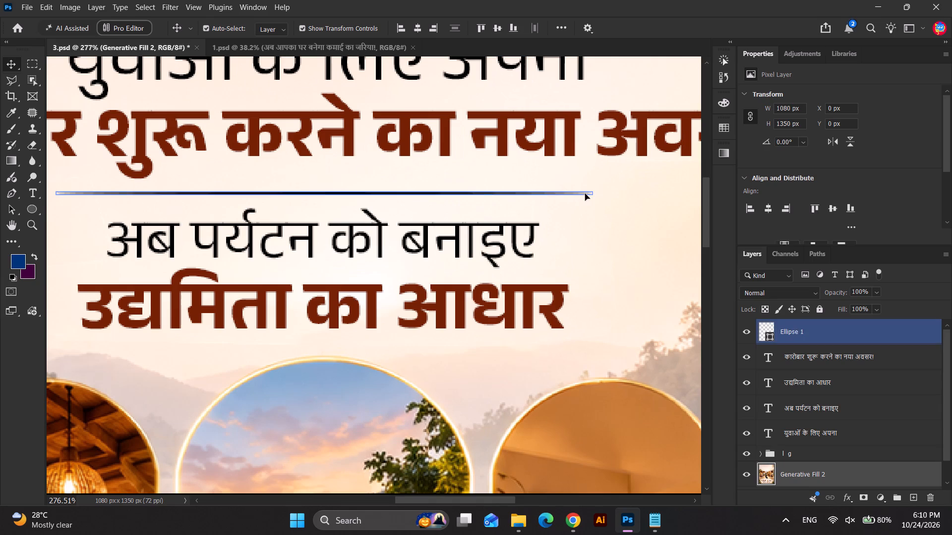
drag(595, 193, 476, 191)
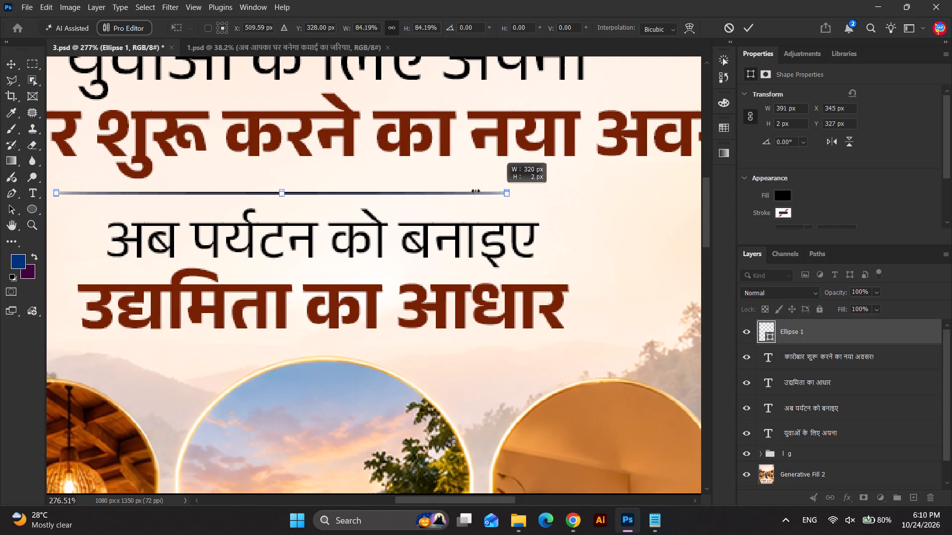
drag(476, 191, 433, 193)
key(Return)
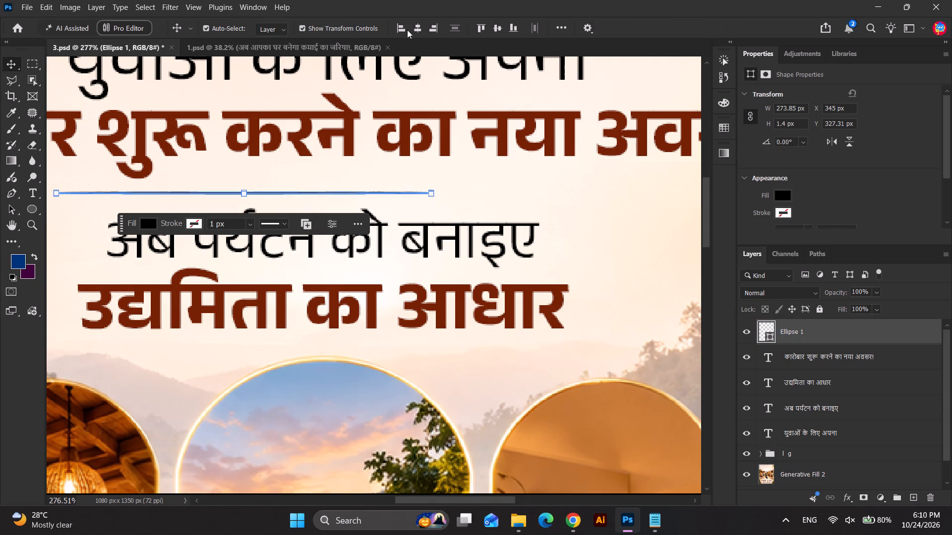
click(420, 28)
scroll(405, 170, down, 20)
click(576, 246)
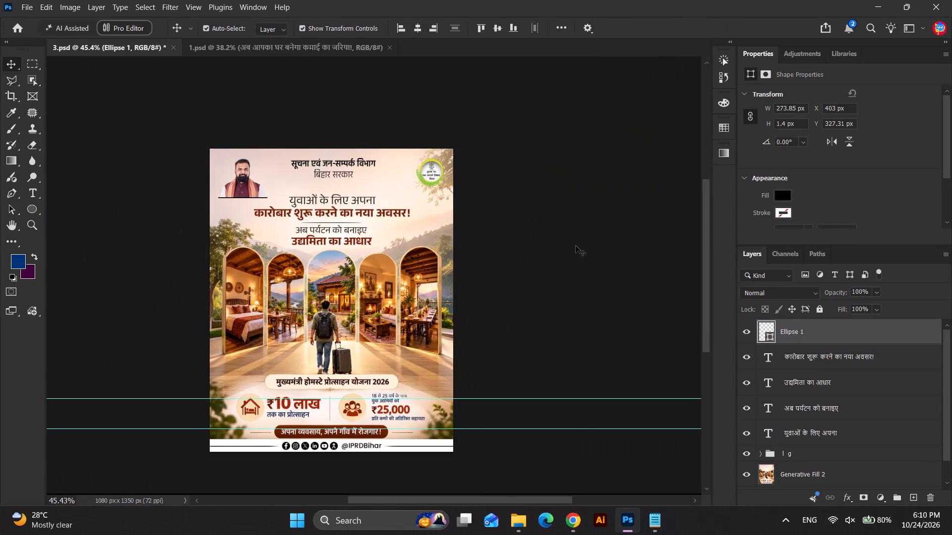
scroll(200, 291, down, 1)
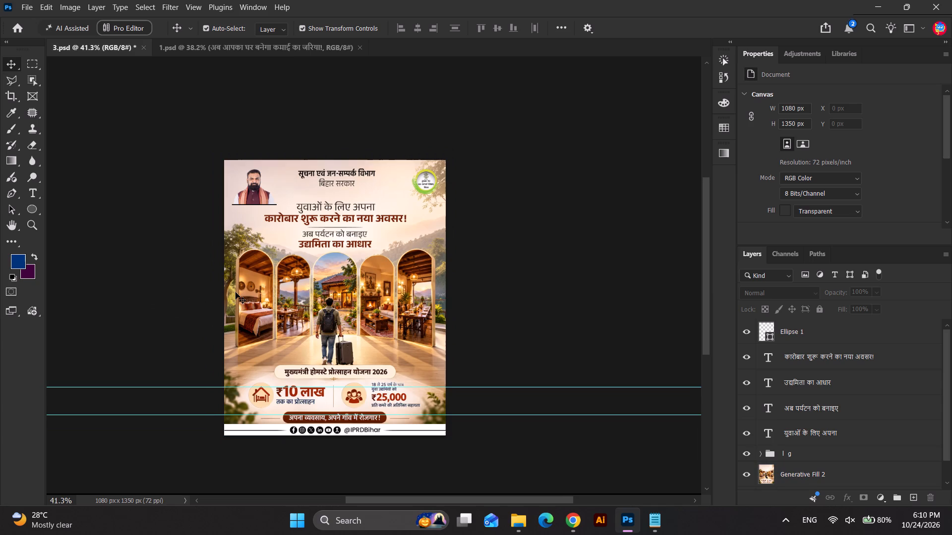
scroll(297, 291, down, 1)
click(337, 310)
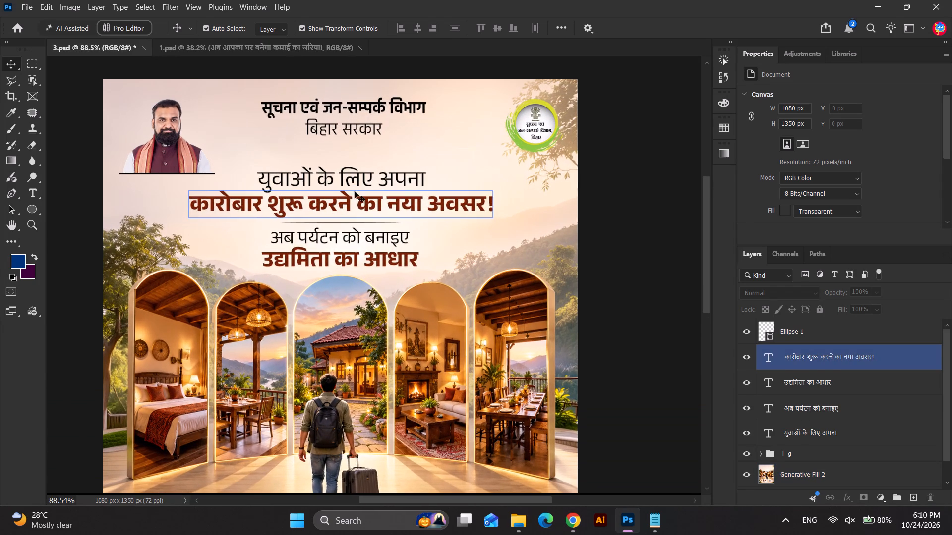
click(362, 179)
scroll(420, 211, up, 2)
shift+click(458, 202)
scroll(363, 242, up, 2)
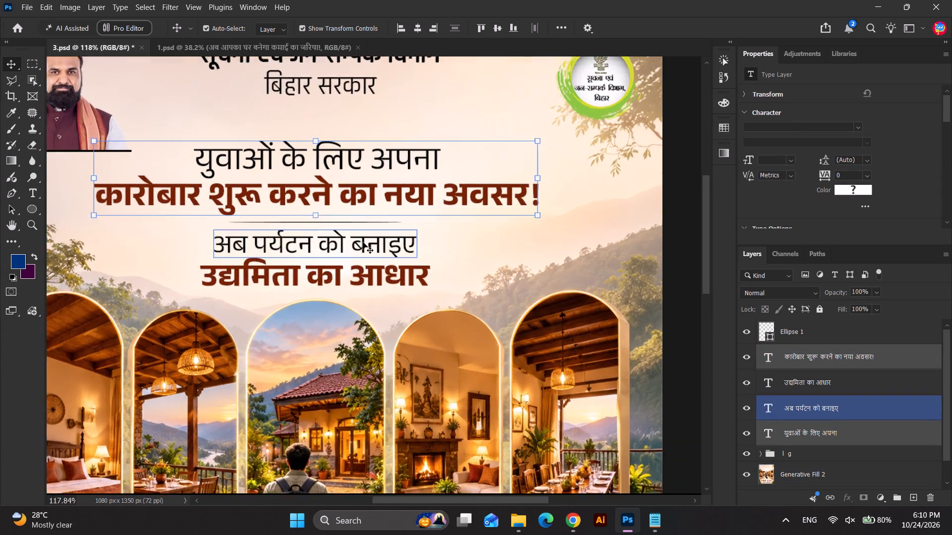
scroll(363, 242, up, 3)
shift+click(363, 242)
shift+click(378, 291)
scroll(365, 246, down, 5)
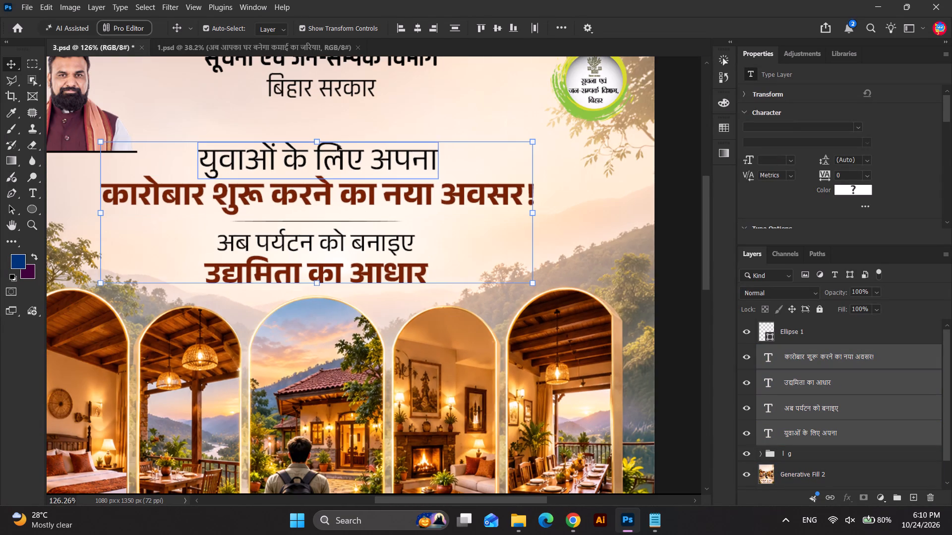
click(321, 140)
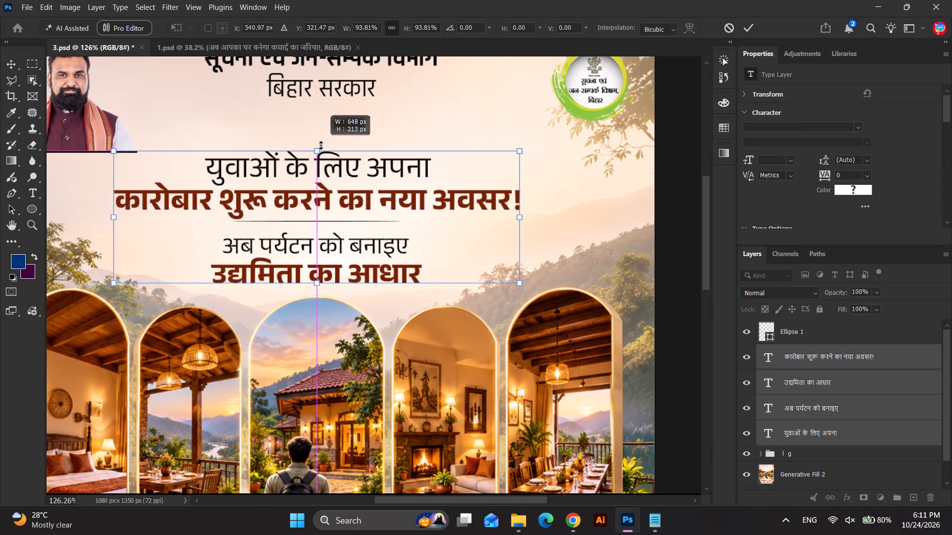
scroll(324, 143, down, 1)
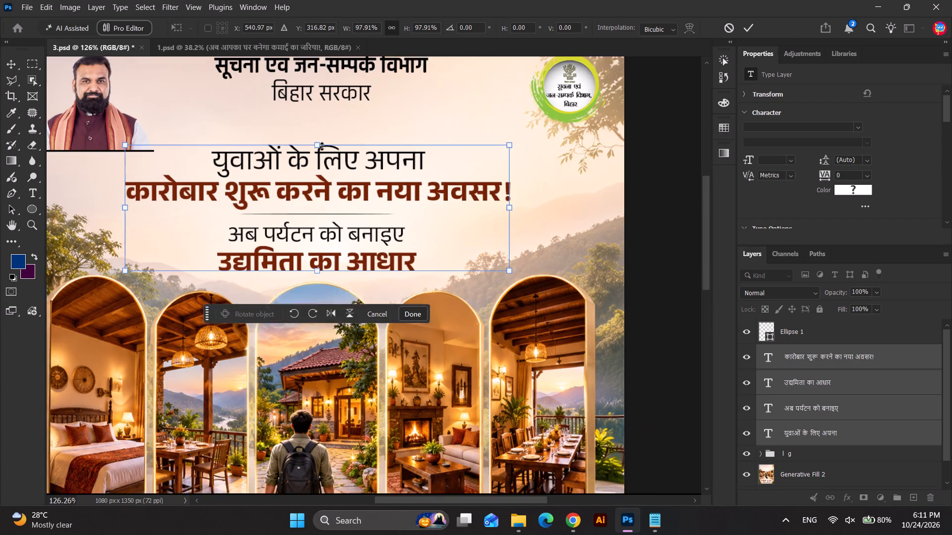
scroll(322, 146, down, 1)
key(Return)
click(423, 25)
double_click(421, 28)
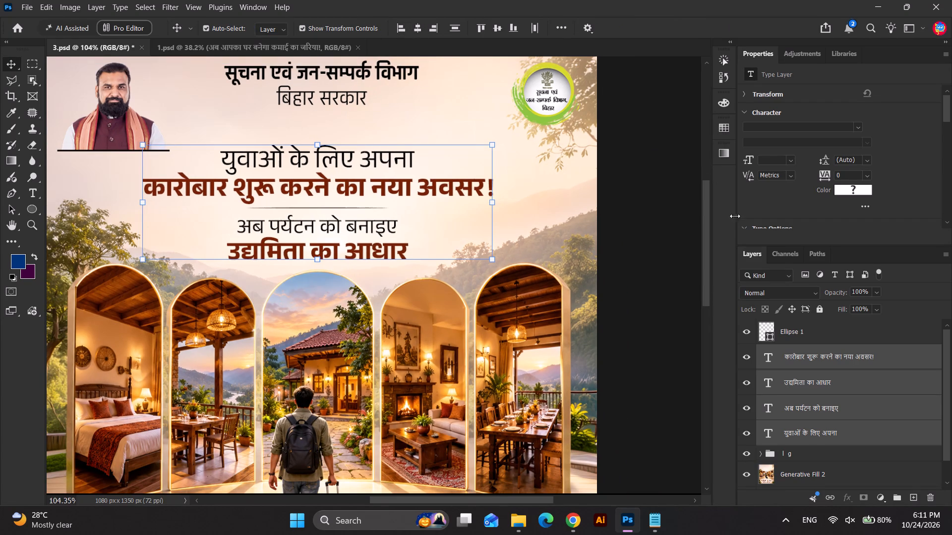
click(674, 221)
Centre the thin divider between the headline and subheading horizontally on the poster.
scroll(309, 210, up, 6)
click(310, 209)
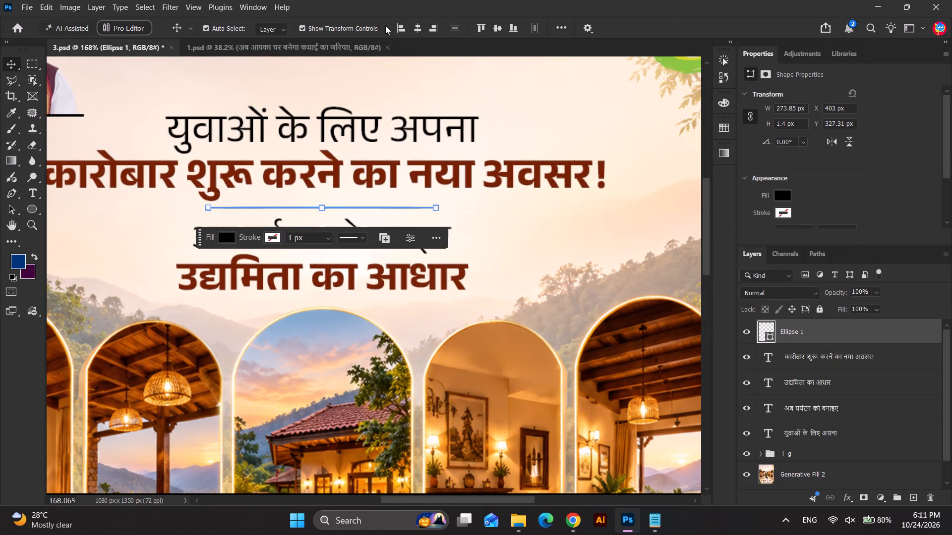
click(418, 33)
scroll(418, 162, down, 11)
click(617, 225)
scroll(353, 160, down, 2)
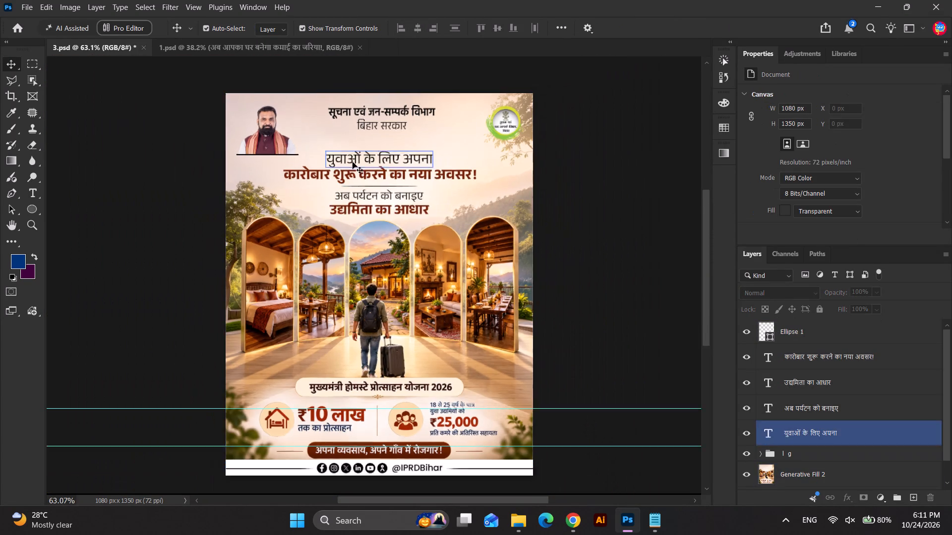
Add two blank layers above the poster background and sample the cream colour of the scheme-name banner.
scroll(353, 162, down, 2)
scroll(336, 350, up, 13)
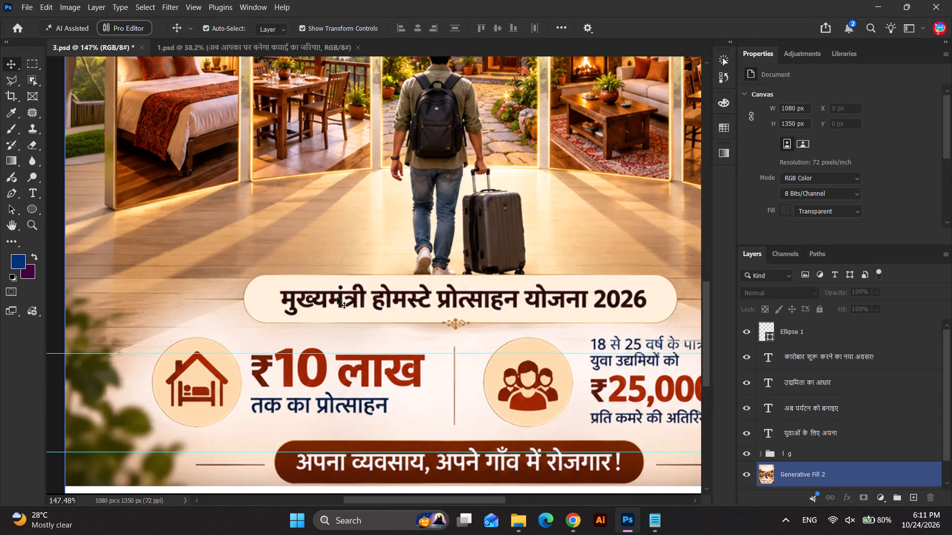
click(337, 297)
double_click(912, 500)
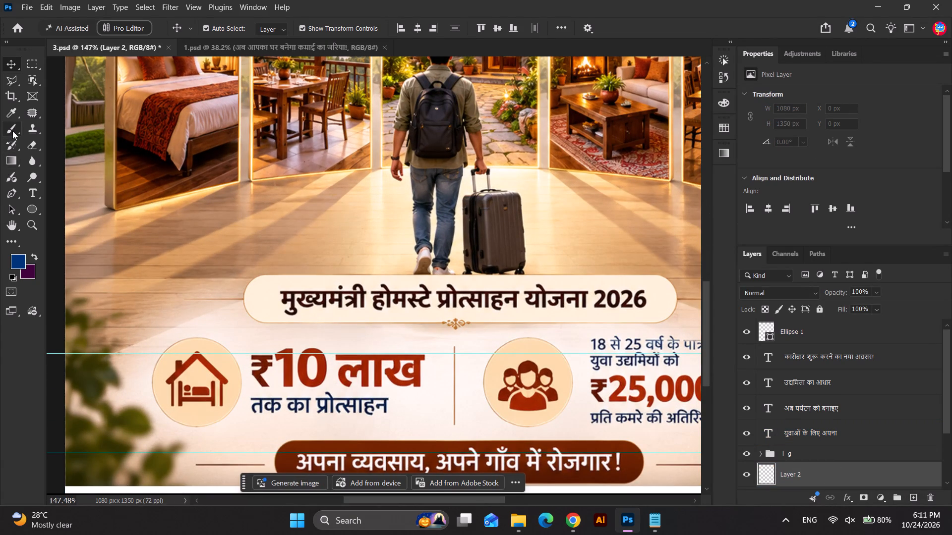
click(7, 118)
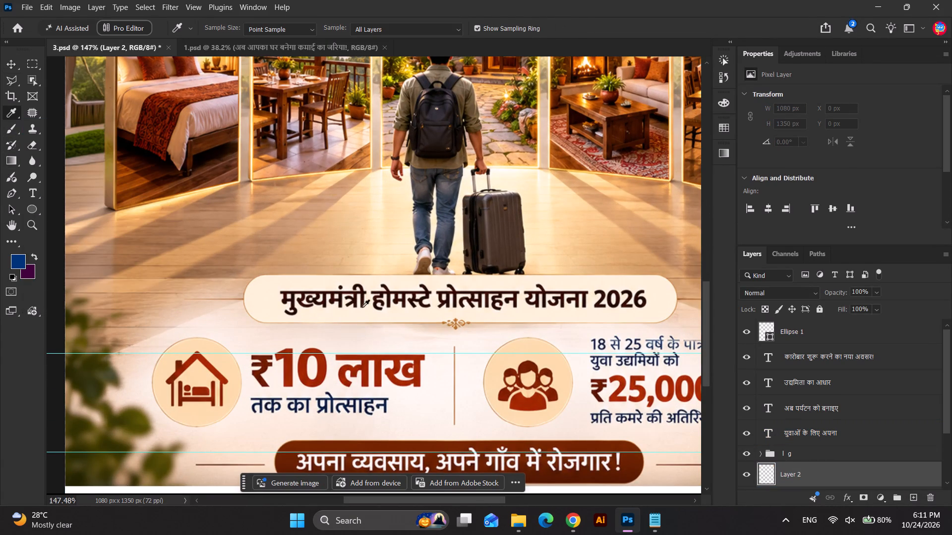
click(311, 281)
Outline "मुख्यमंत्री होमस्टे प्रोत्साहन योजना 2026" in the cream banner with the Polygonal Lasso and remove it with a promptless Firefly Generative Fill.
click(16, 83)
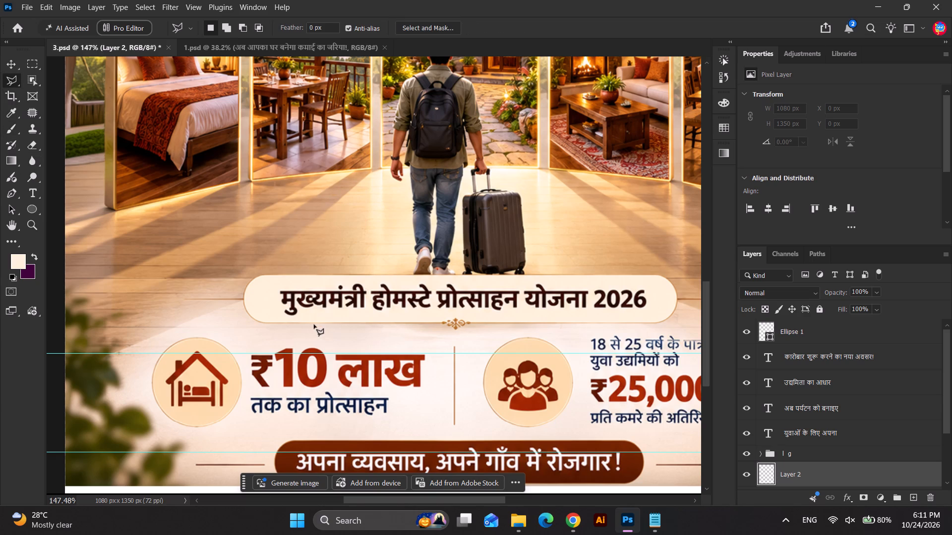
click(311, 318)
click(277, 320)
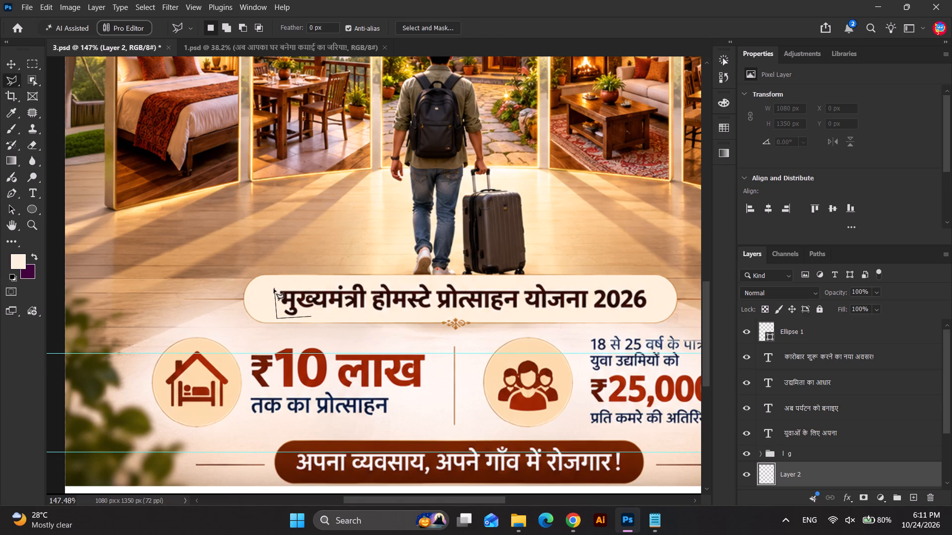
click(273, 286)
click(353, 281)
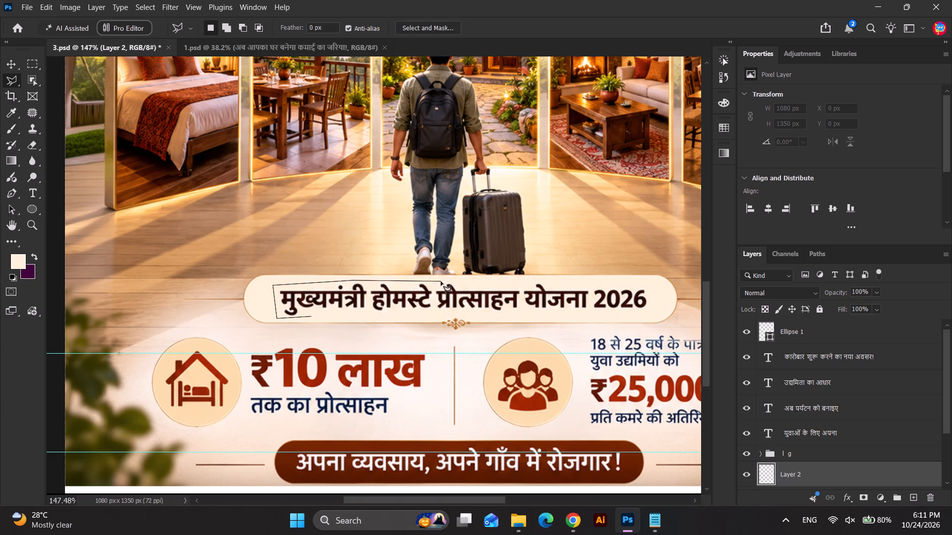
click(441, 281)
click(567, 282)
click(662, 286)
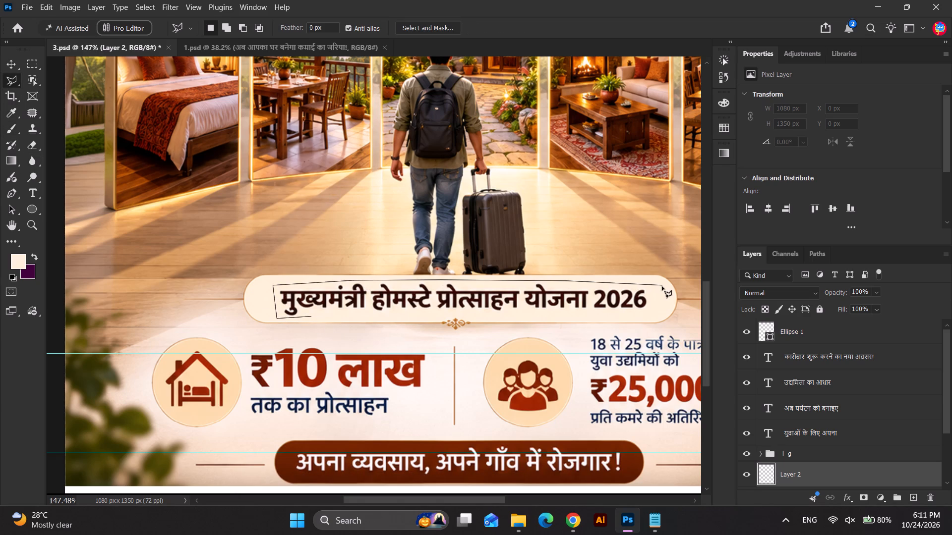
click(646, 315)
click(466, 314)
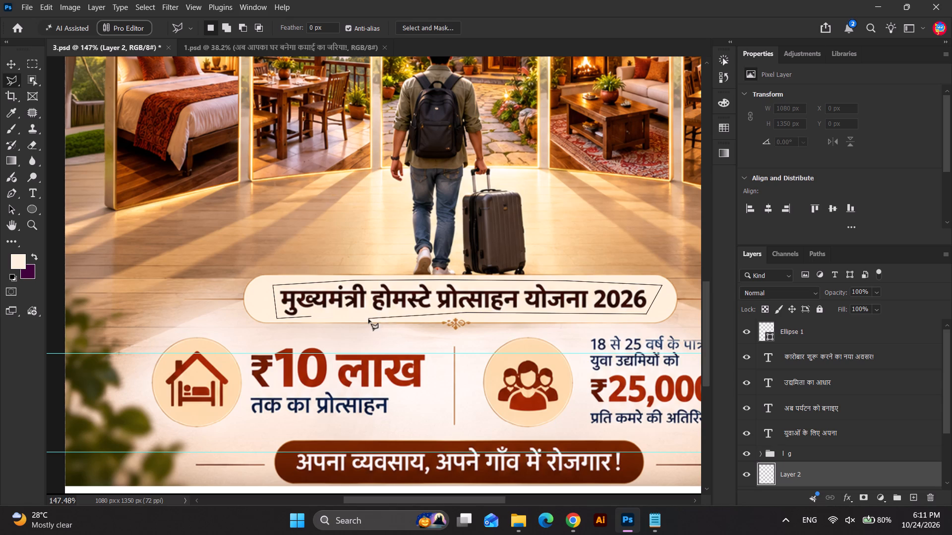
click(368, 319)
double_click(276, 320)
click(348, 334)
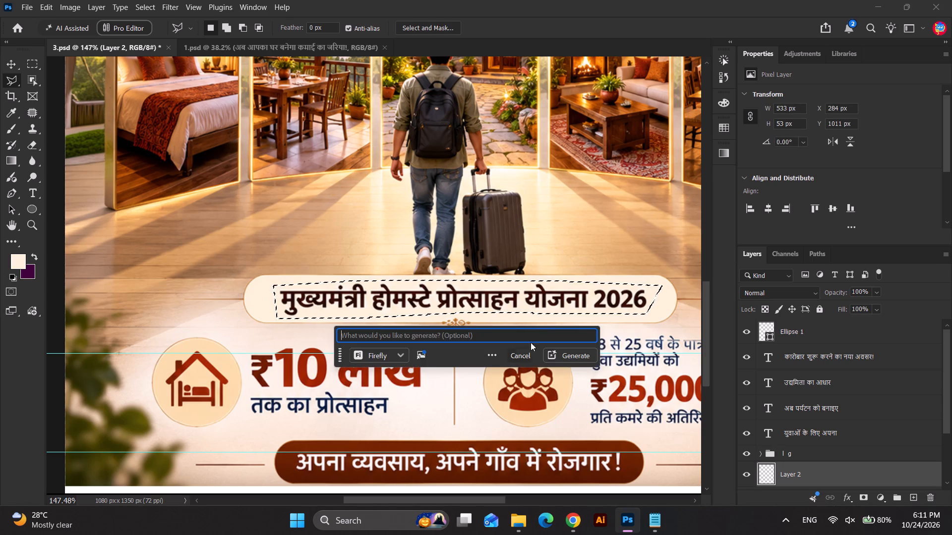
click(567, 354)
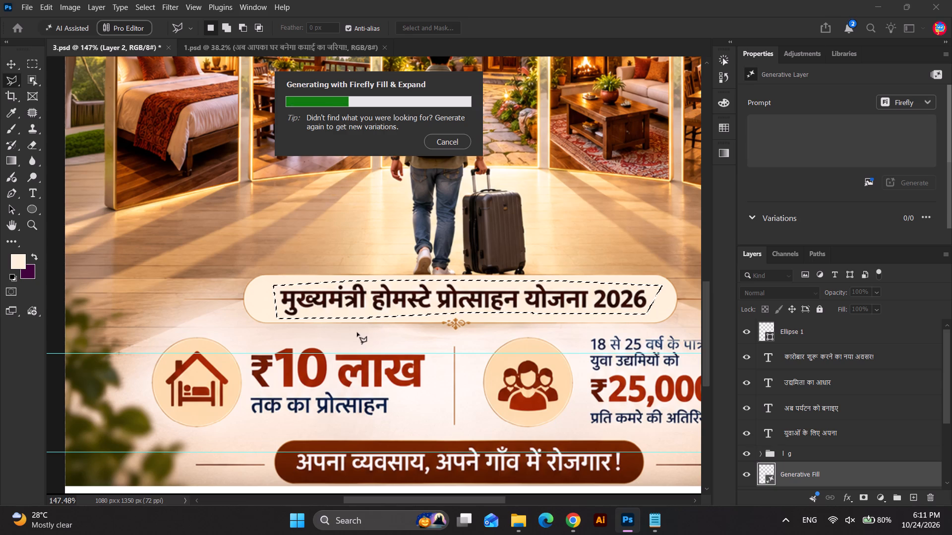
scroll(366, 337, down, 2)
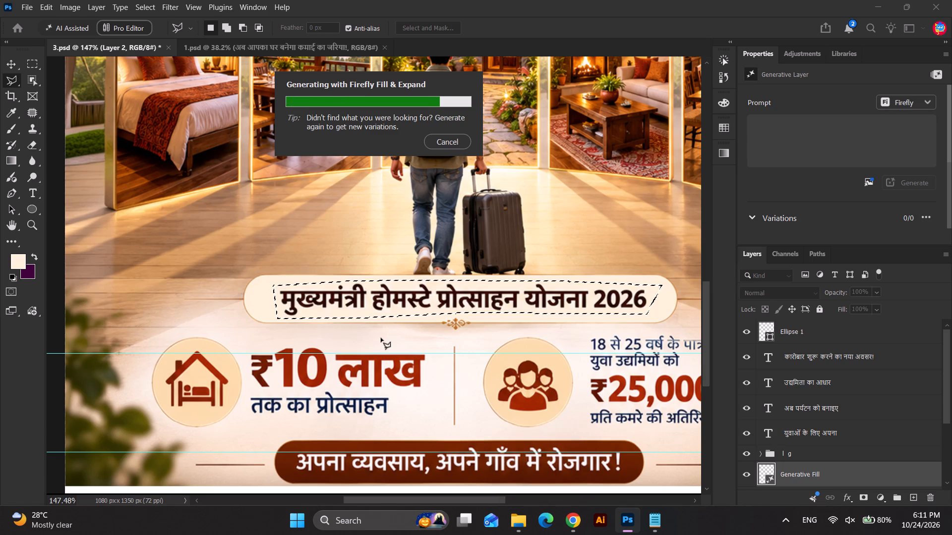
scroll(381, 339, down, 1)
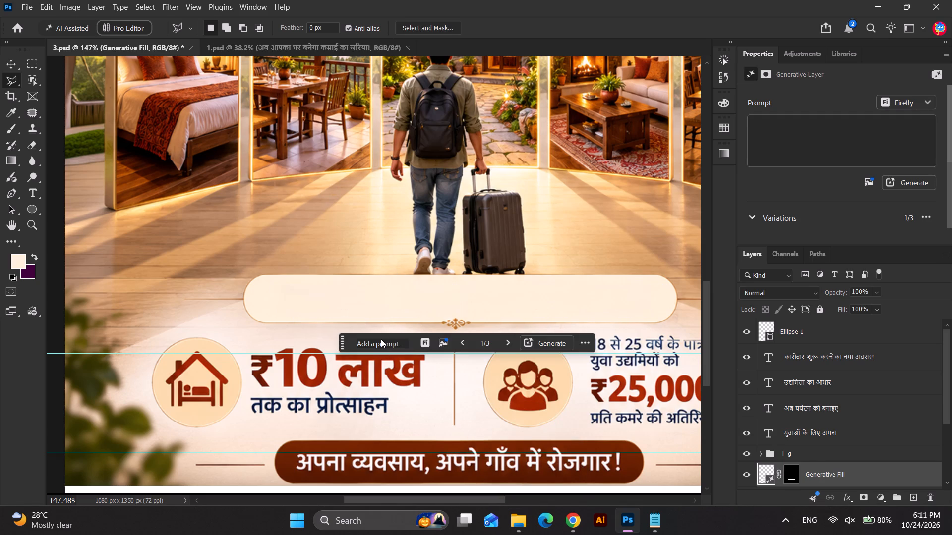
scroll(759, 421, down, 3)
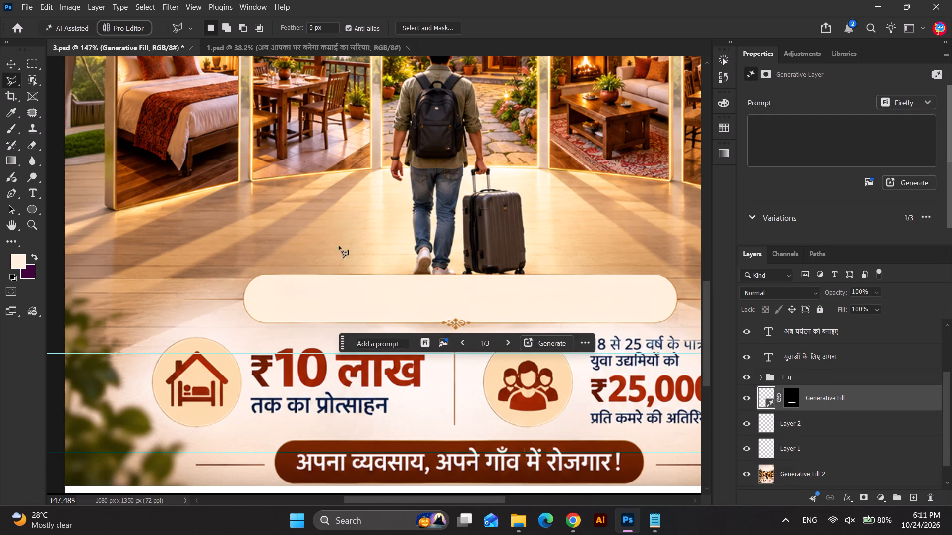
Copy the "मुख्यमंत्री होमस्टे प्रोत्साहन योजना 2026" text layer from 1.psd into 3.psd and position it inside the empty cream banner.
click(260, 45)
click(8, 59)
scroll(203, 236, up, 10)
click(329, 280)
key(ctrl+c)
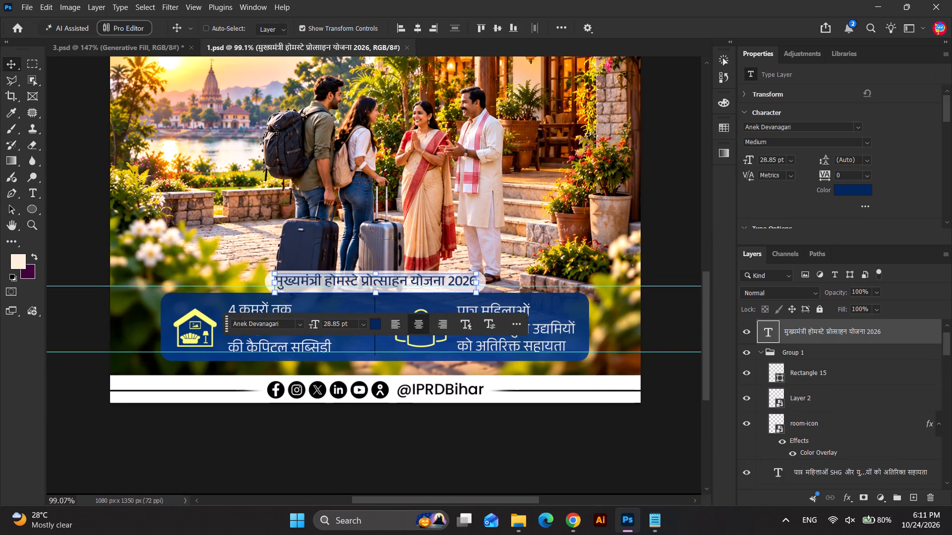
click(156, 47)
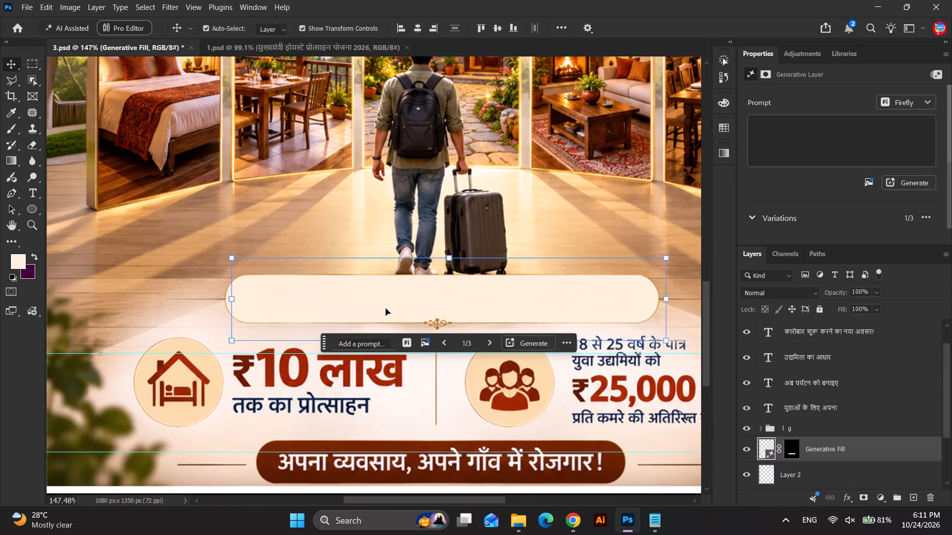
click(746, 452)
click(746, 452)
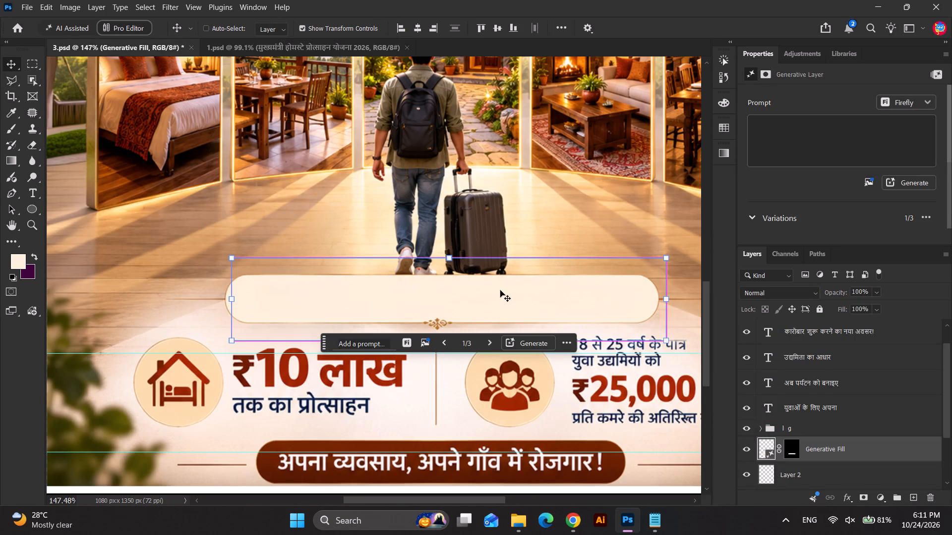
key(ctrl+v)
scroll(483, 288, up, 1)
click(473, 256)
drag(476, 267, 531, 303)
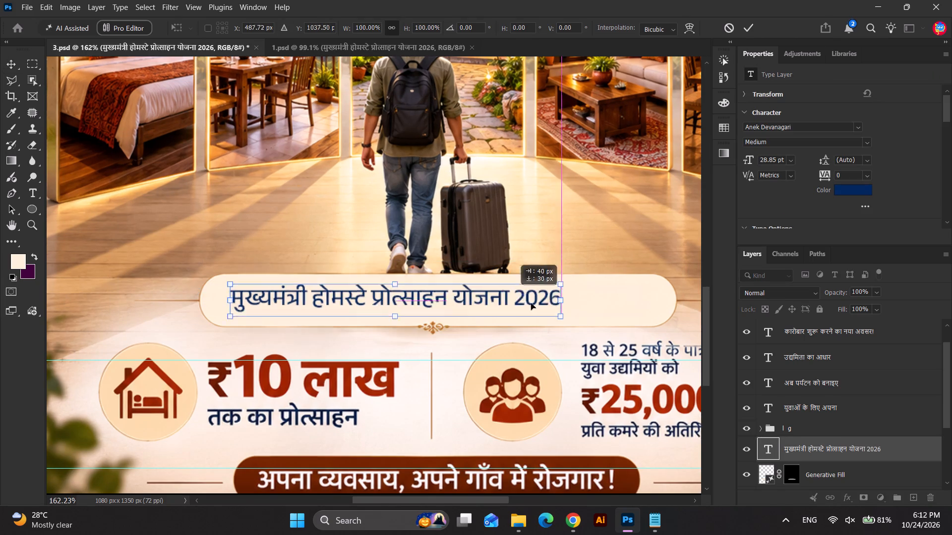
drag(531, 303, 542, 294)
click(847, 192)
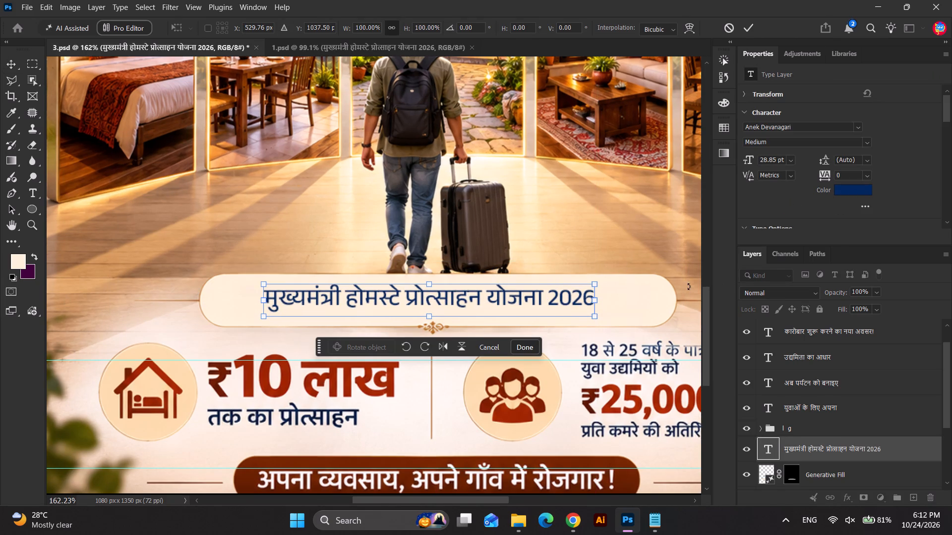
key(Return)
Set the colour of the scheme-name text in the cream banner to black.
click(839, 189)
drag(688, 311, 651, 475)
click(881, 232)
Enlarge the scheme-name text to about 39 pt and position it to fill the cream banner.
scroll(548, 319, up, 3)
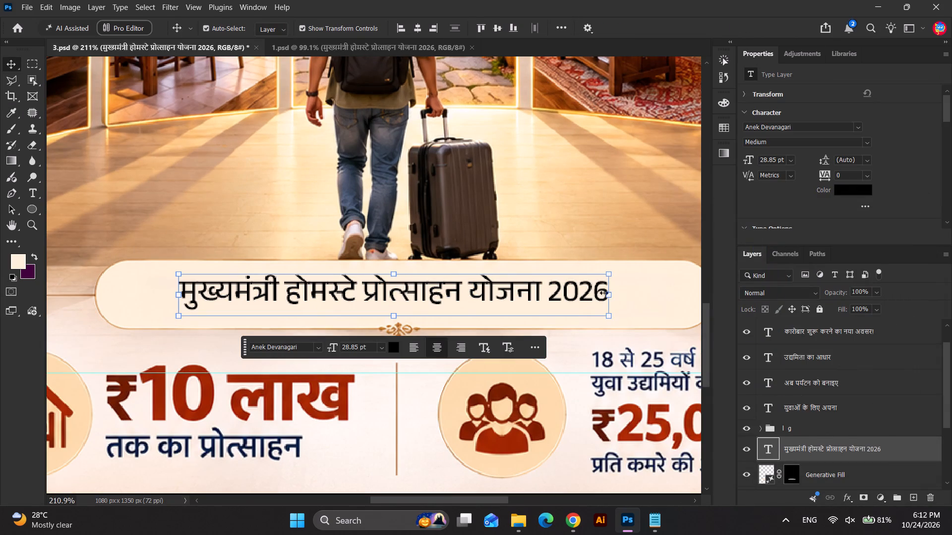
drag(614, 292, 696, 300)
drag(640, 288, 602, 293)
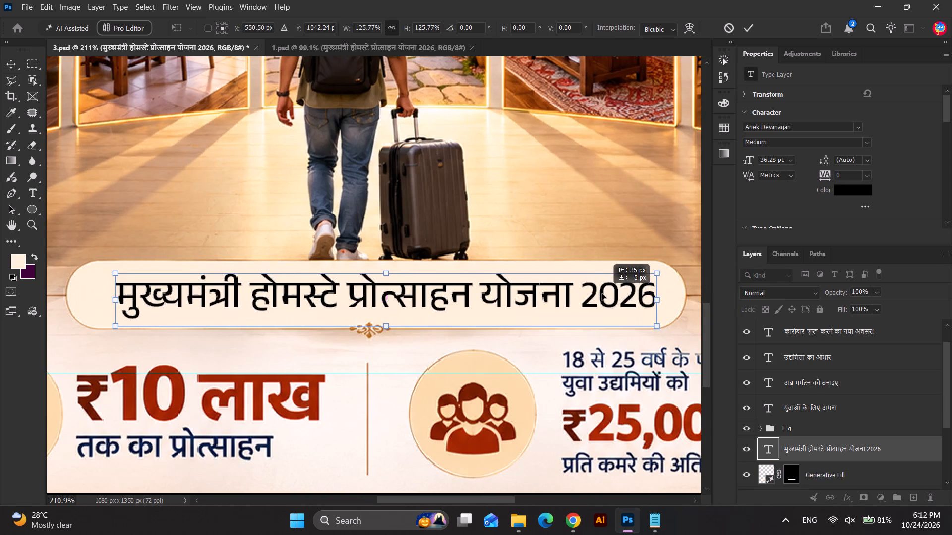
drag(602, 293, 577, 293)
drag(632, 293, 667, 292)
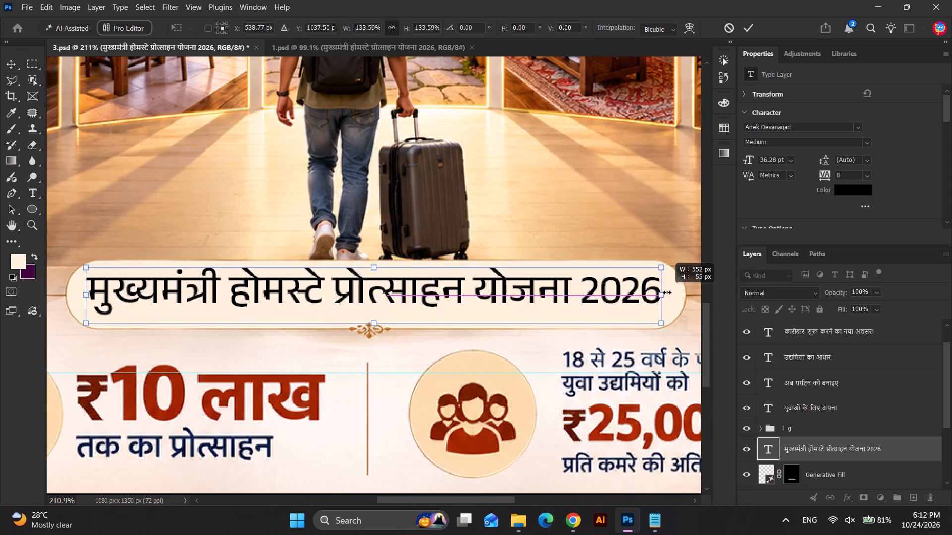
drag(667, 292, 671, 292)
key(Return)
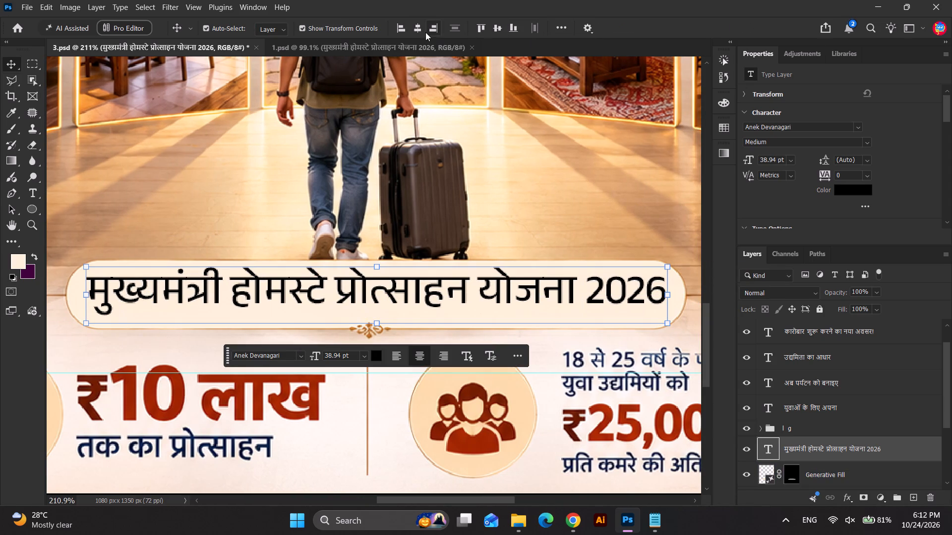
Centre the scheme-name text horizontally on the poster and nudge it down slightly within the cream banner.
click(419, 32)
key(Down)
key(Down)
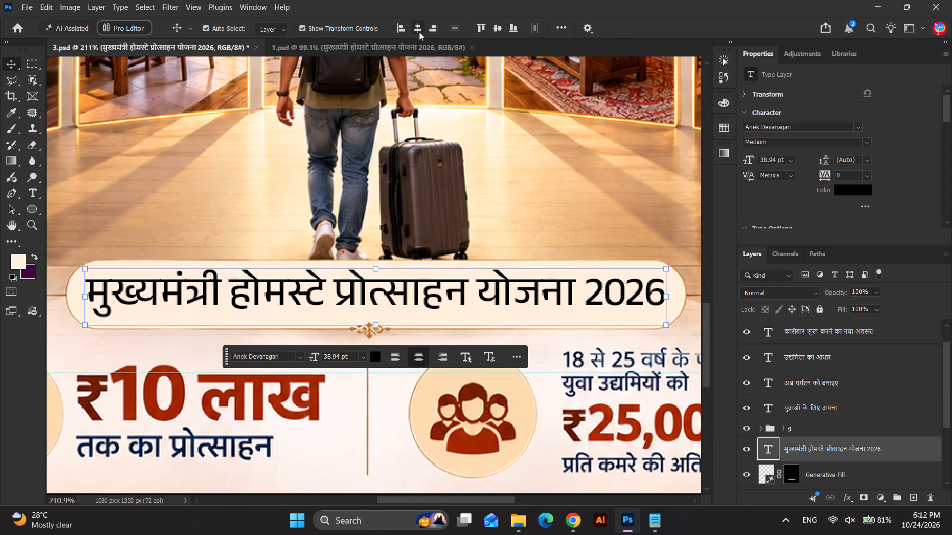
key(Down)
key(Down)
key(Down)
Set the scheme-name text's font weight to SemiBold.
click(863, 141)
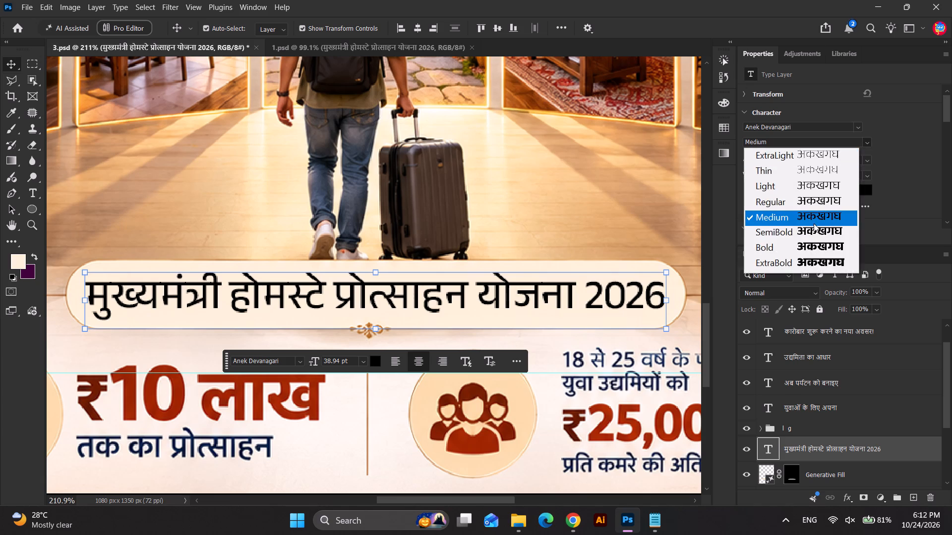
click(813, 226)
Scale the scheme-name text down to about 37.9 pt and recentre it horizontally in the cream banner.
scroll(557, 171, down, 4)
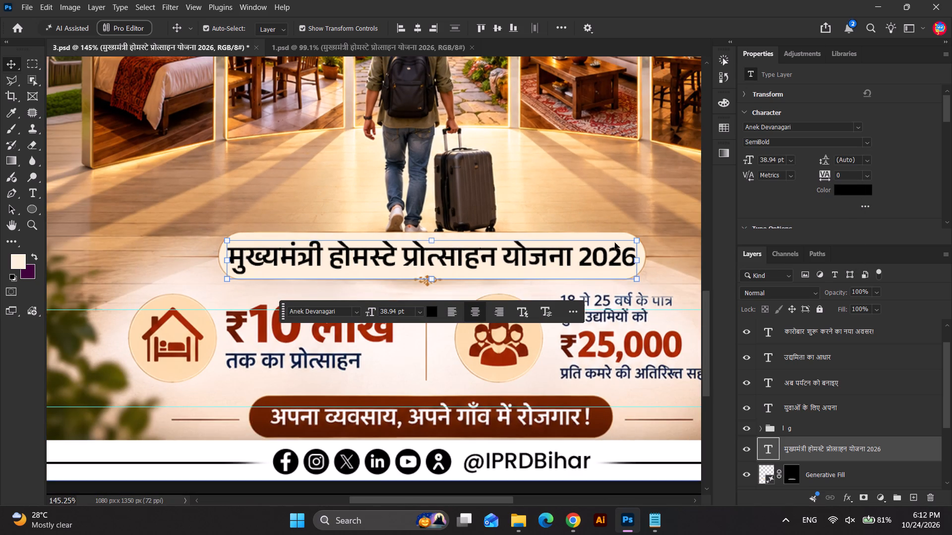
drag(638, 265, 628, 266)
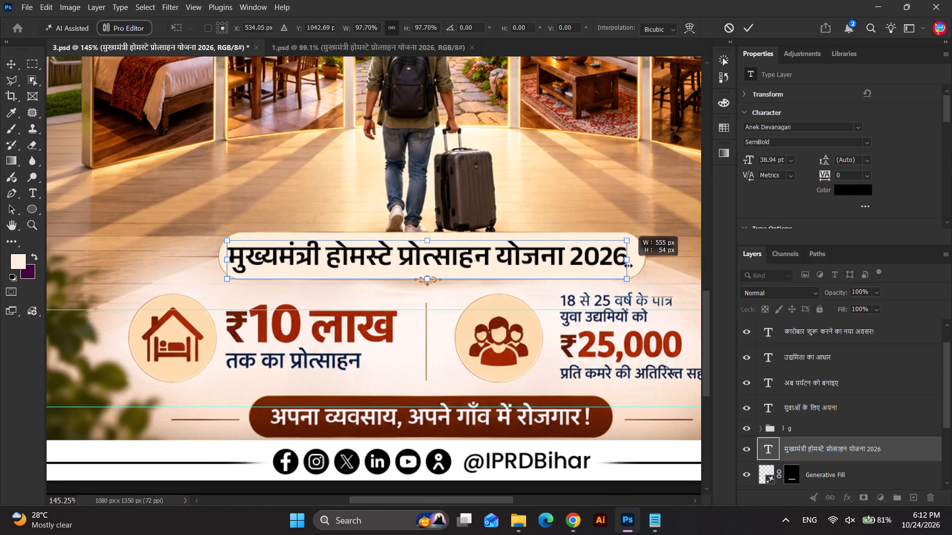
drag(628, 266, 627, 267)
key(Return)
click(417, 27)
scroll(413, 143, down, 3)
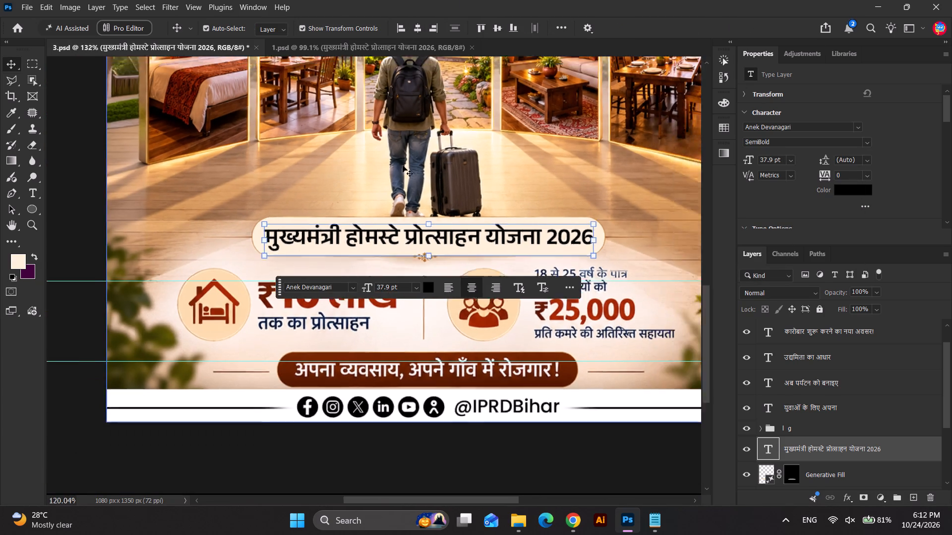
scroll(403, 165, down, 6)
click(562, 402)
scroll(423, 246, up, 1)
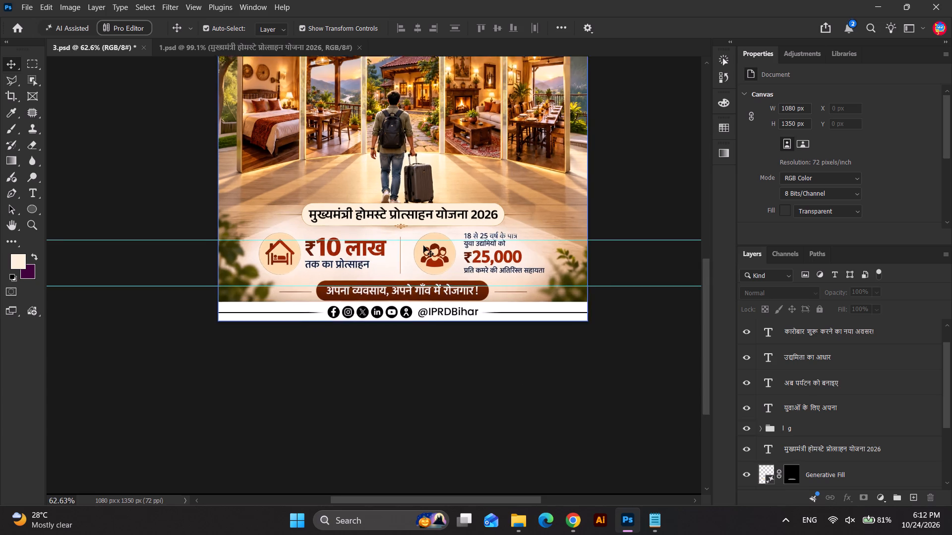
scroll(423, 246, up, 3)
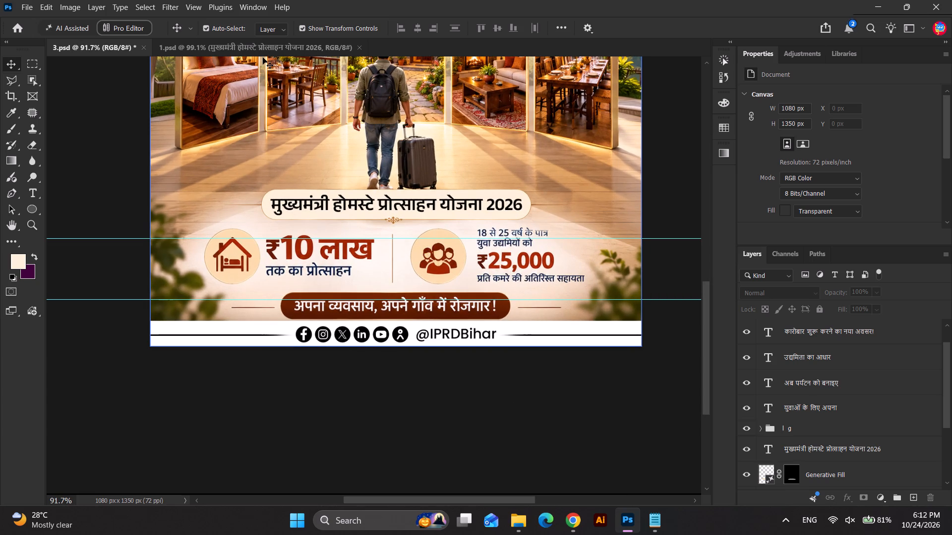
Copy the blue rounded rectangle from 1.psd into 3.psd and position it over the ₹10 लाख and ₹25,000 benefits row.
click(268, 47)
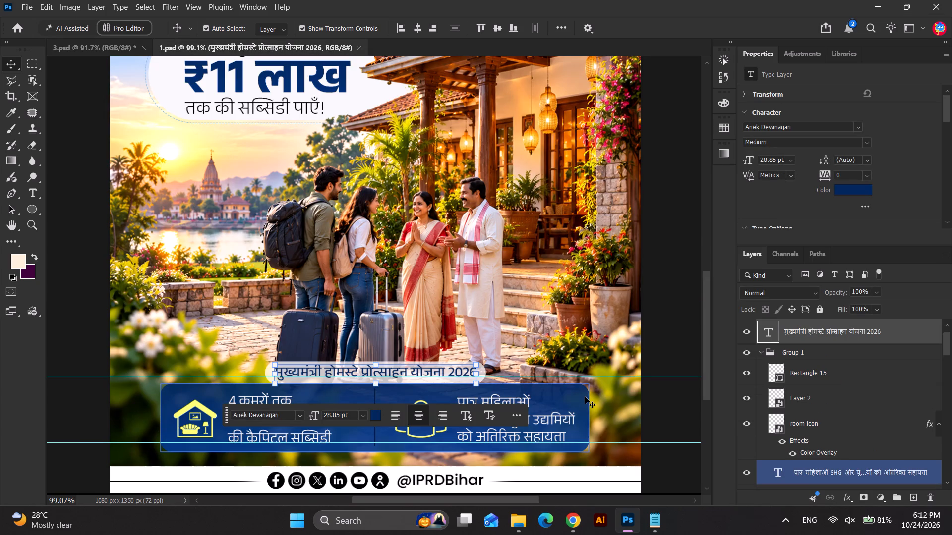
click(585, 397)
key(ctrl+c)
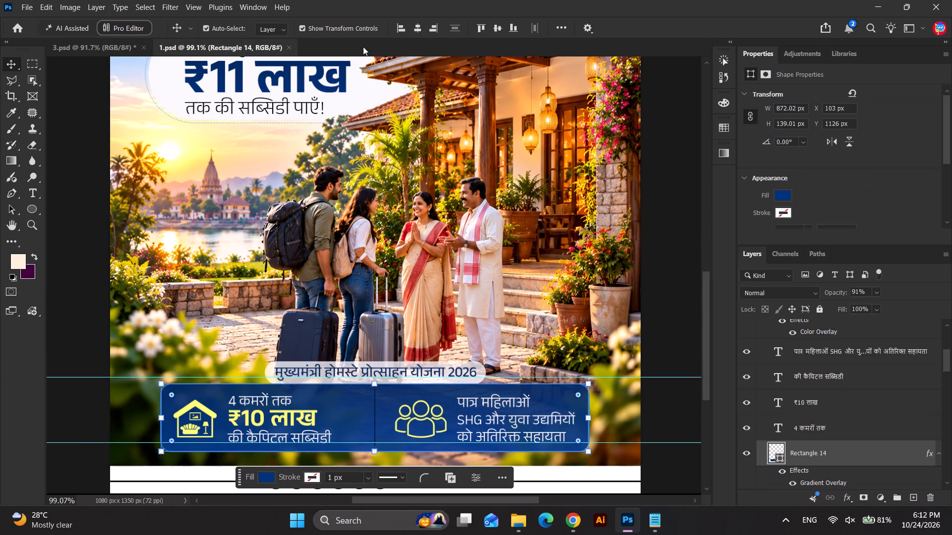
click(113, 47)
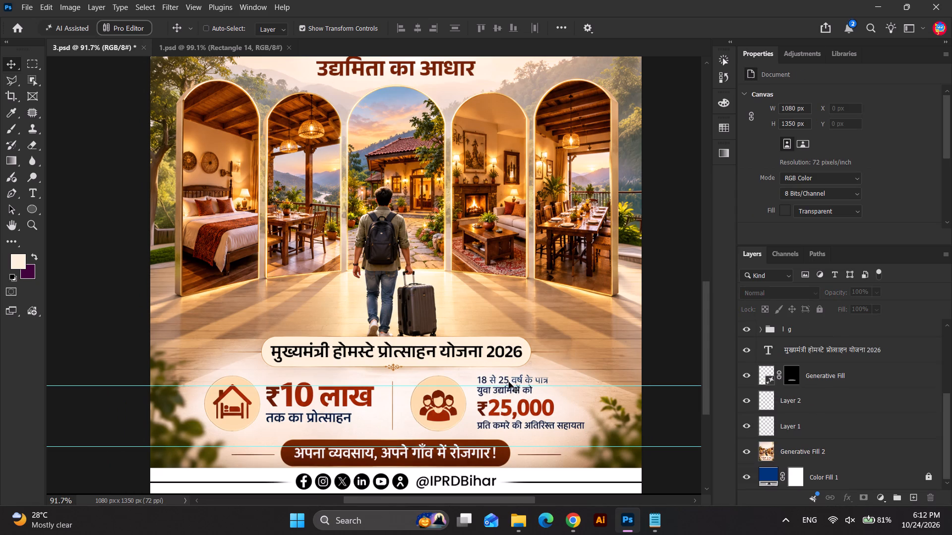
key(ctrl+v)
drag(468, 281, 470, 413)
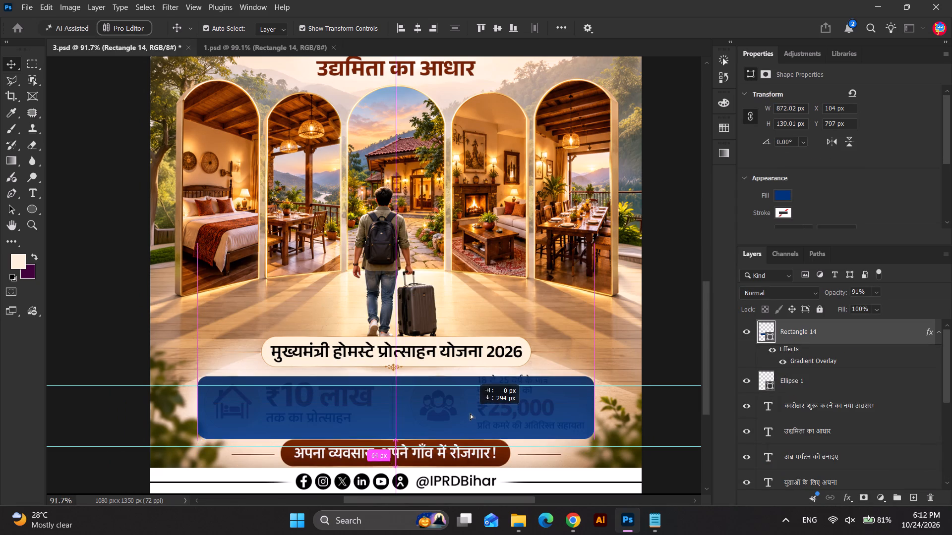
drag(470, 413, 470, 410)
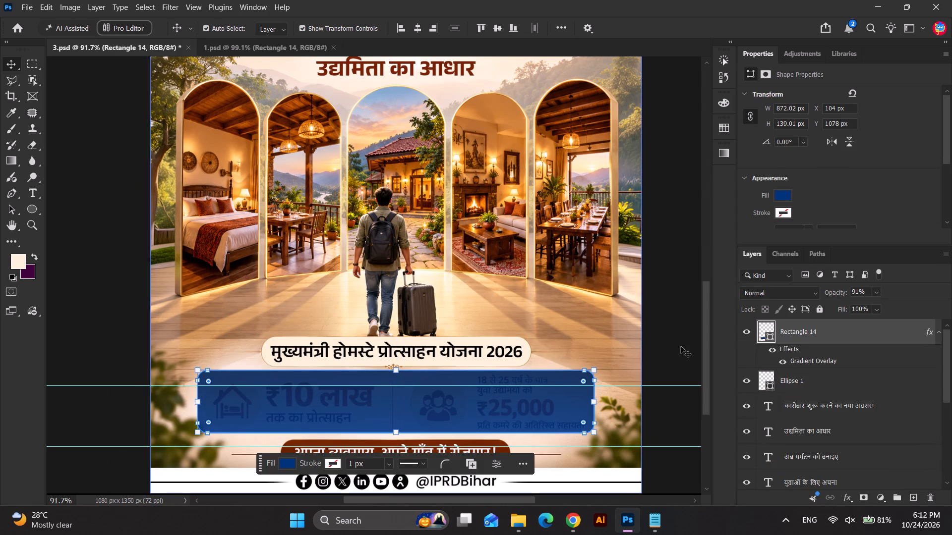
Fill the pasted rectangle with the banner's cream colour #fdeed8, set its opacity to 100% and hide its layer effects.
double_click(772, 335)
click(520, 339)
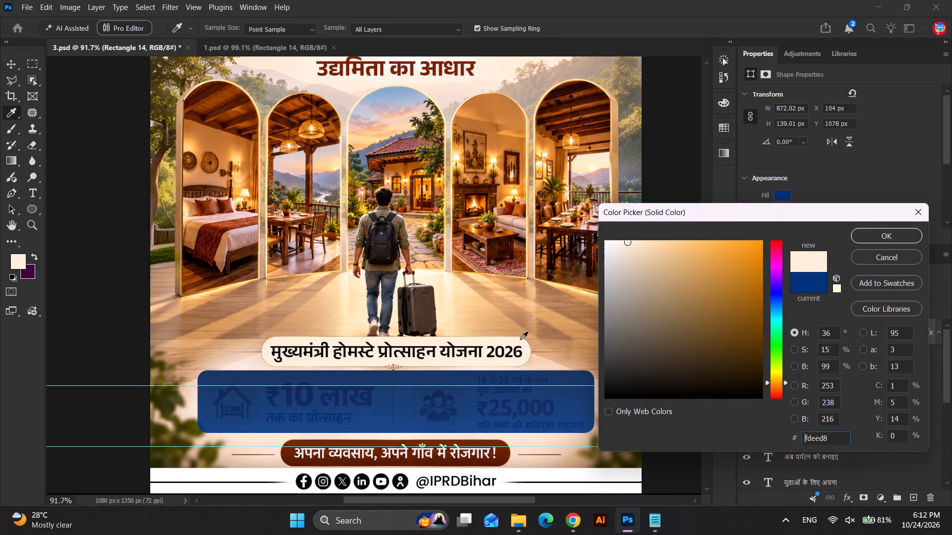
click(848, 239)
click(860, 238)
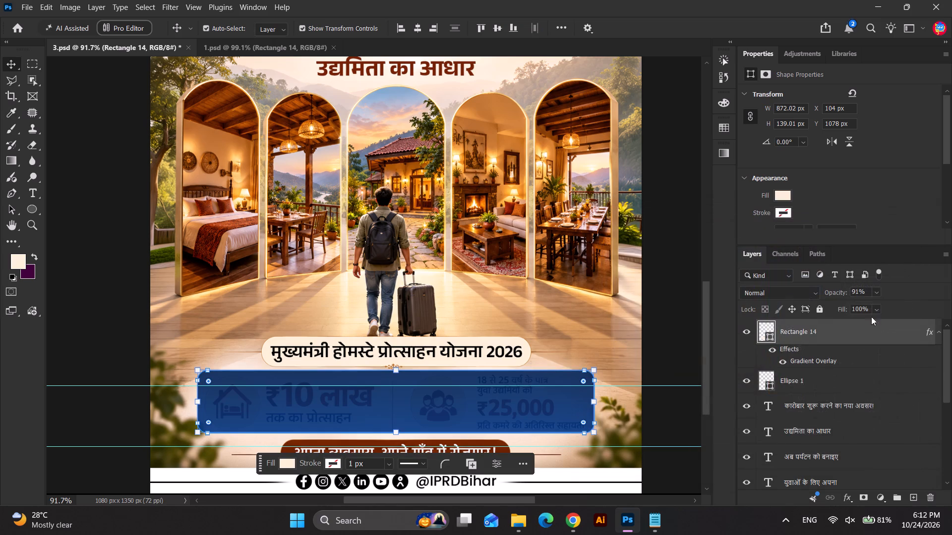
drag(836, 292, 951, 317)
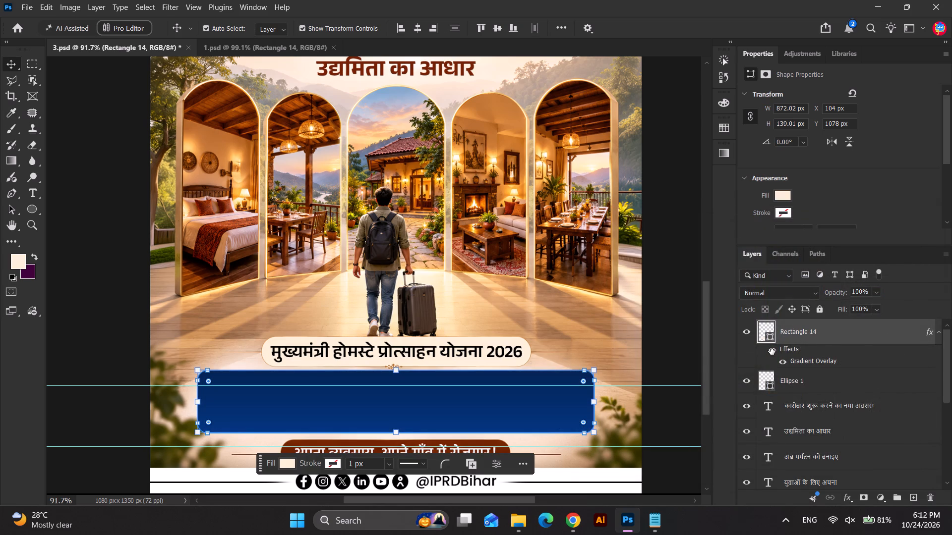
click(771, 346)
Enlarge the cream rectangle to about 880 × 154 px so it covers the benefits row.
drag(397, 432, 397, 439)
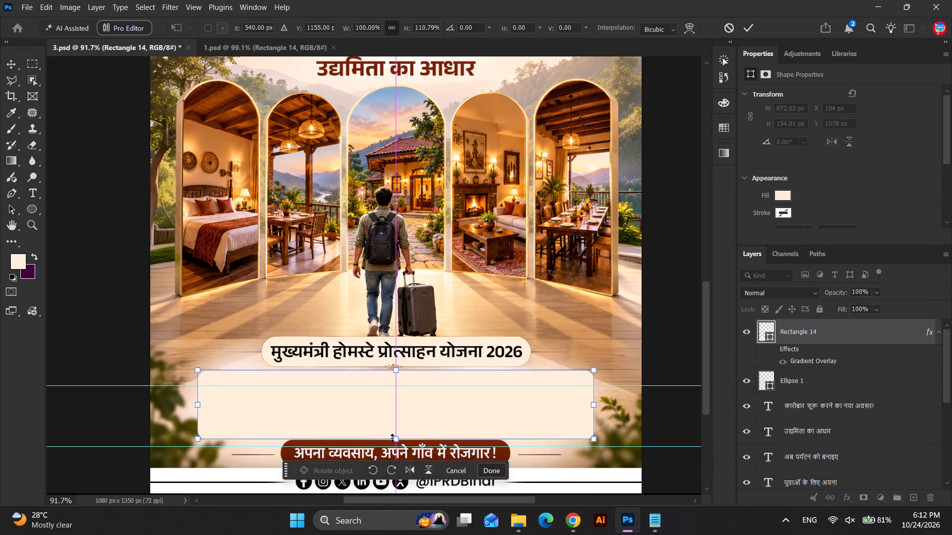
click(200, 404)
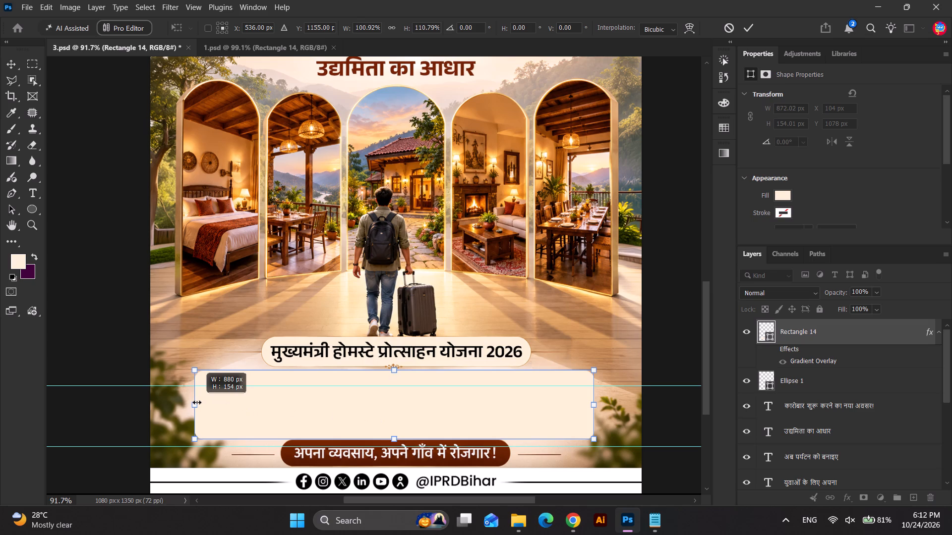
scroll(258, 347, down, 4)
key(Return)
click(590, 306)
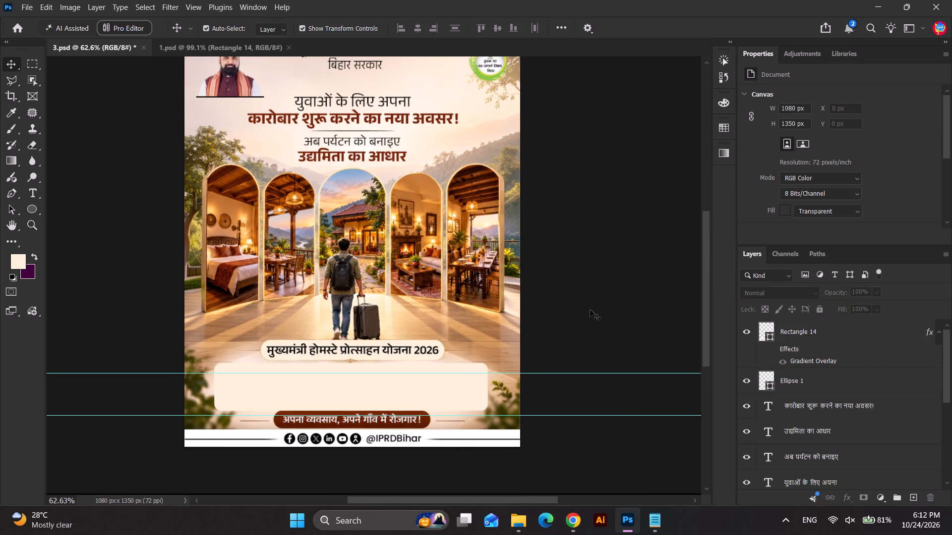
Reduce the cream rectangle's height to about 152 px and centre it horizontally on the poster.
click(419, 401)
scroll(342, 394, up, 3)
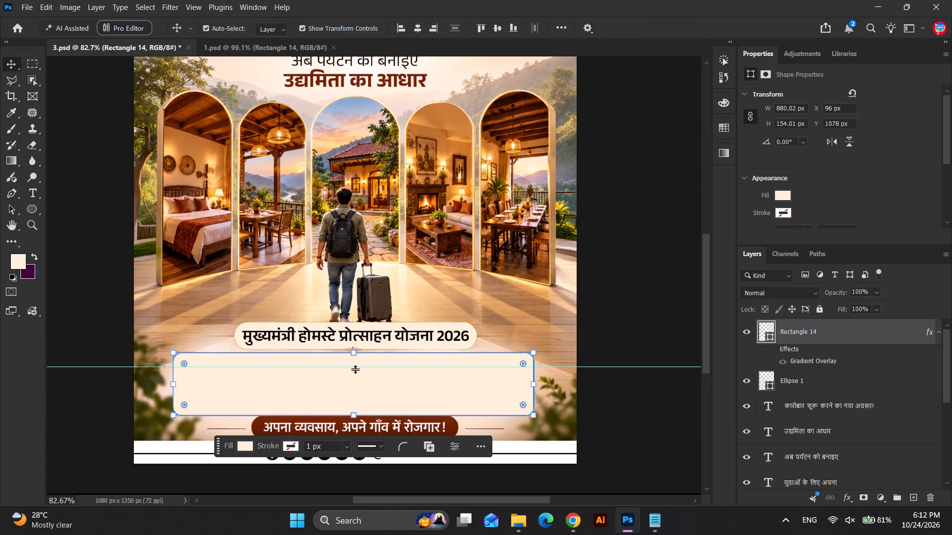
scroll(355, 369, down, 2)
scroll(361, 430, up, 5)
click(661, 242)
scroll(452, 137, down, 3)
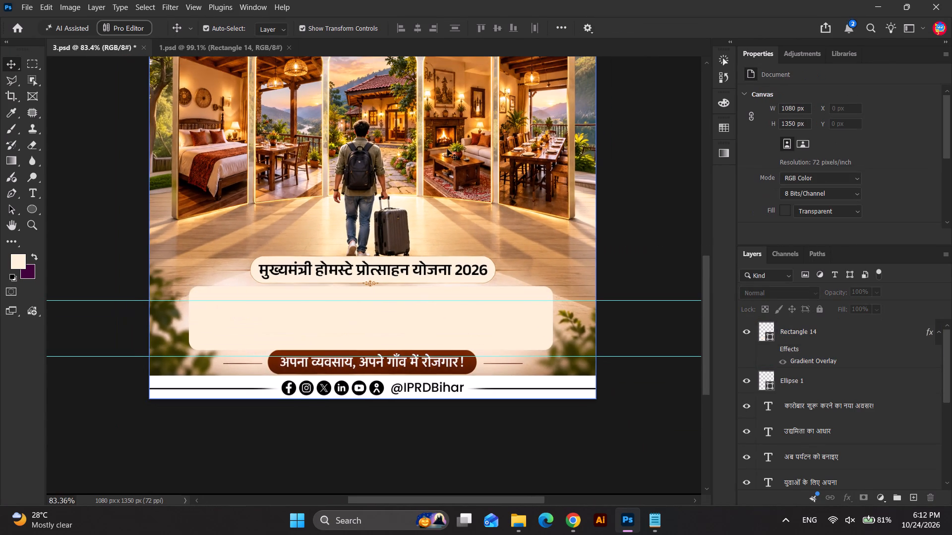
click(422, 312)
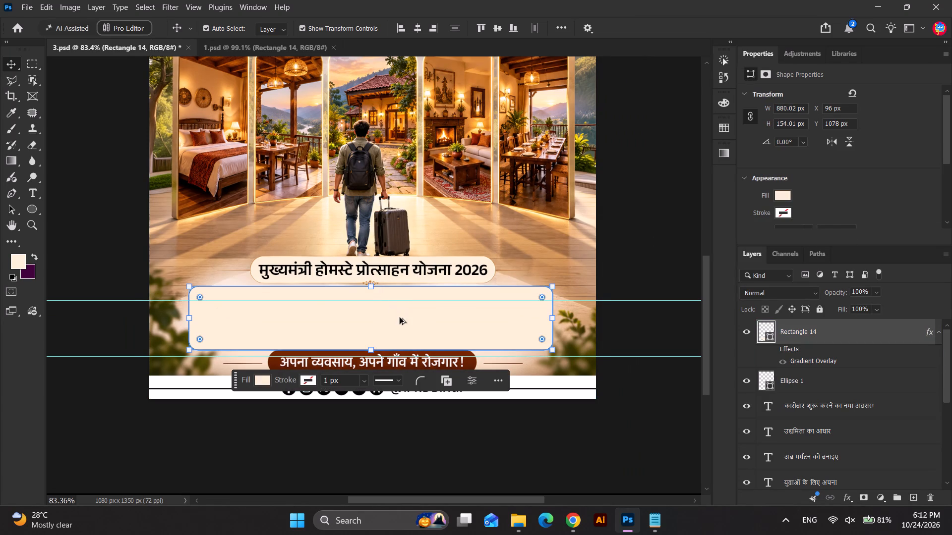
alt+drag(402, 317, 399, 323)
shift+click(373, 350)
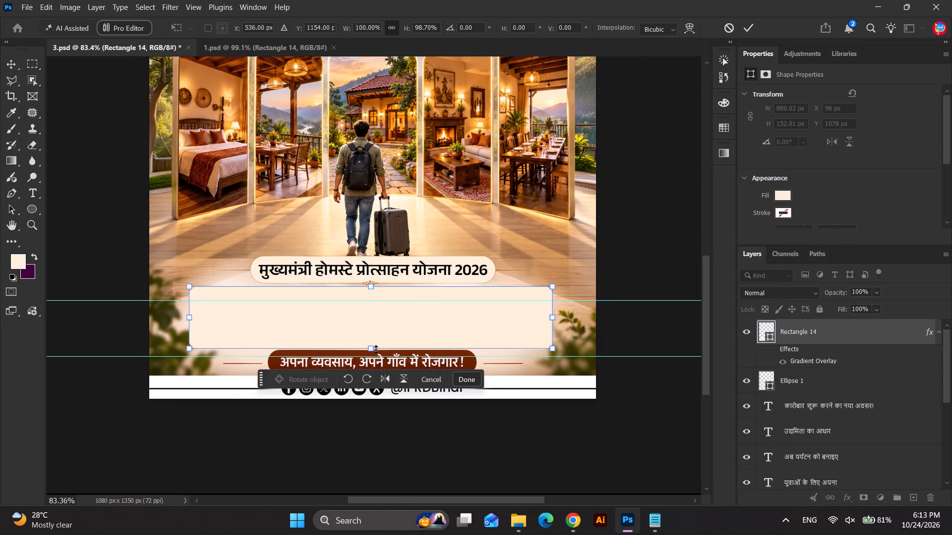
key(Return)
click(416, 27)
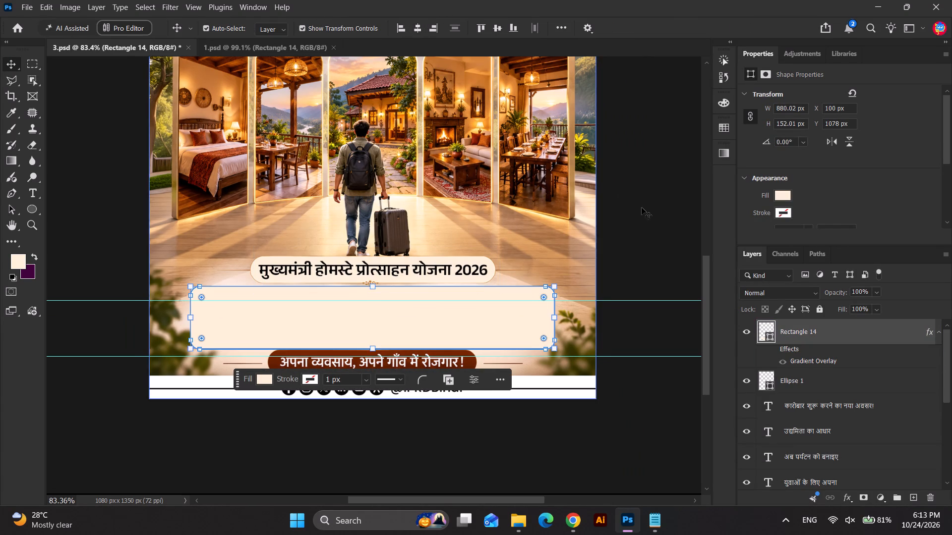
click(652, 215)
Lower the cream rectangle's upper edge to clear the small ornament, making it about 148 px tall.
click(492, 309)
scroll(349, 295, up, 8)
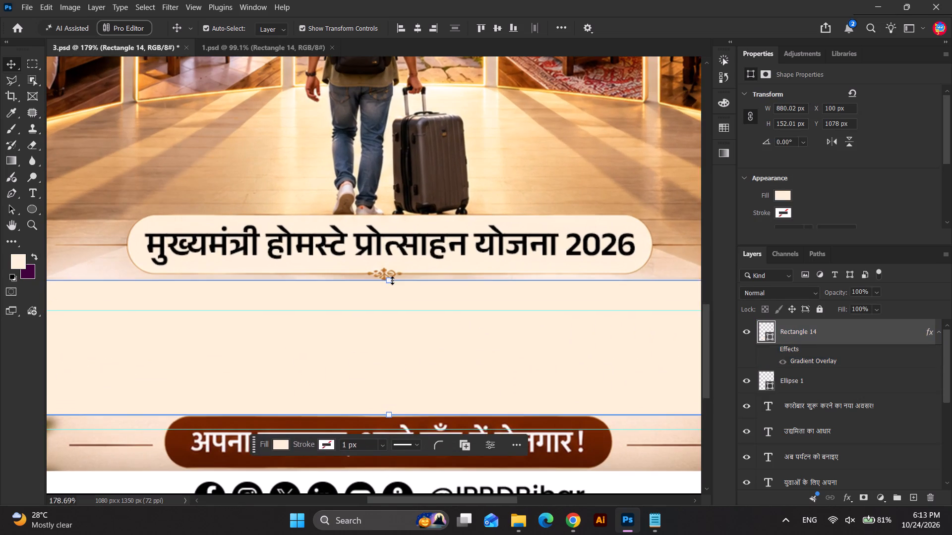
shift+click(392, 280)
scroll(368, 250, down, 7)
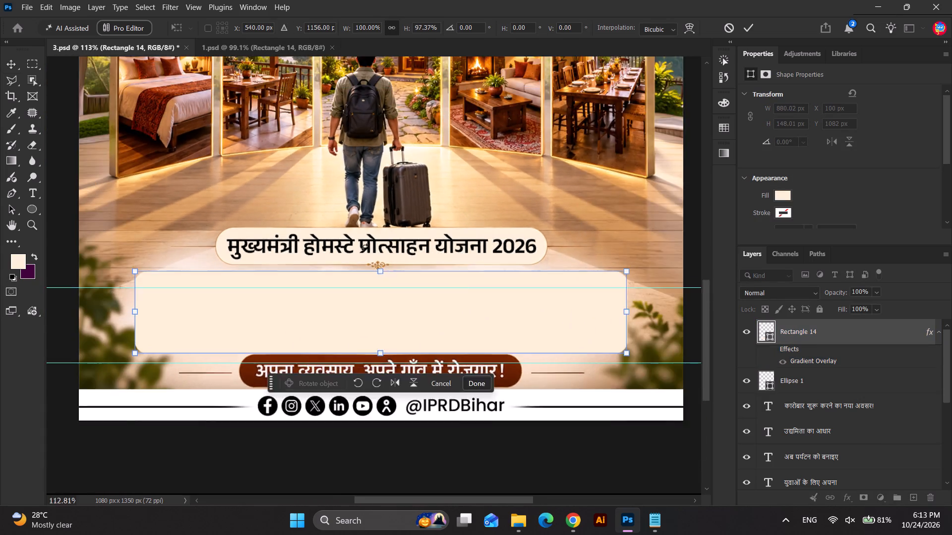
scroll(364, 247, down, 2)
key(Return)
Duplicate the cream rectangle and shrink the copy to about 679 × 64 px over the "अपना व्यवसाय, अपने गाँव में रोजगार!" banner.
click(515, 290)
alt+drag(499, 293, 500, 311)
drag(375, 281, 375, 321)
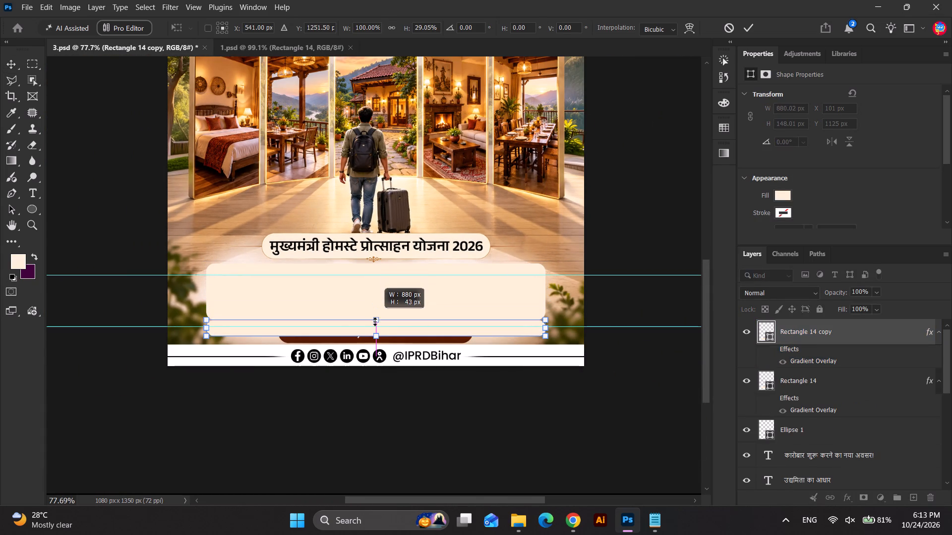
drag(375, 321, 375, 322)
click(389, 330)
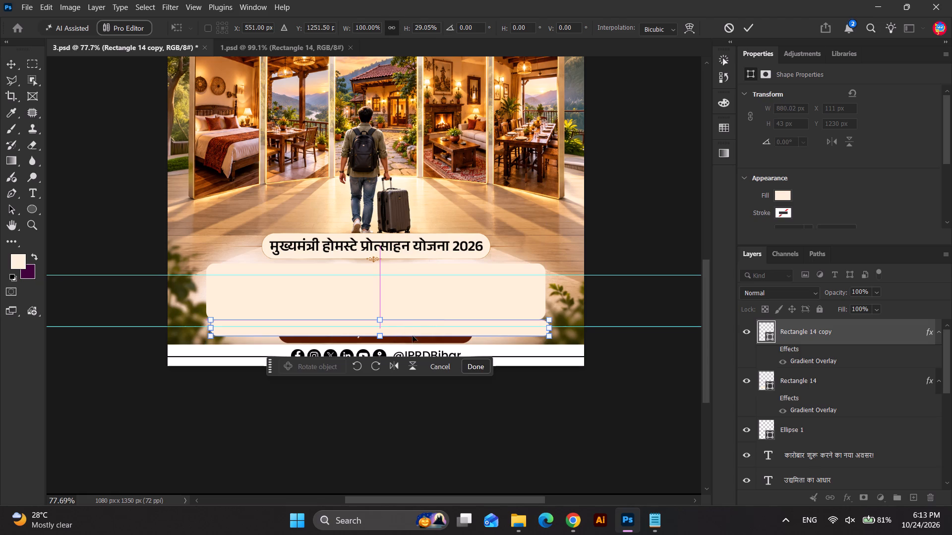
shift+drag(386, 336, 386, 342)
drag(552, 333, 475, 340)
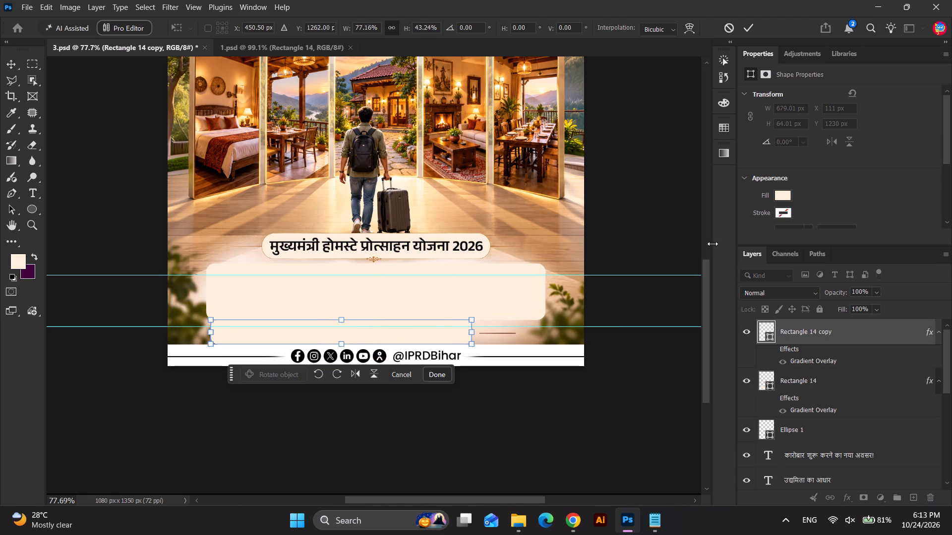
key(Return)
Set the duplicate rectangle's fill to the dark reddish-brown of the slogan banner.
scroll(353, 284, down, 7)
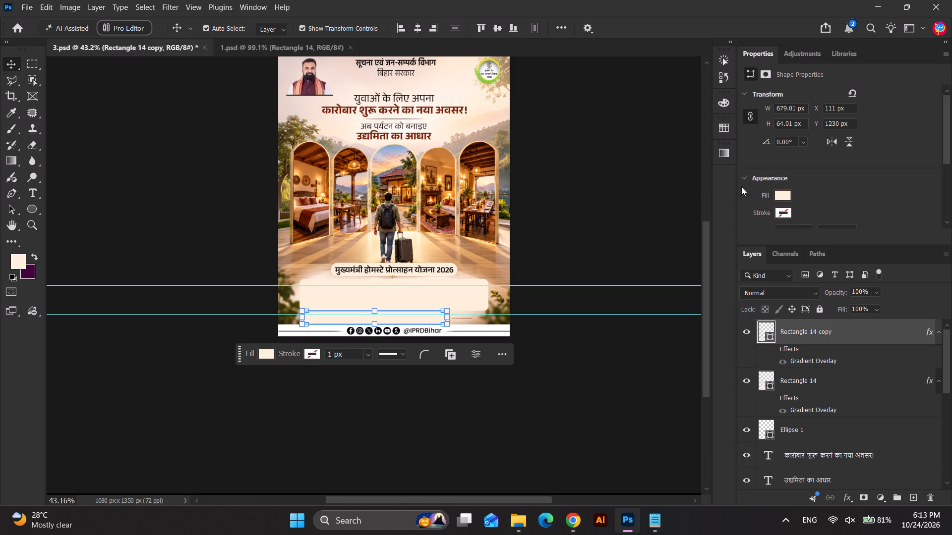
click(789, 195)
click(785, 265)
Resize the dark reddish-brown rectangle to about 508 × 58 px so it covers the slogan banner, its top edge at Y 1232 px.
scroll(405, 320, up, 4)
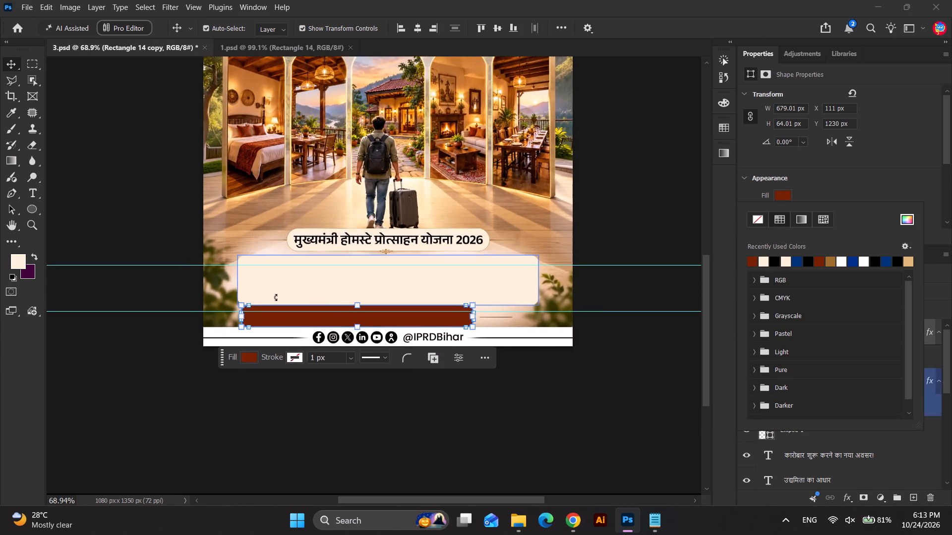
scroll(275, 297, up, 5)
drag(235, 319, 326, 333)
scroll(489, 311, up, 5)
shift+drag(441, 299, 438, 307)
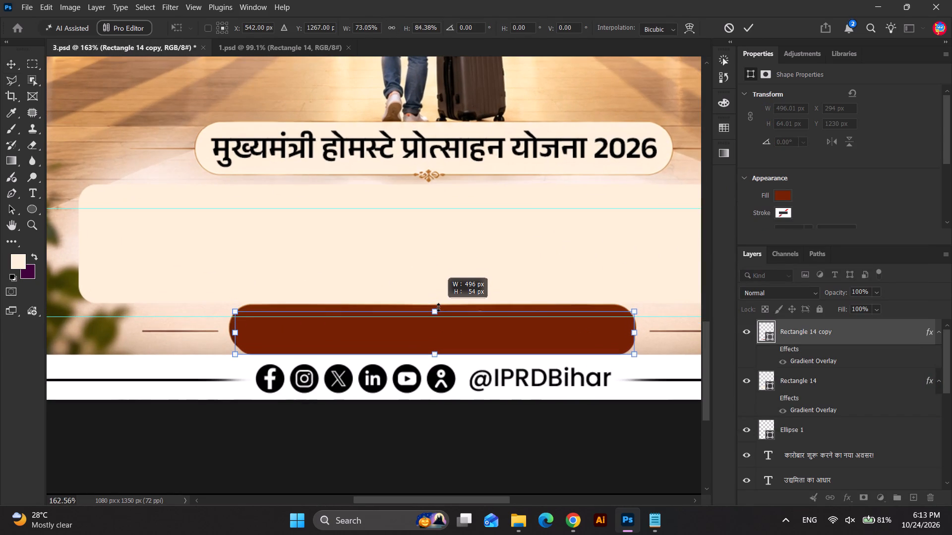
shift+drag(438, 307, 449, 301)
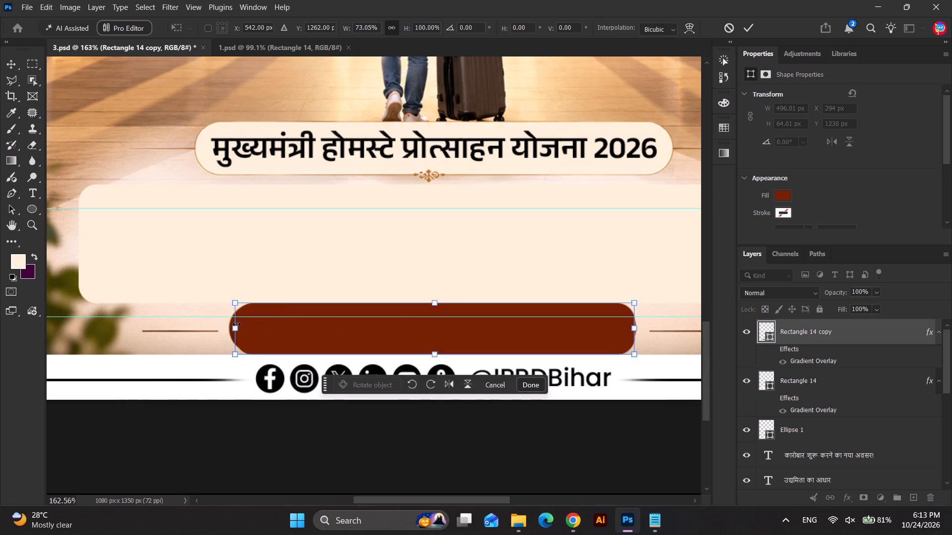
drag(237, 324, 231, 326)
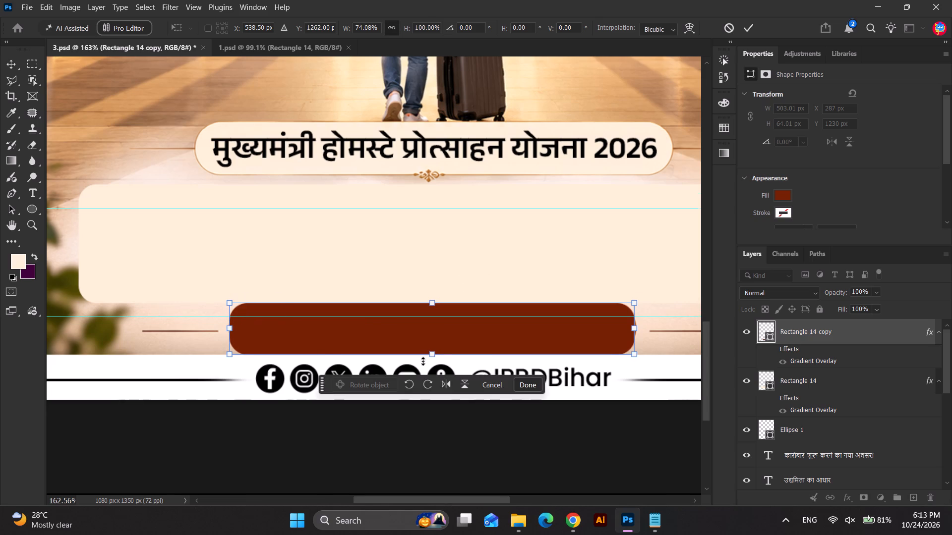
scroll(423, 361, up, 2)
shift+drag(433, 357, 434, 353)
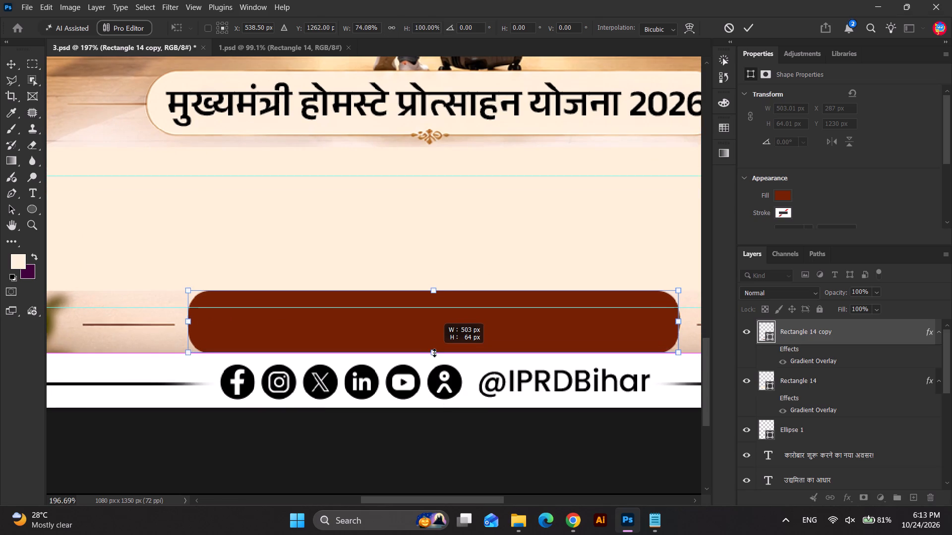
shift+drag(434, 353, 437, 351)
shift+drag(680, 319, 684, 319)
scroll(675, 320, up, 2)
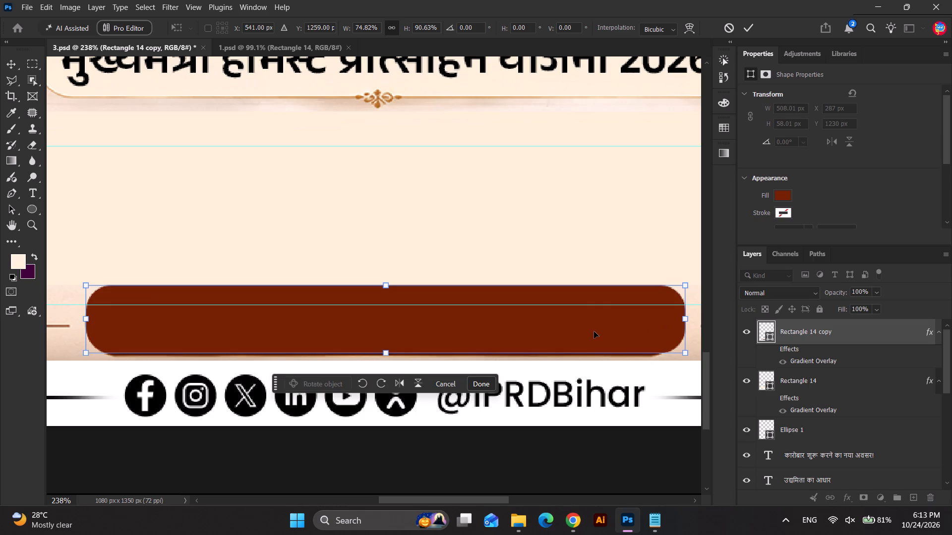
key(Down)
key(Down)
key(Return)
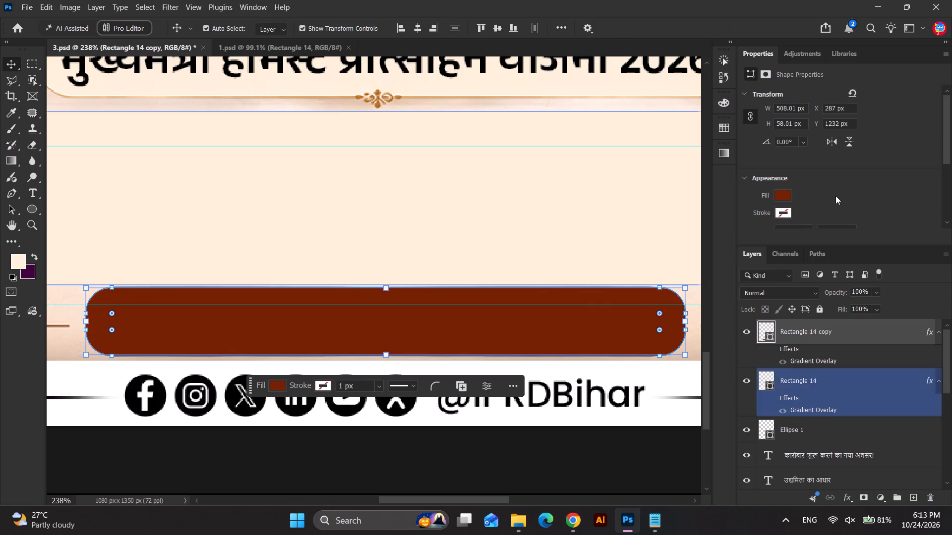
Increase the brown rectangle's corner radius until its ends are fully rounded like a pill.
scroll(831, 187, down, 7)
drag(766, 199, 951, 209)
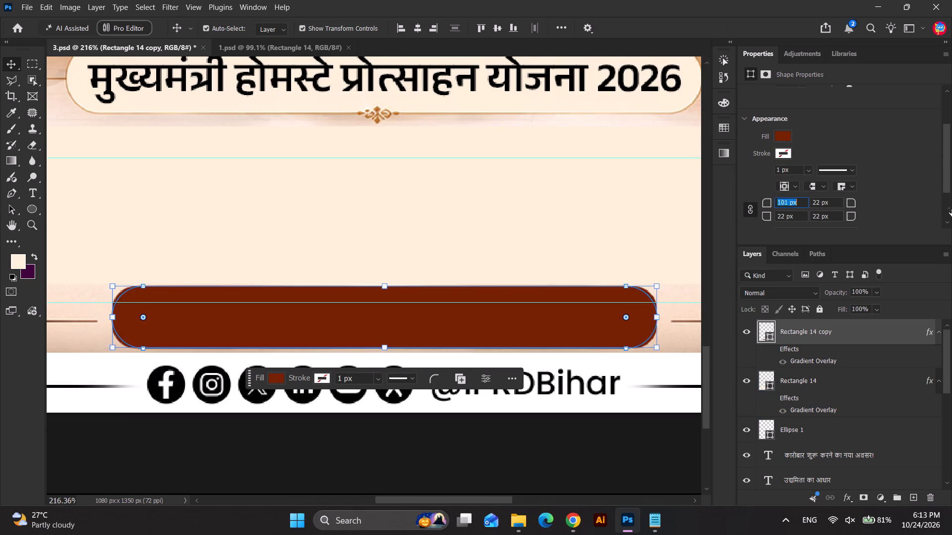
drag(951, 209, 951, 211)
scroll(473, 284, down, 1)
Centre the brown pill horizontally on the poster.
click(467, 231)
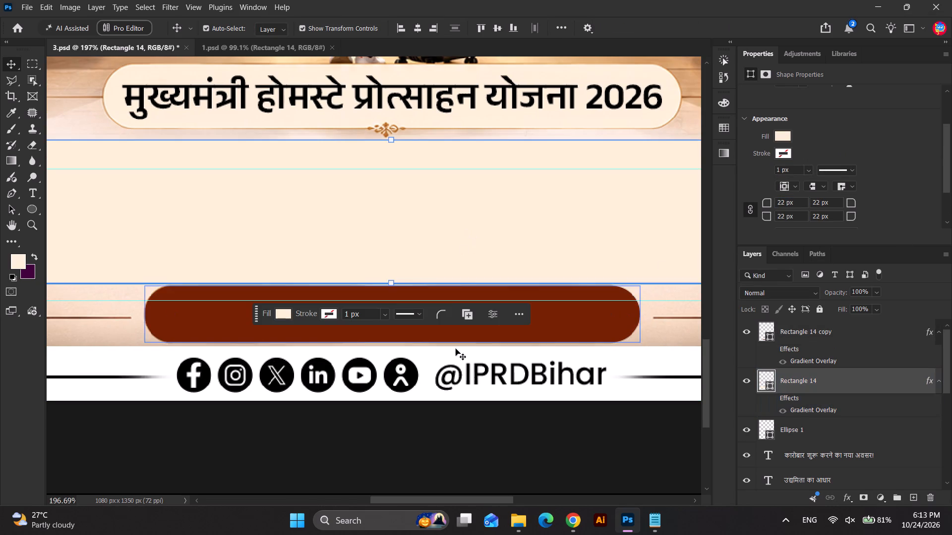
scroll(492, 385, down, 5)
click(538, 466)
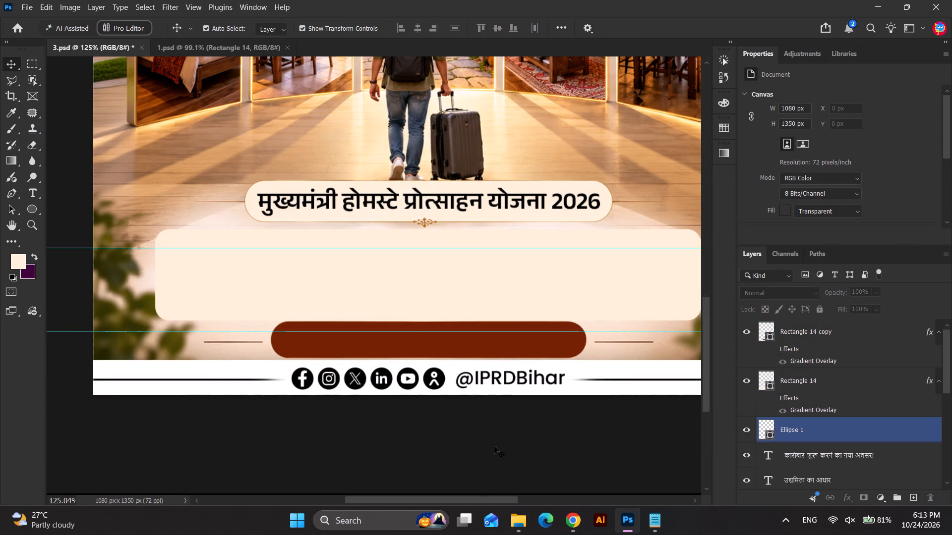
click(529, 349)
click(414, 29)
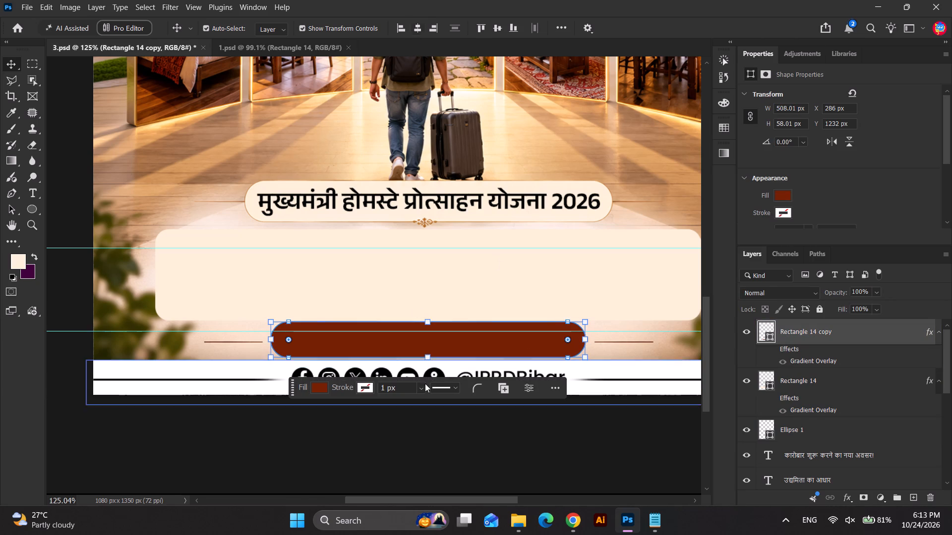
click(439, 451)
scroll(443, 419, down, 3)
Copy the line "अपना व्यवसाय, अपने गाँव में रोजगार!" from the youth poster's copy in Notepad.
key(alt+Tab)
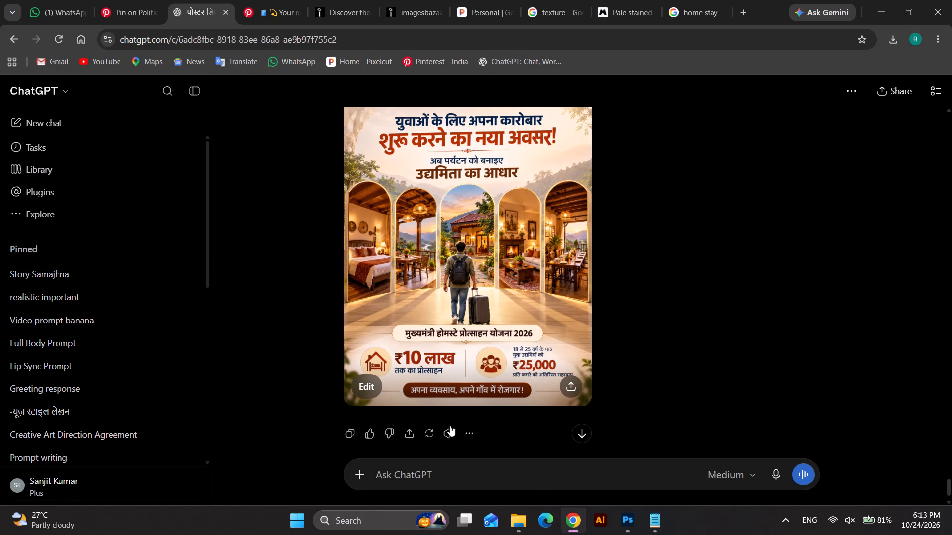
key(alt+Tab)
key(alt+Tab)
scroll(75, 324, down, 1)
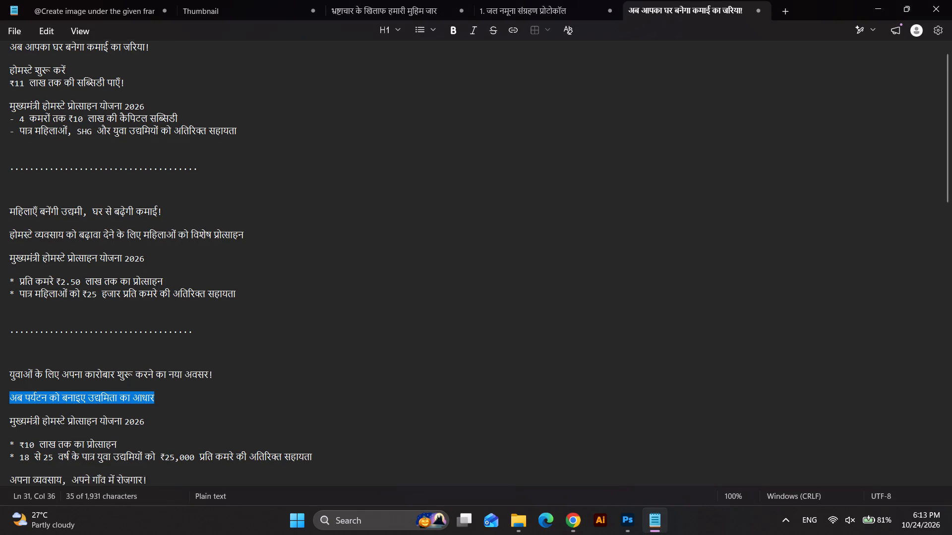
scroll(60, 350, down, 1)
drag(10, 410, 69, 416)
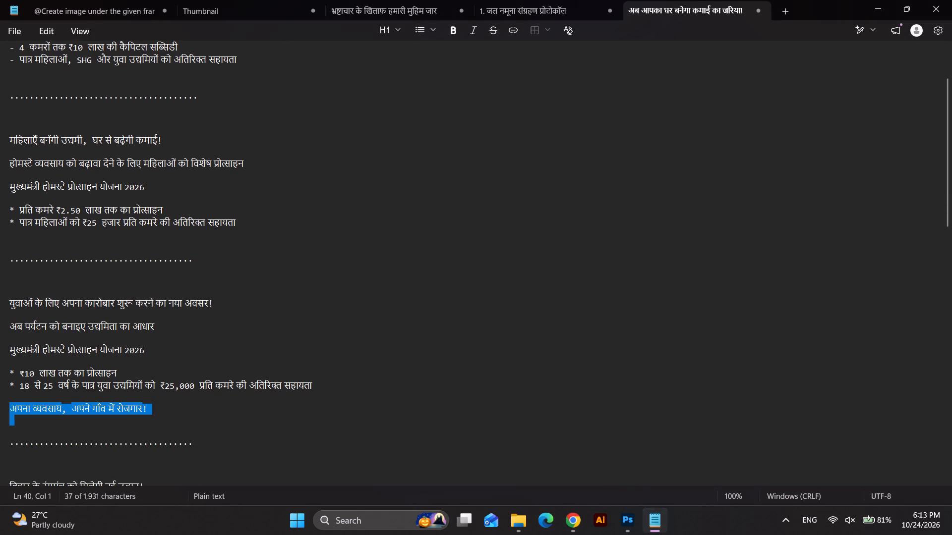
drag(69, 416, 148, 408)
key(ctrl+c)
key(ctrl+c)
Back in Photoshop, add the copied slogan "अपना व्यवसाय, अपने गाँव में रोजगार!" as a text layer and place it over the brown pill.
key(alt+Tab)
scroll(461, 398, up, 3)
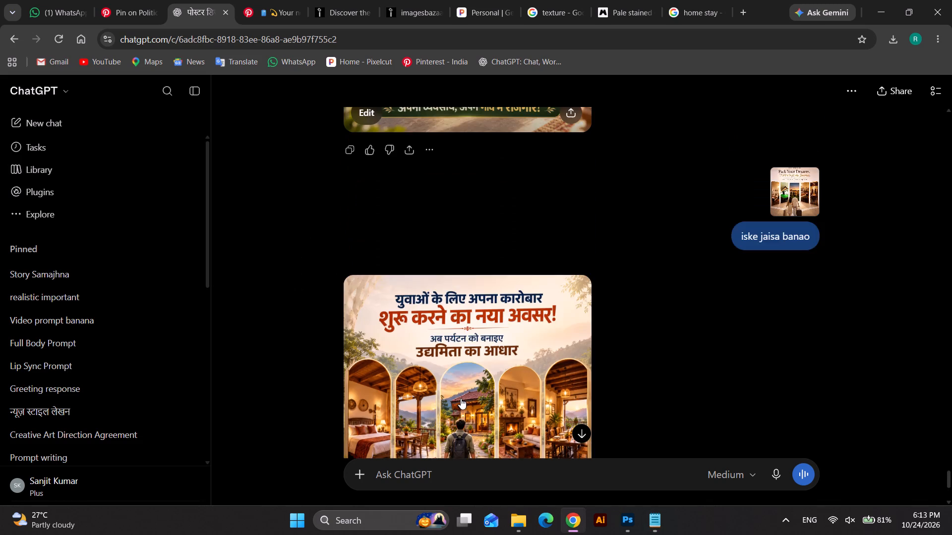
key(alt+Tab)
key(alt+Tab)
scroll(452, 408, up, 5)
click(36, 193)
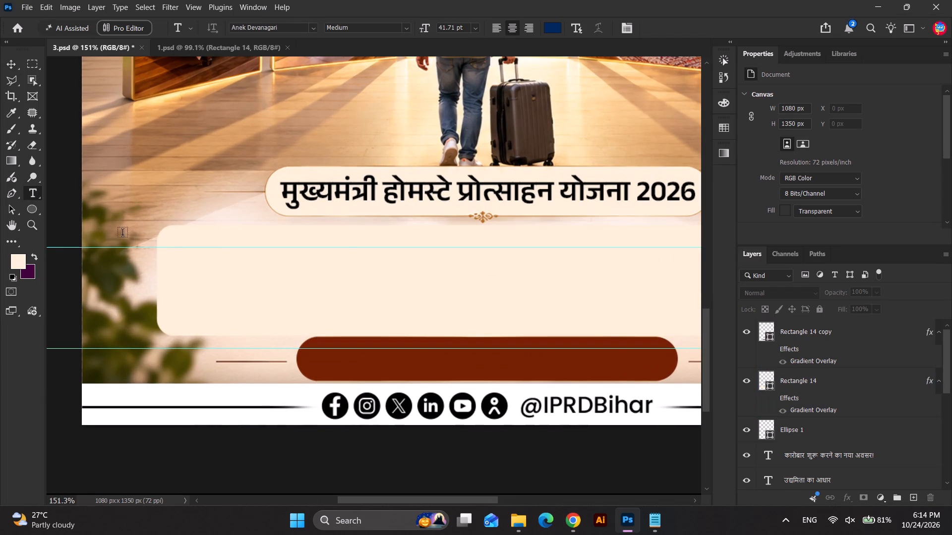
click(260, 278)
key(ctrl+v)
click(10, 60)
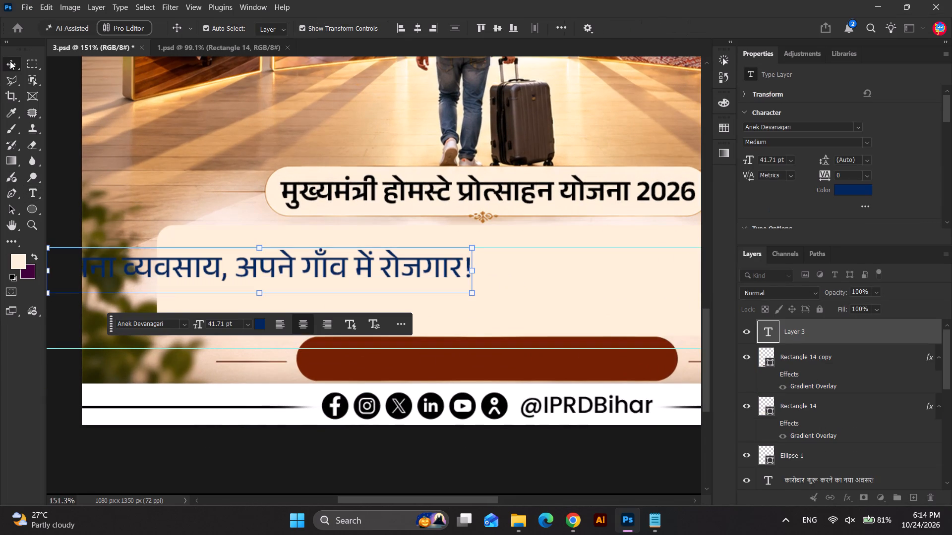
drag(218, 272, 445, 363)
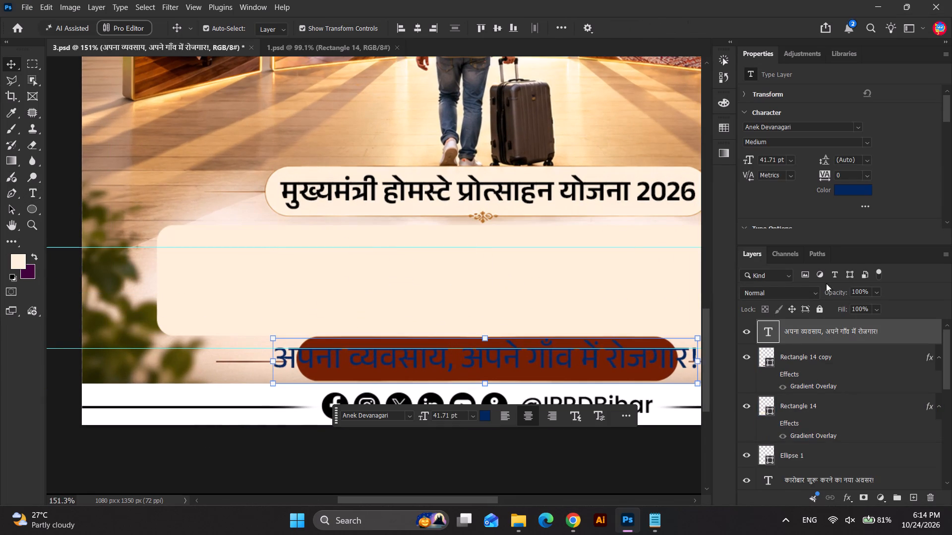
Set the slogan text's colour to white.
click(843, 191)
drag(690, 273, 505, 210)
click(887, 236)
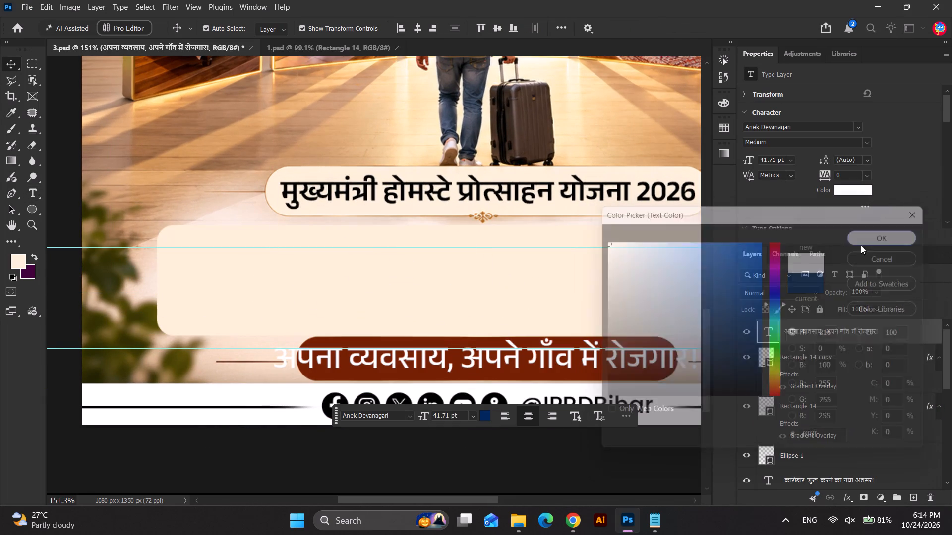
Scale the slogan text down to 34.2 pt and centre it within the brown pill.
drag(697, 365, 588, 372)
drag(571, 361, 605, 365)
drag(624, 365, 662, 360)
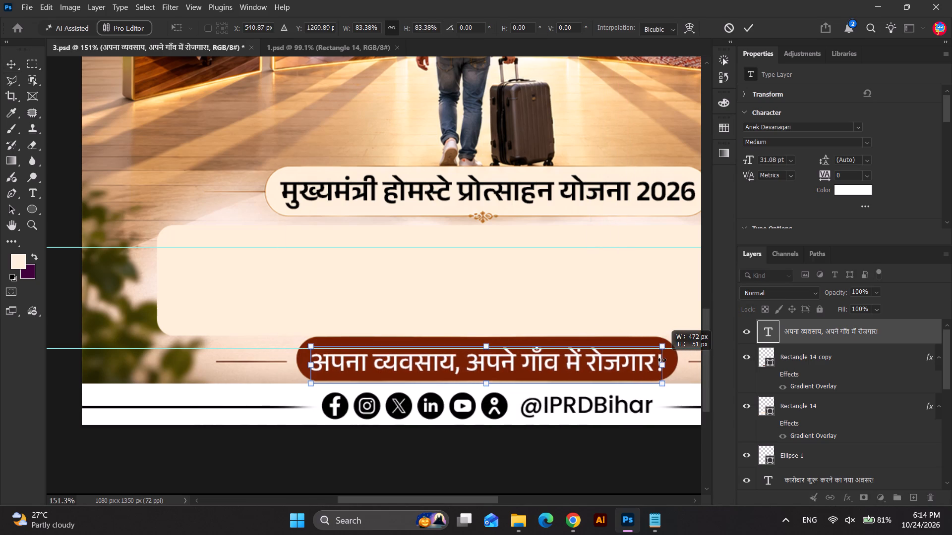
drag(662, 360, 656, 362)
key(Up)
key(Up)
key(Up)
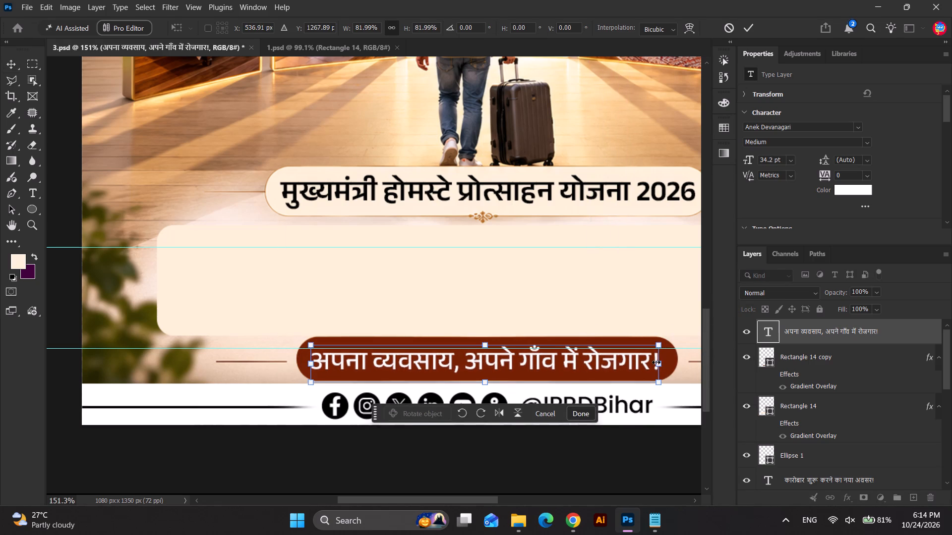
key(Return)
click(415, 25)
key(Up)
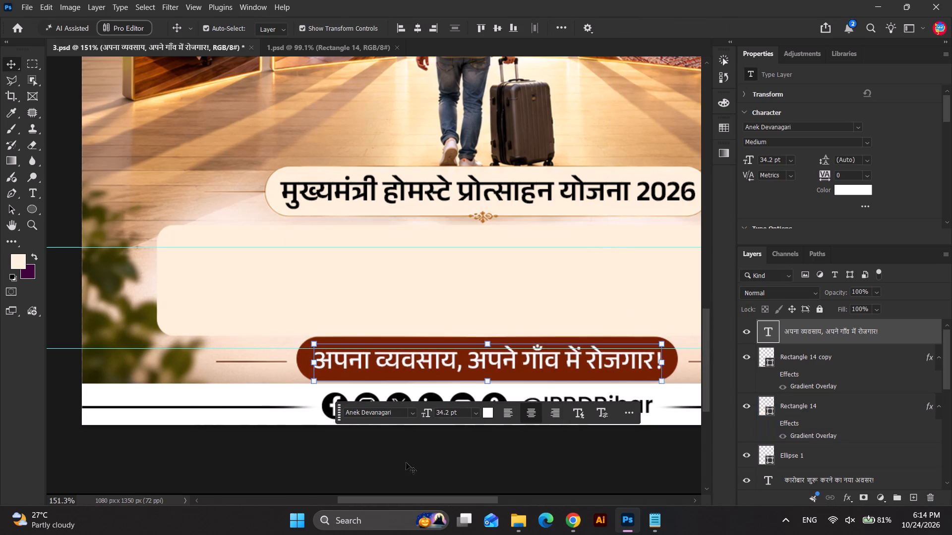
Deselect the slogan text and save 3.psd.
click(410, 454)
scroll(214, 322, down, 10)
click(453, 428)
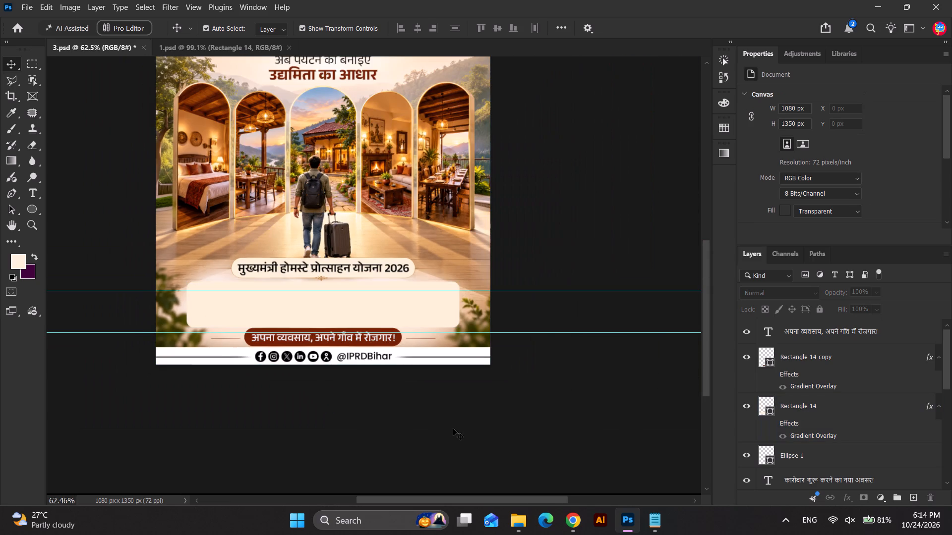
key(ctrl+s)
Open the women's poster 2.psd from File Explorer in Photoshop.
scroll(293, 371, up, 1)
click(515, 526)
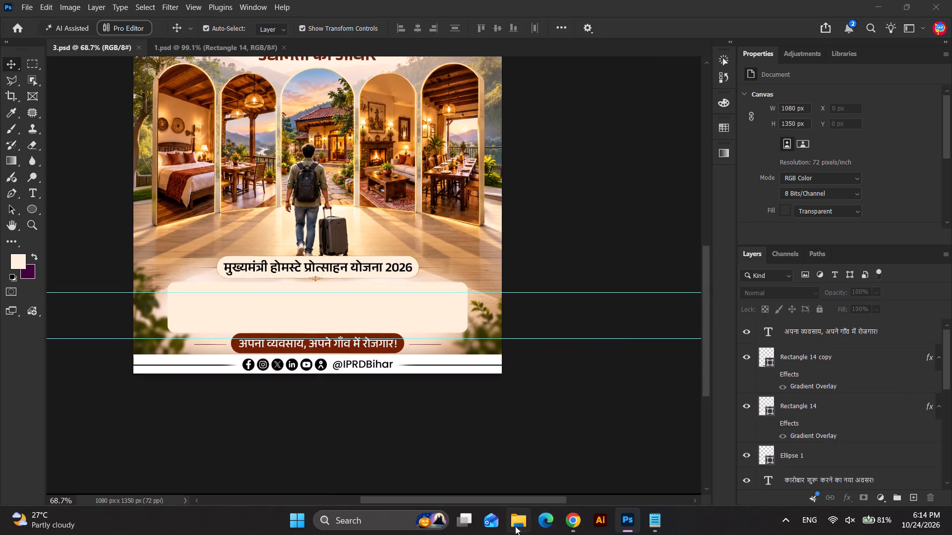
click(317, 280)
double_click(421, 150)
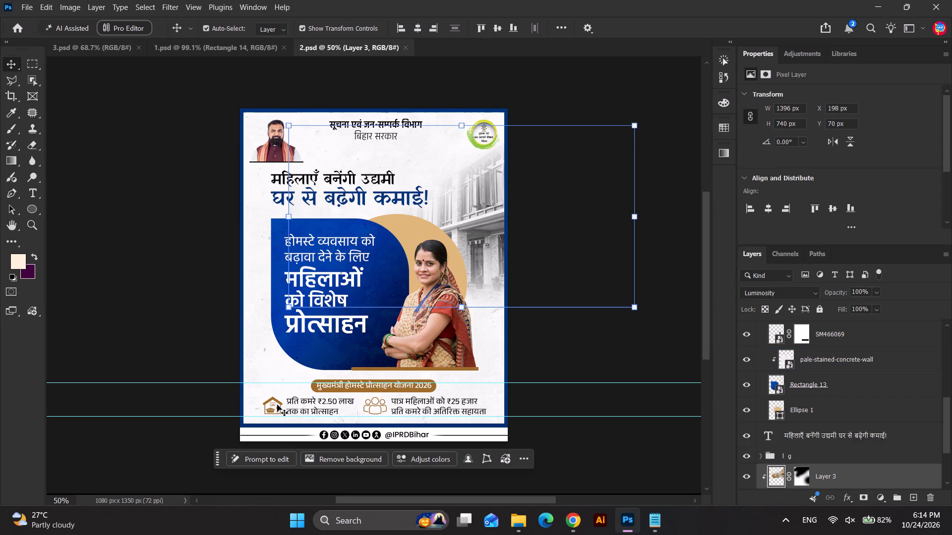
Copy the house icon, people icon and their two incentive text layers from the bottom of the women's poster.
click(279, 404)
shift+click(305, 404)
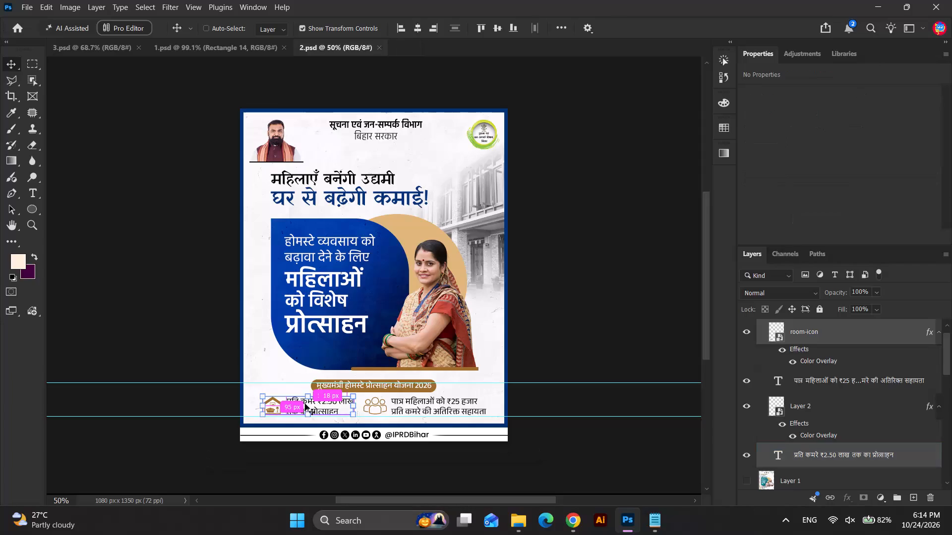
scroll(379, 404, up, 7)
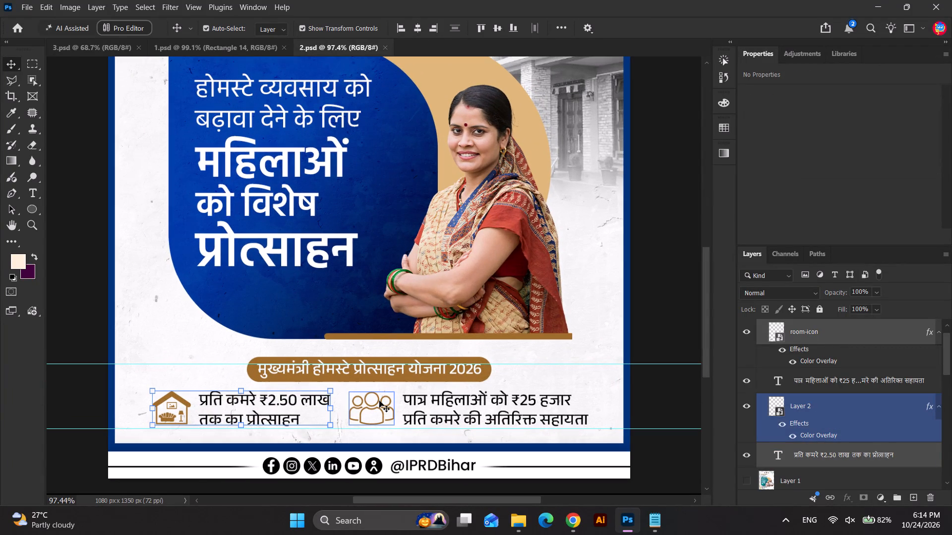
shift+click(379, 401)
shift+click(467, 403)
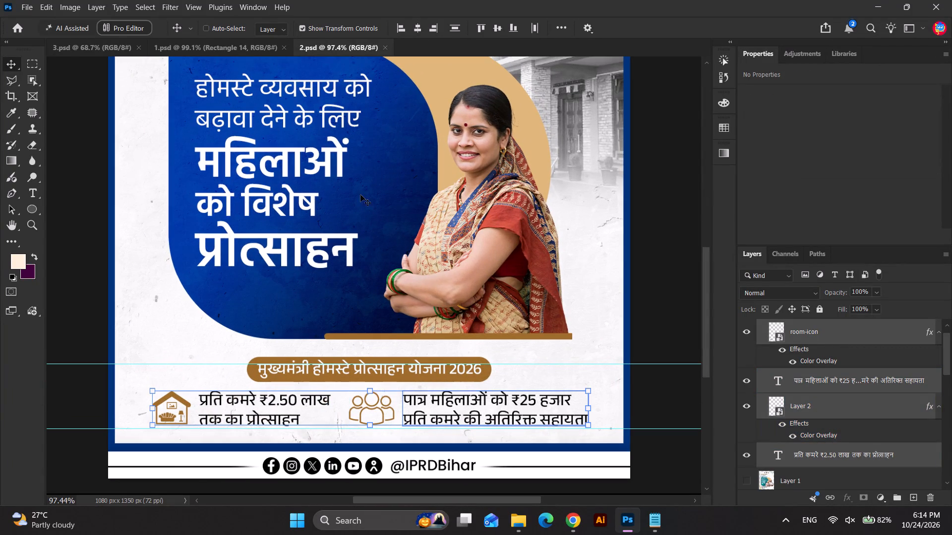
key(ctrl+c)
key(ctrl+c)
Paste the copied icons and incentive texts into 3.psd and move them onto the cream rectangle.
click(253, 48)
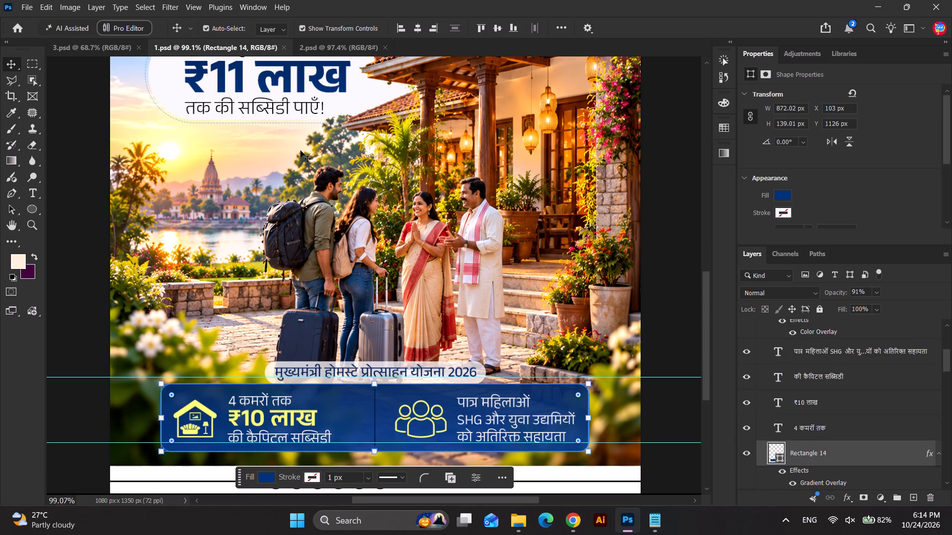
click(109, 47)
key(ctrl+v)
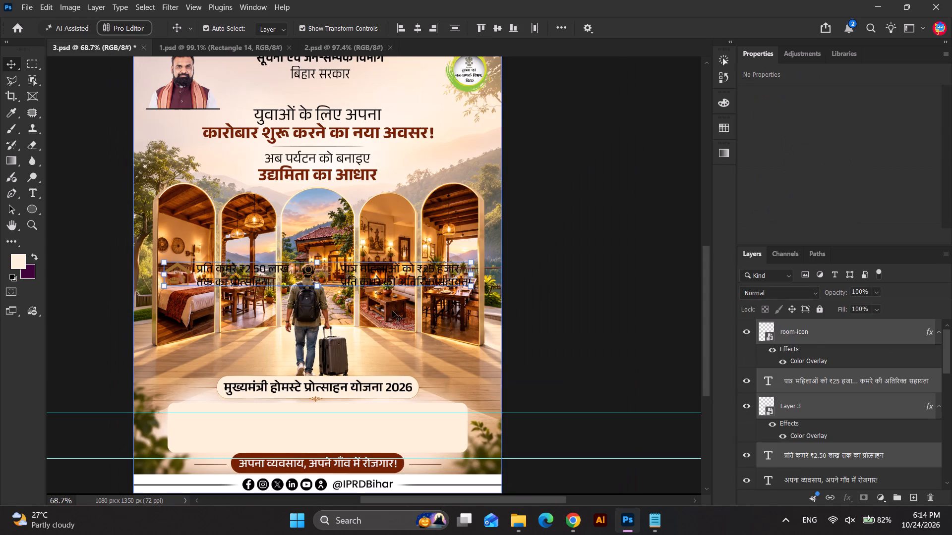
click(318, 263)
drag(360, 275, 357, 408)
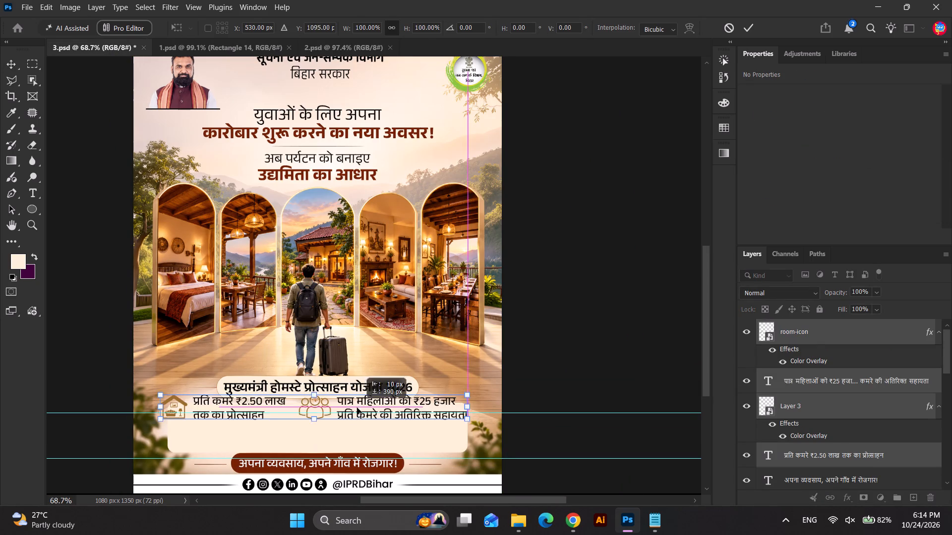
drag(357, 408, 357, 429)
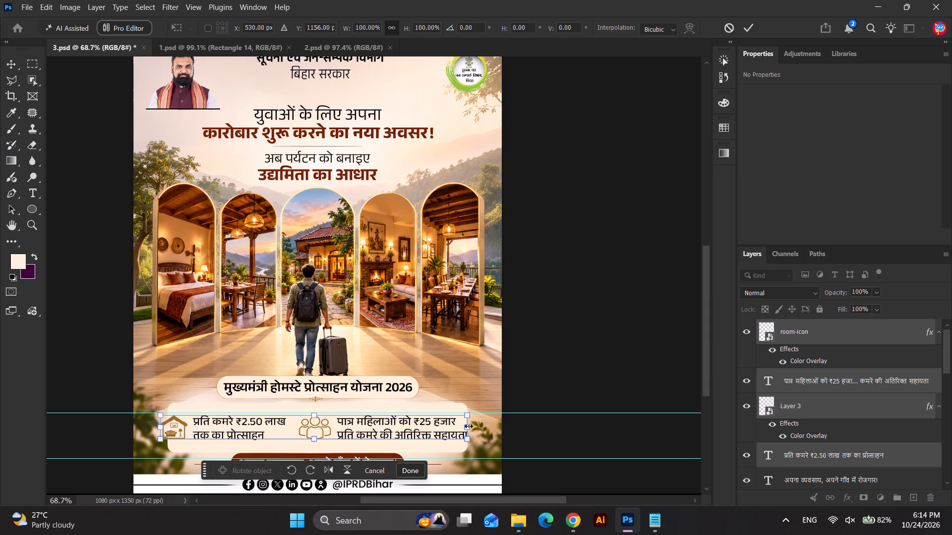
Scale the pasted icons and texts down slightly so they fit inside the cream rectangle with side margins.
drag(467, 427, 459, 428)
click(162, 423)
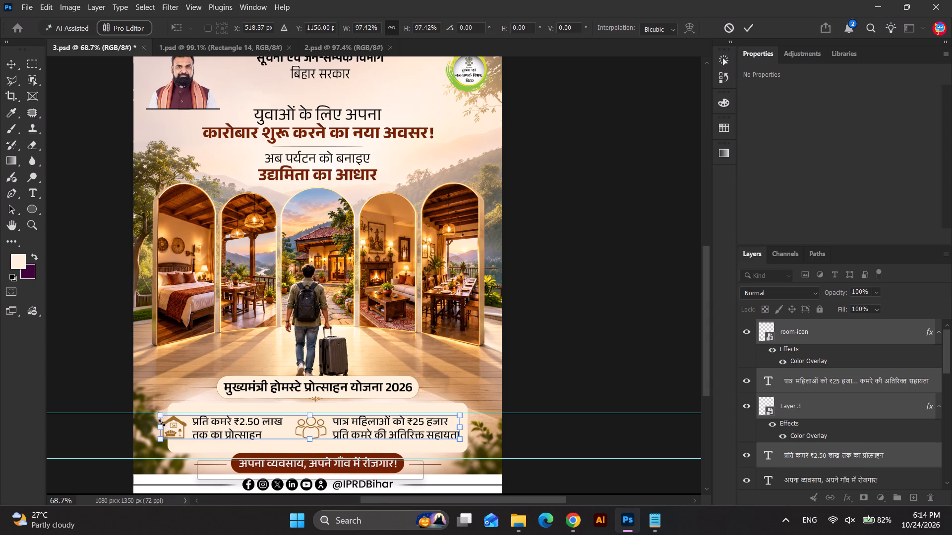
scroll(161, 423, up, 3)
drag(159, 430, 173, 429)
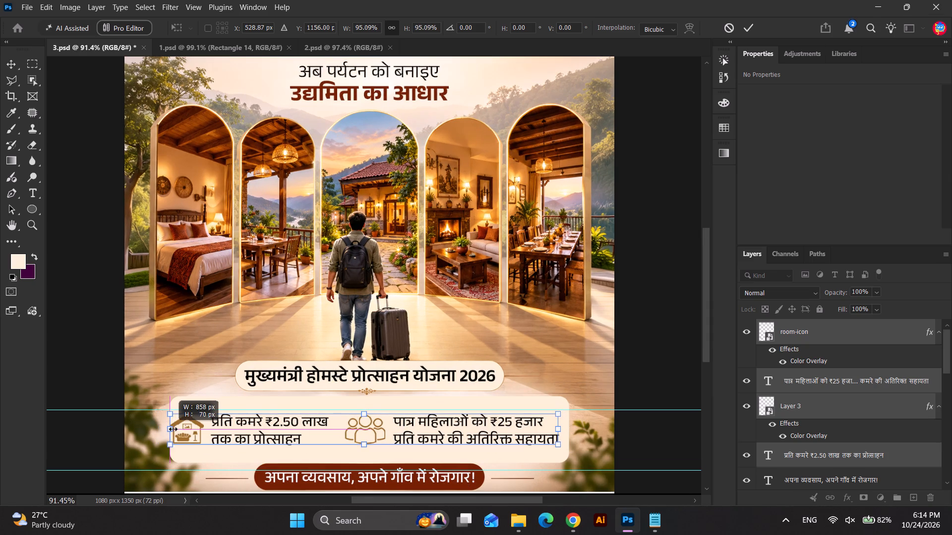
drag(173, 429, 174, 427)
key(Return)
click(641, 317)
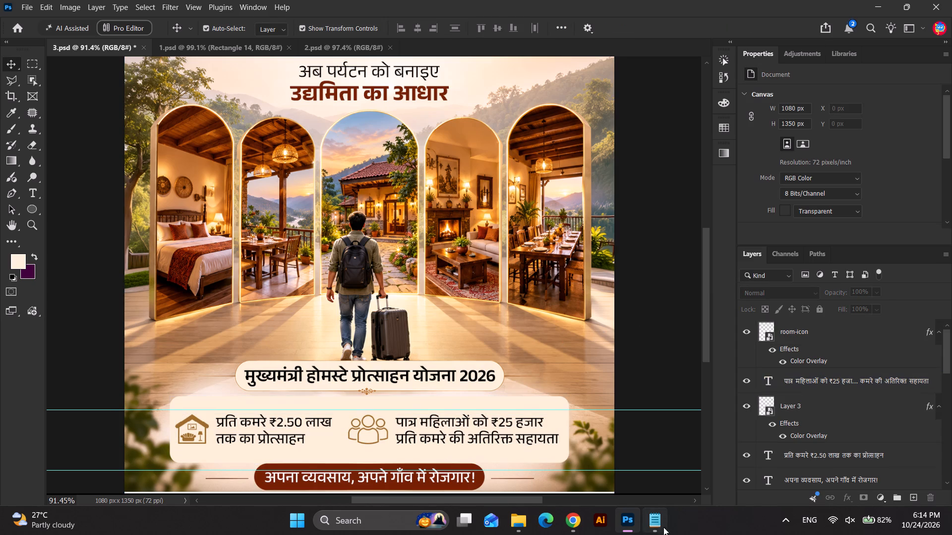
Replace the incentive text beside the house icon with "₹10 लाख तक का प्रोत्साहन" from the Notepad notes, split over two lines after लाख.
click(650, 523)
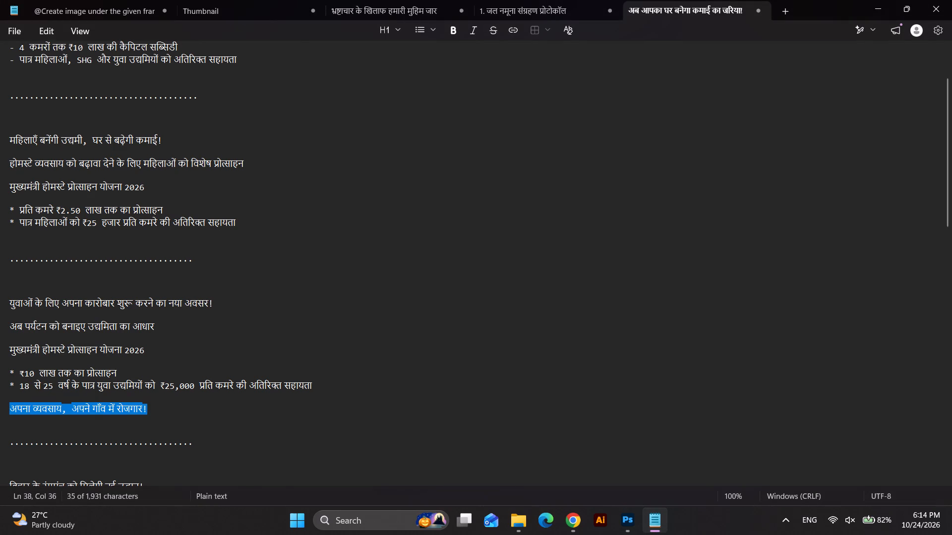
drag(19, 373, 119, 370)
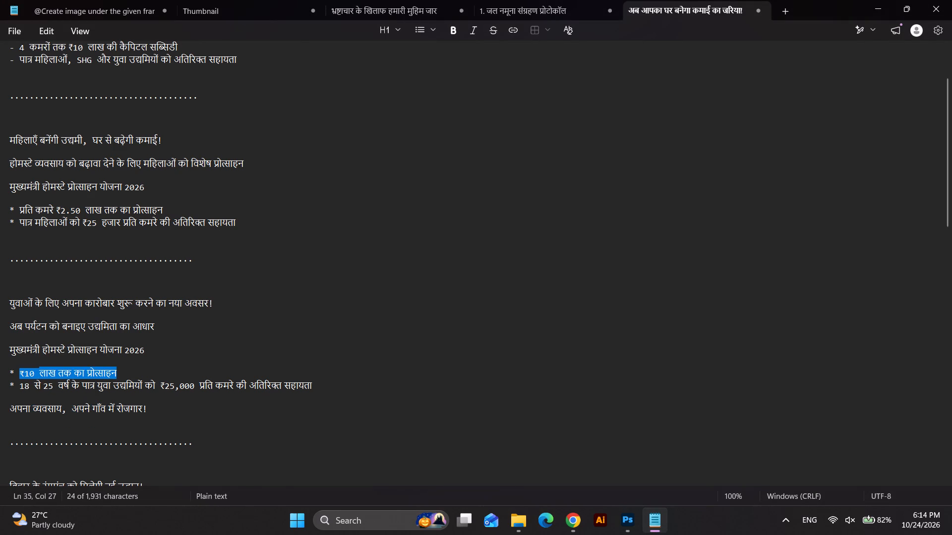
key(ctrl+c)
key(ctrl+c)
key(alt+Tab)
double_click(298, 422)
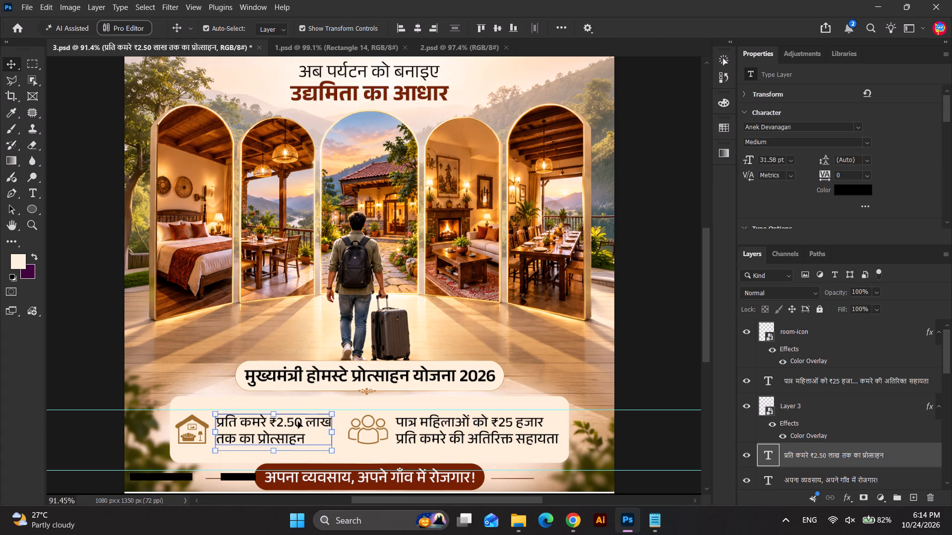
key(ctrl+v)
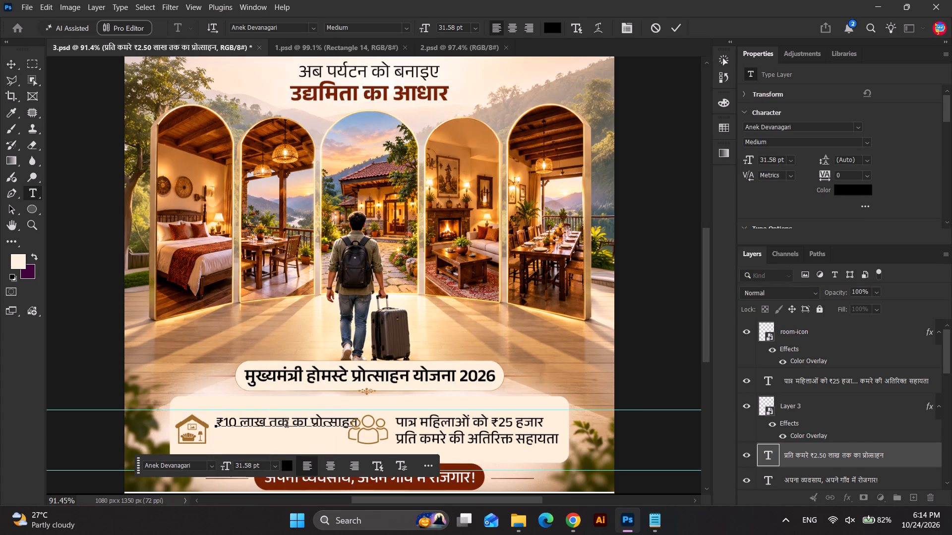
click(293, 423)
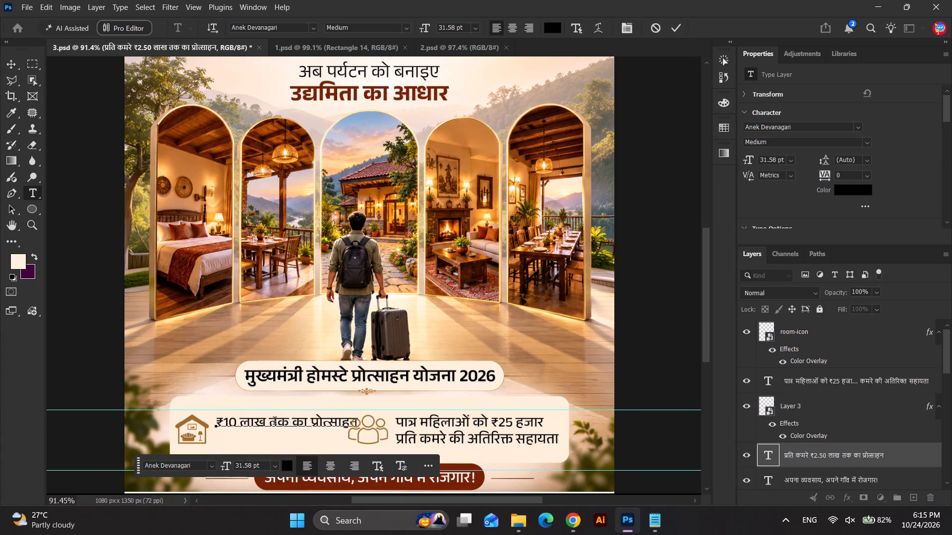
click(272, 422)
key(BackSpace)
key(Return)
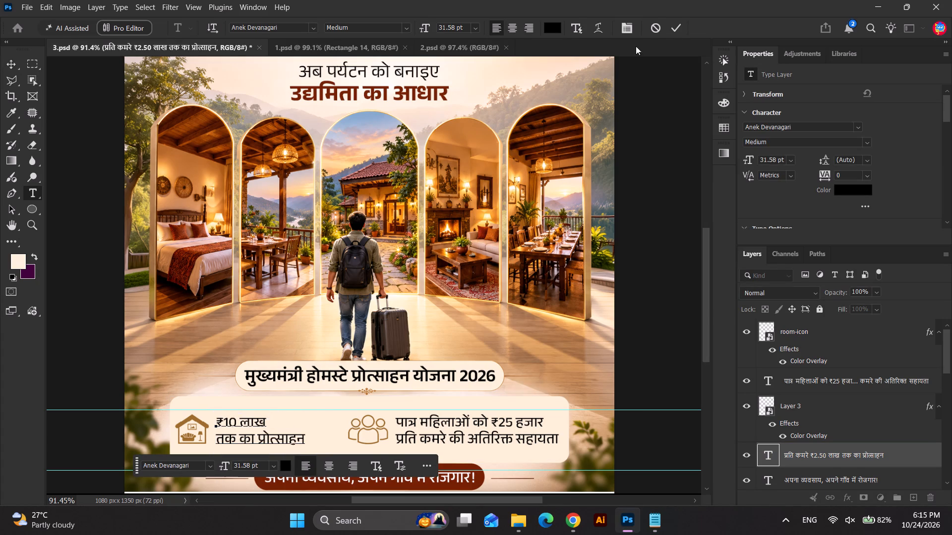
click(667, 27)
click(673, 29)
Replace the text beside the people icon with the notes' line on 18 से 25 वर्ष youth entrepreneurs getting ₹25,000 per room, broken into three lines.
key(alt+Tab)
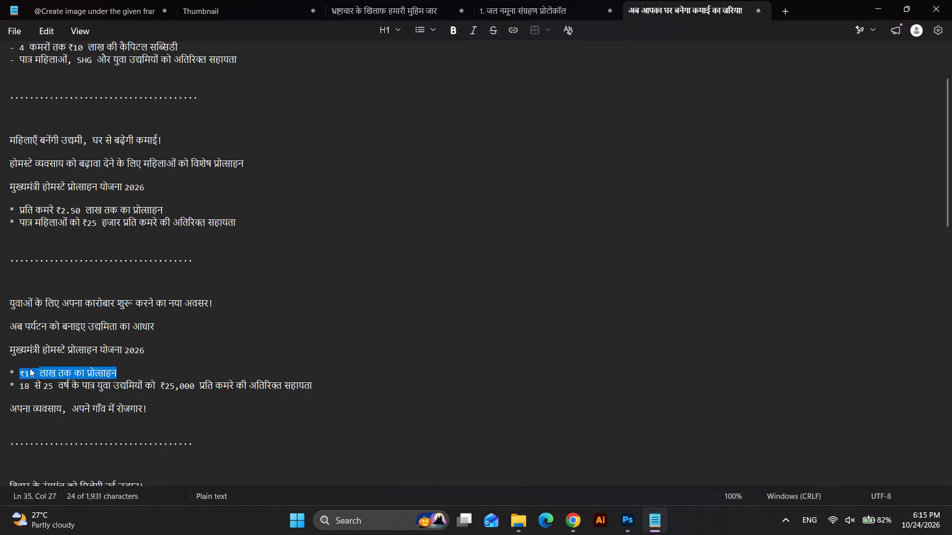
drag(19, 387, 312, 385)
key(ctrl+c)
key(ctrl+c)
key(alt+Tab)
double_click(444, 430)
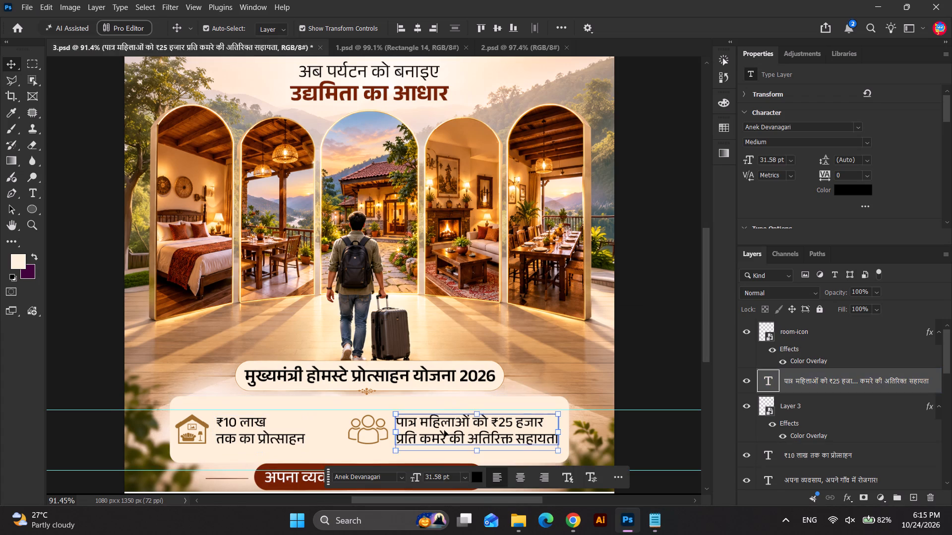
key(ctrl+v)
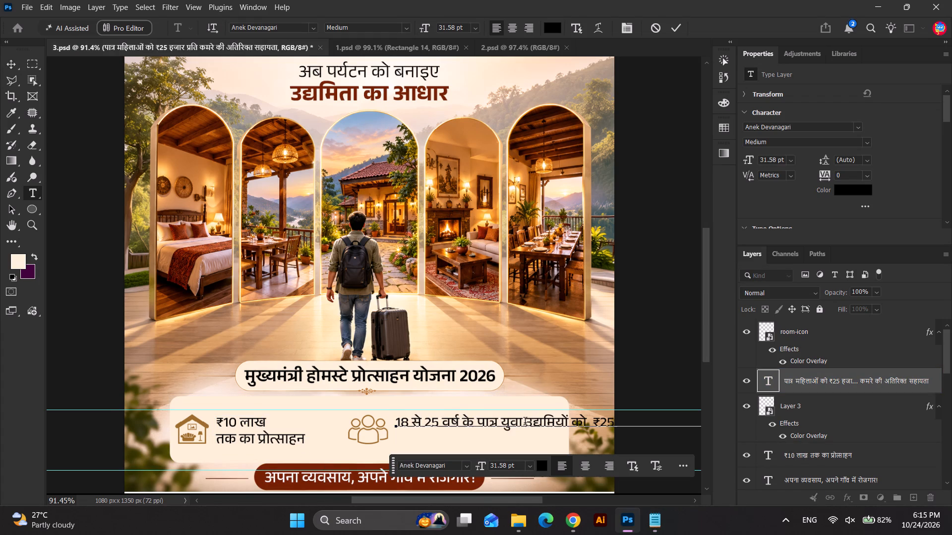
click(527, 420)
key(BackSpace)
key(Return)
click(538, 436)
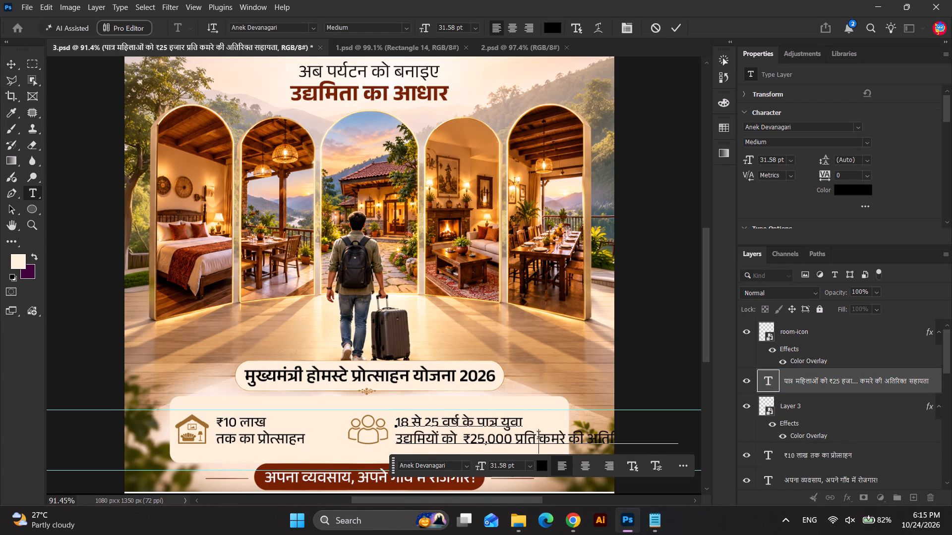
key(BackSpace)
key(Return)
click(674, 26)
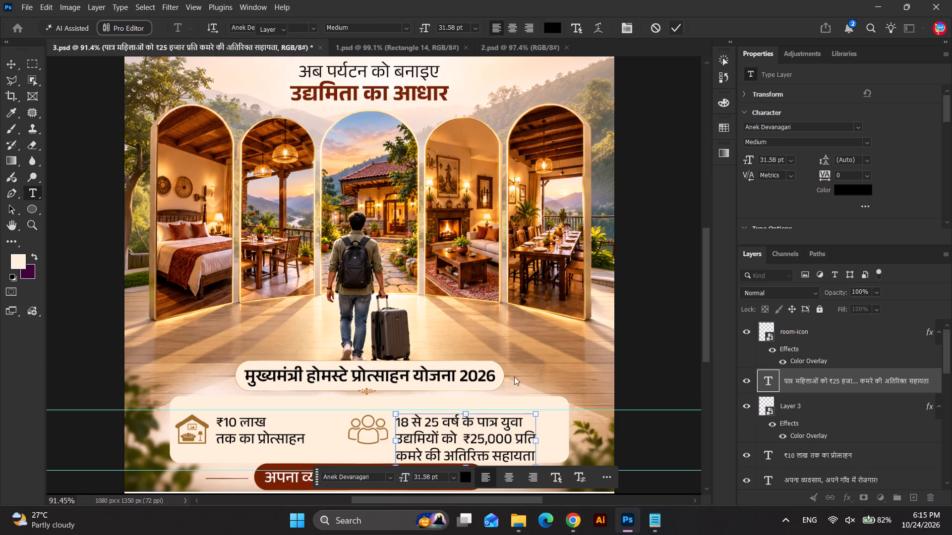
Move the three-line youth incentive text up so it sits vertically centred within the cream rectangle.
drag(469, 435, 472, 427)
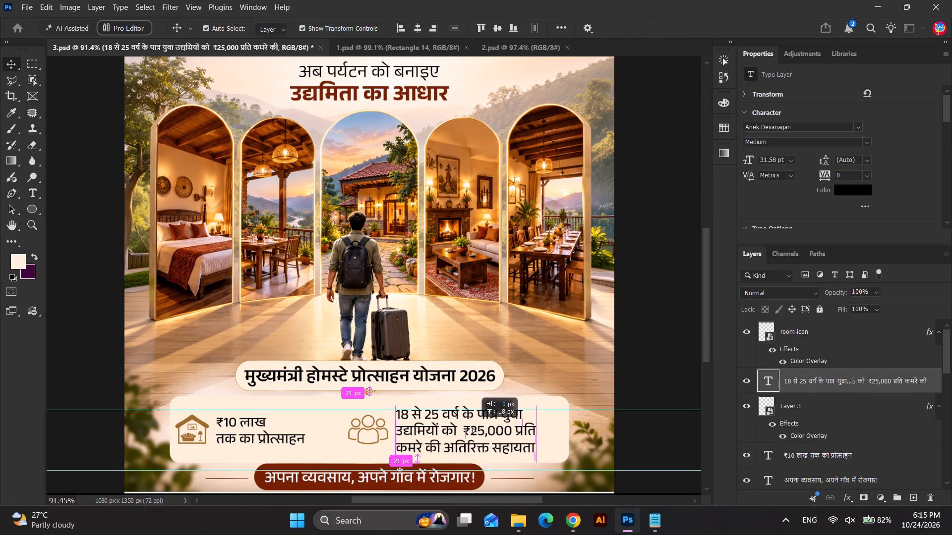
drag(472, 427, 474, 426)
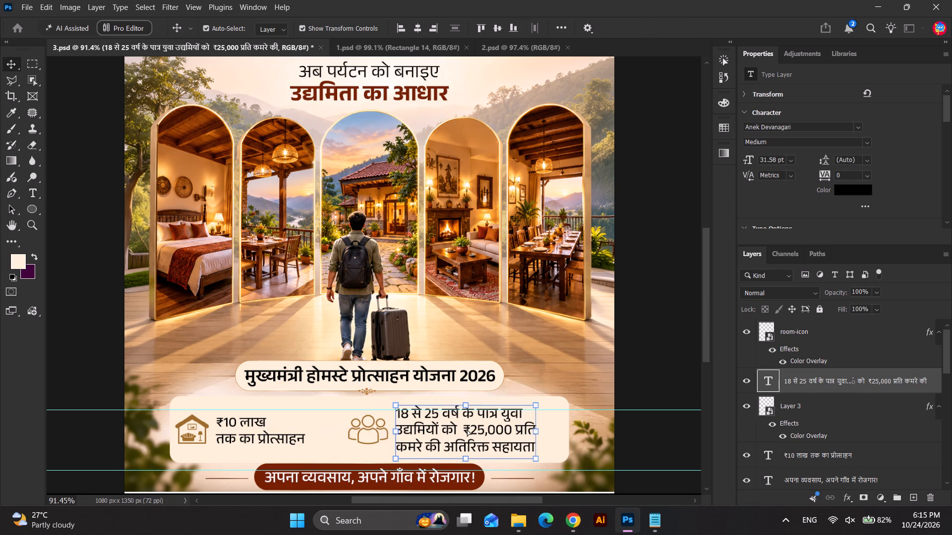
Format "₹10 लाख" as SemiBold at 52 pt in dark red 762004, sampled from the slogan banner.
double_click(253, 436)
drag(216, 424, 268, 426)
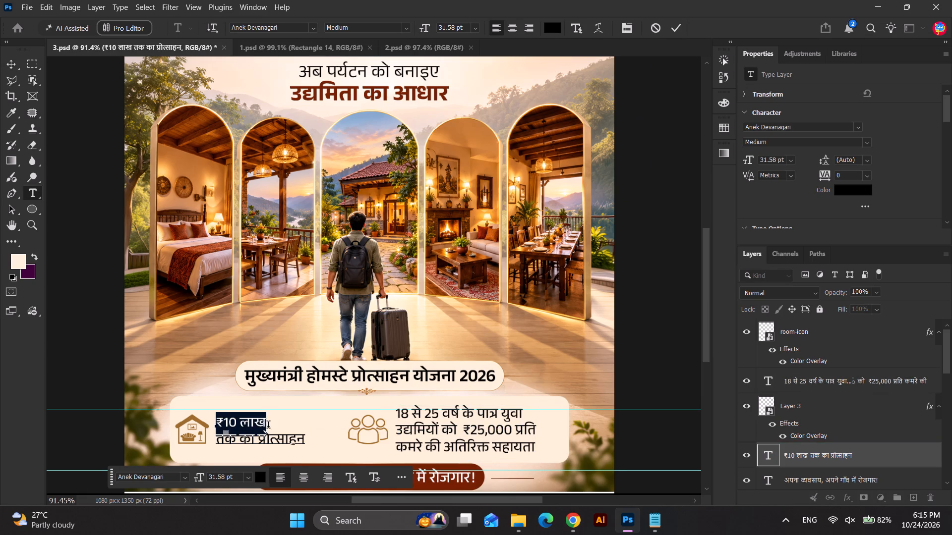
drag(268, 426, 271, 426)
drag(753, 159, 762, 159)
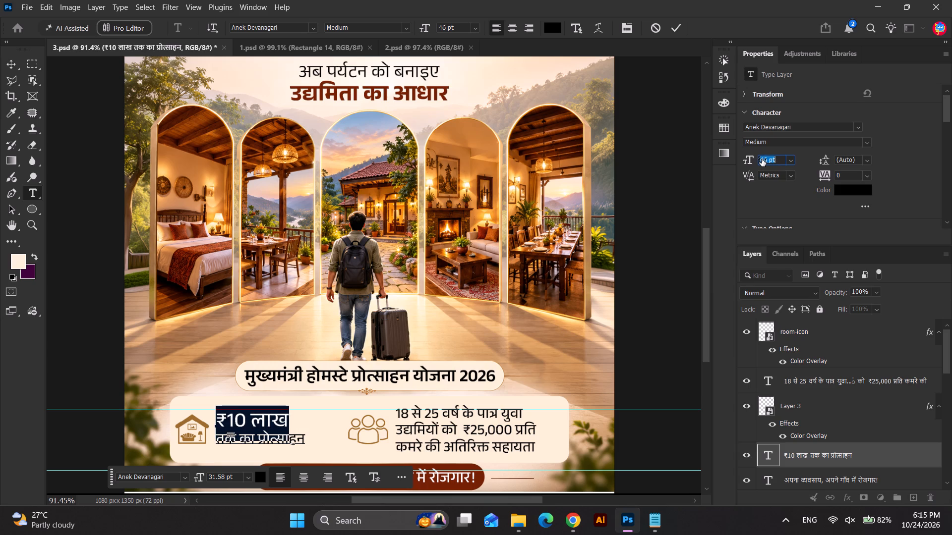
drag(762, 159, 766, 159)
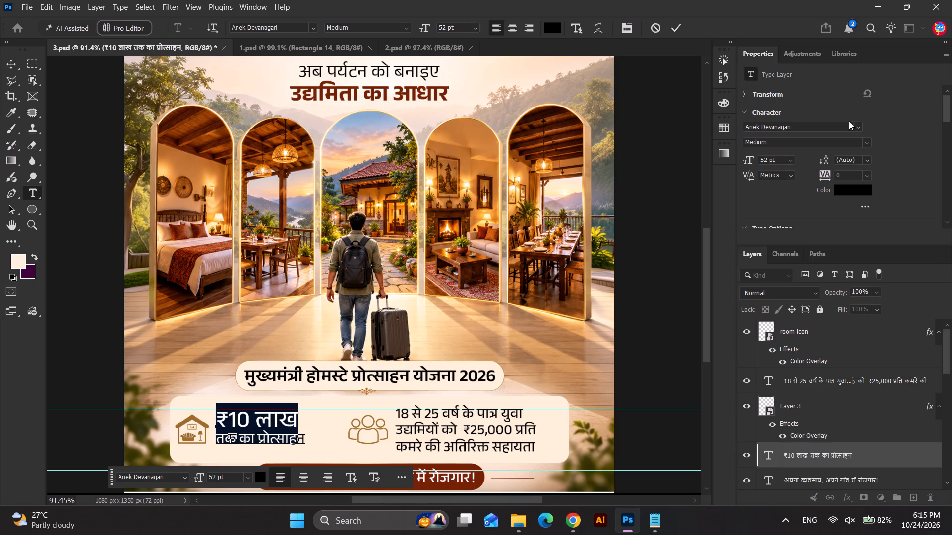
click(864, 136)
click(867, 146)
click(820, 234)
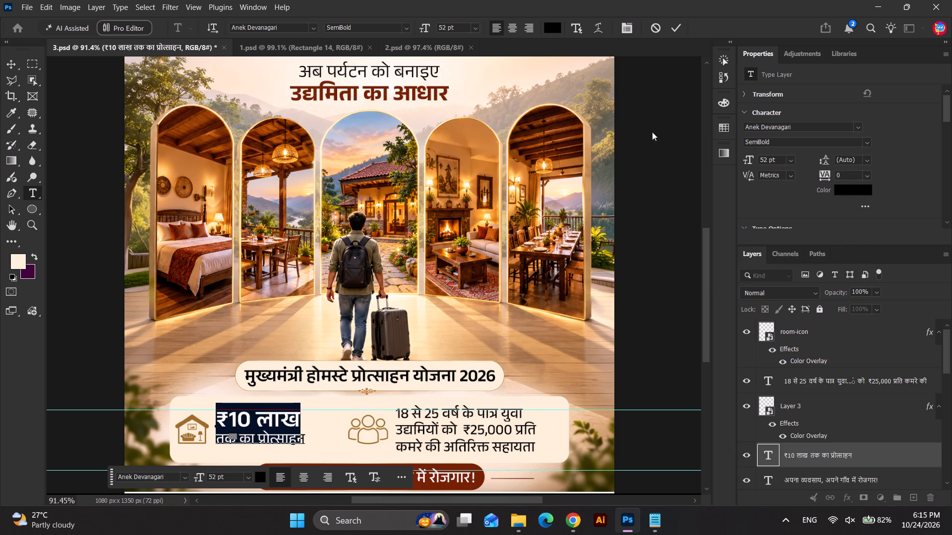
click(854, 187)
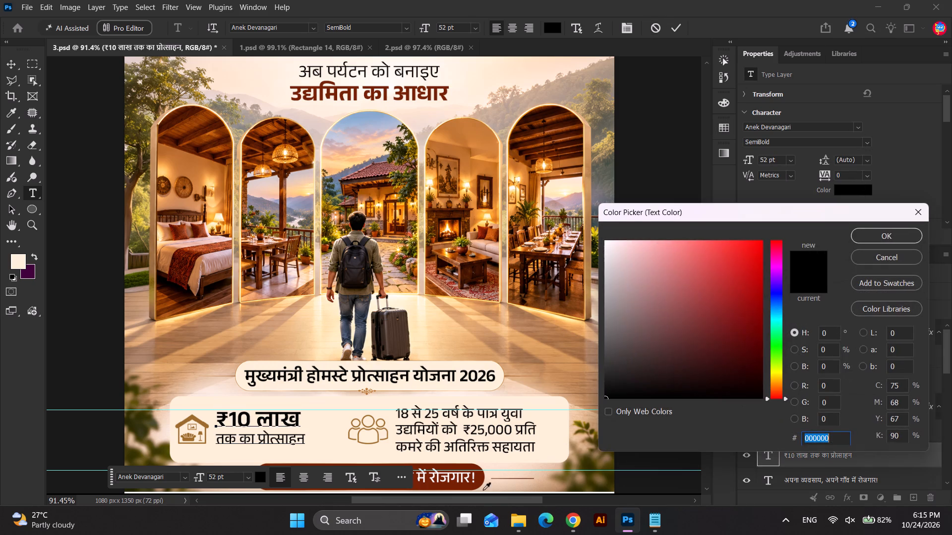
click(481, 476)
click(867, 229)
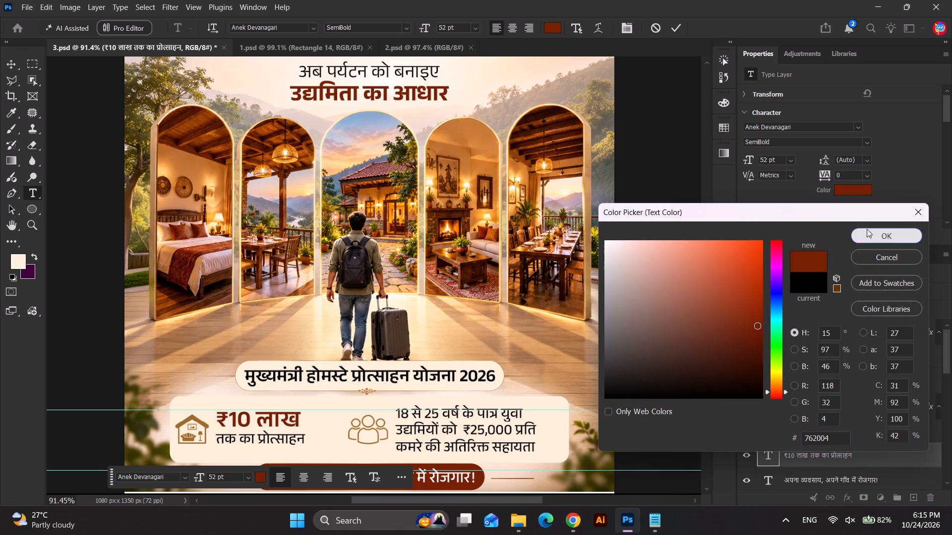
click(17, 66)
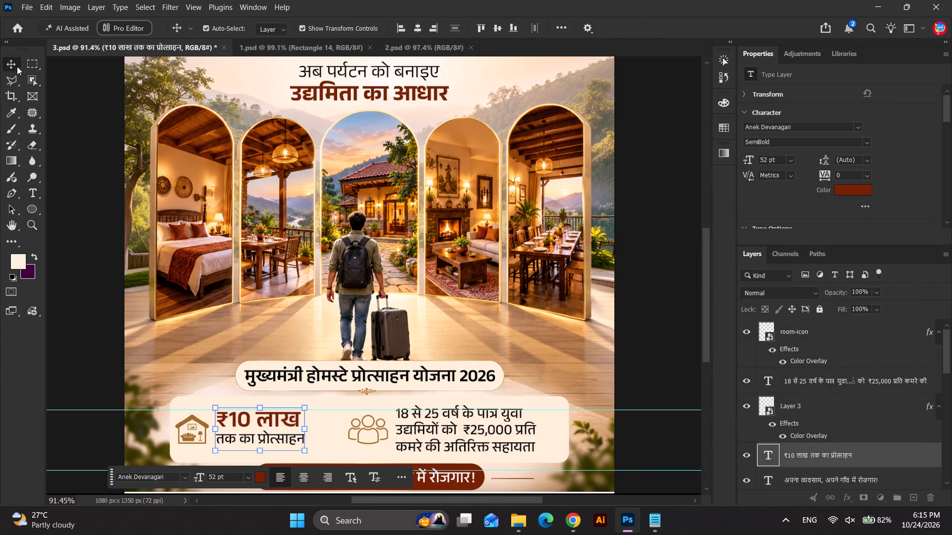
click(73, 189)
Nudge the three-line incentive text slightly right, and shift it together with the people icon further right within the cream rectangle.
scroll(268, 416, down, 1)
double_click(278, 422)
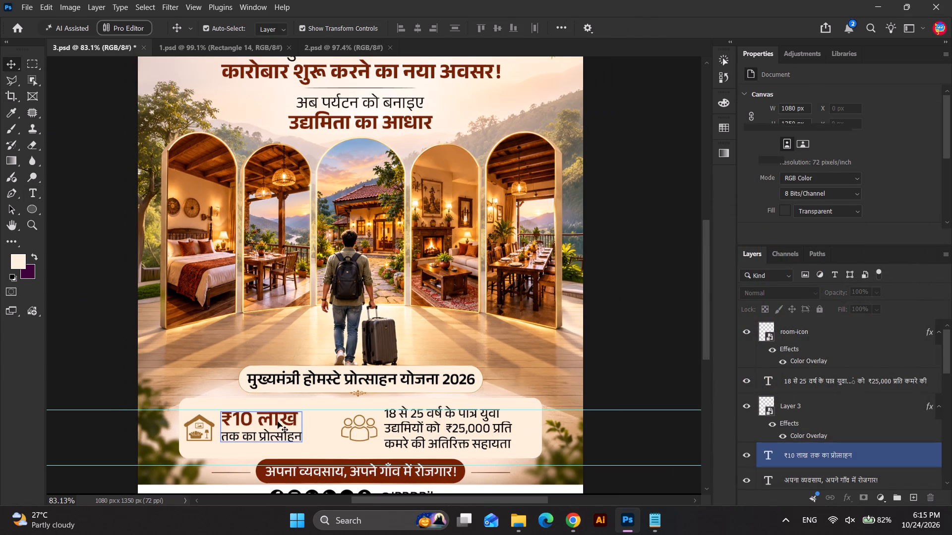
click(417, 423)
click(415, 428)
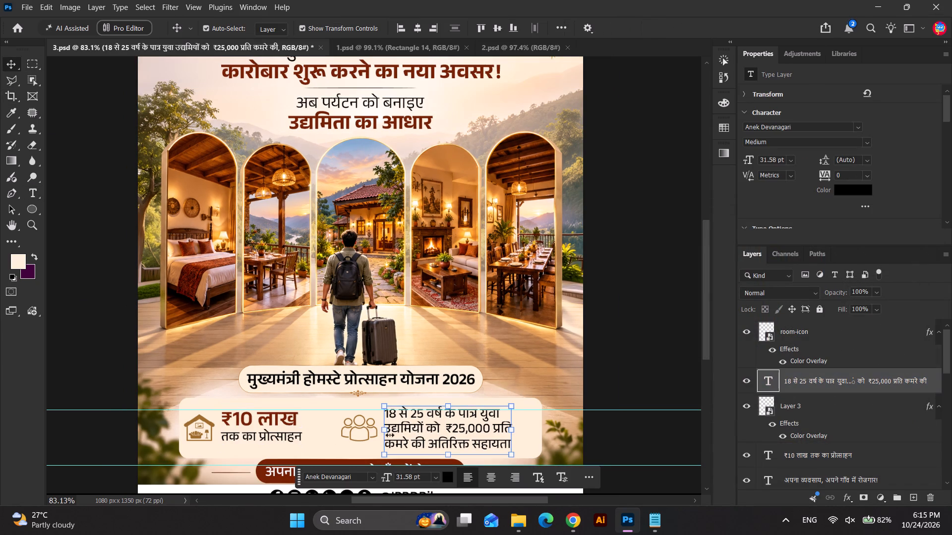
key(Right)
key(Right)
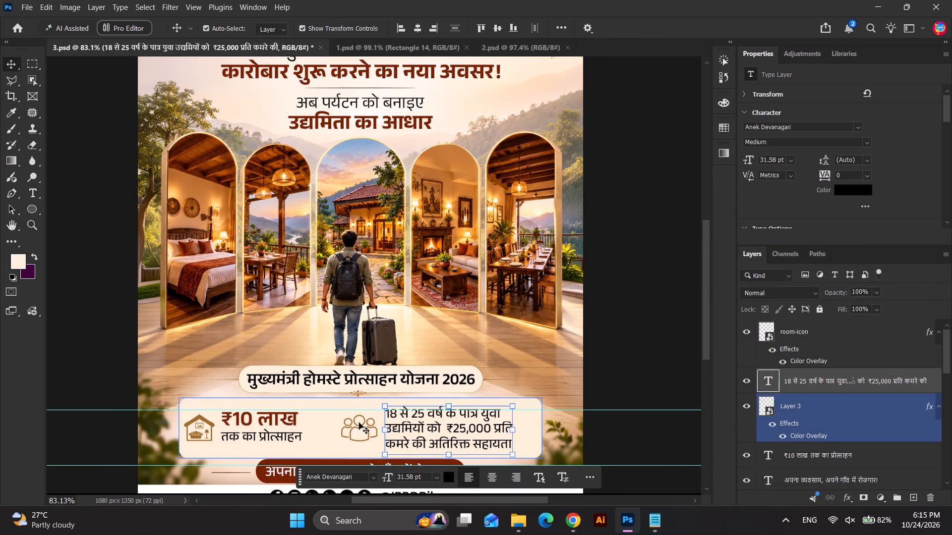
shift+click(364, 420)
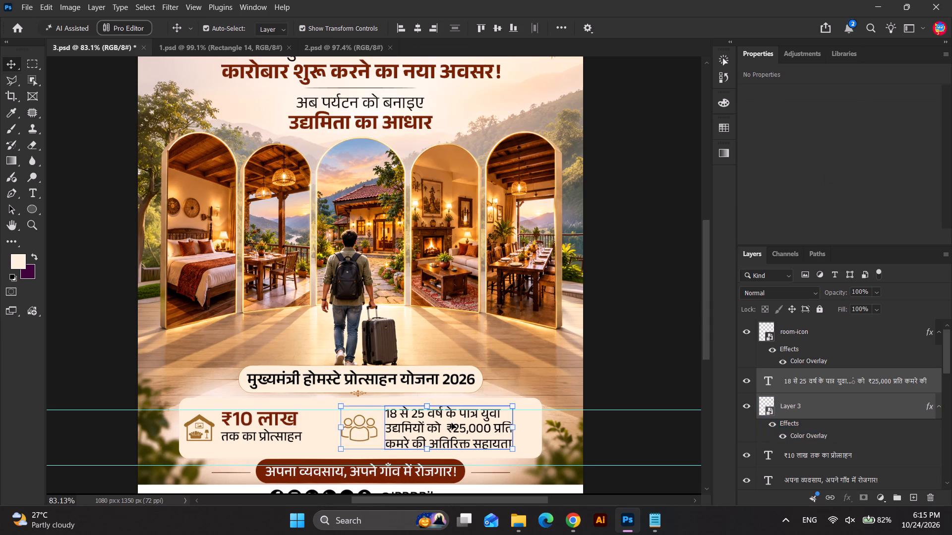
key(shift+Right)
key(shift+Right)
key(shift+Right)
key(shift+Right)
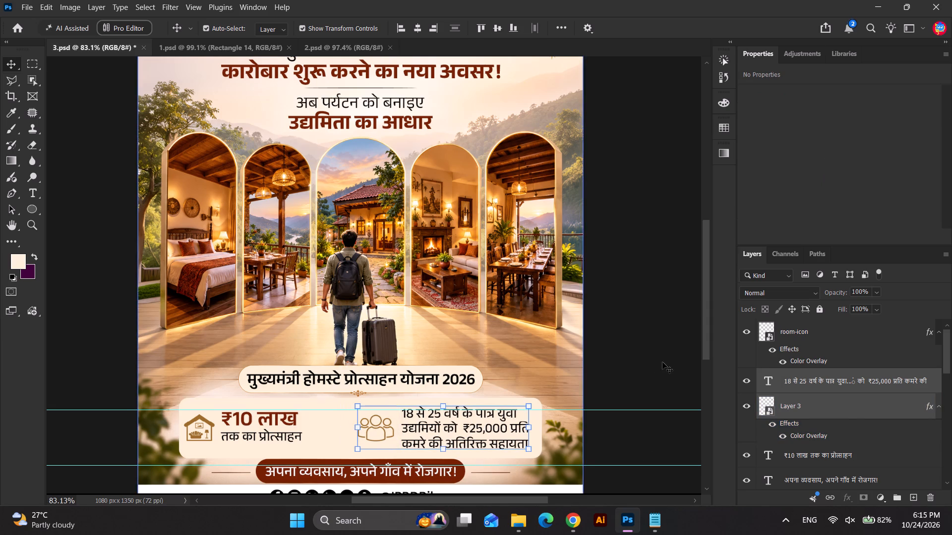
click(657, 363)
Draw a vertical divider line about 115 px long between the ₹10 लाख text and the people icon with the Line tool.
scroll(339, 429, up, 2)
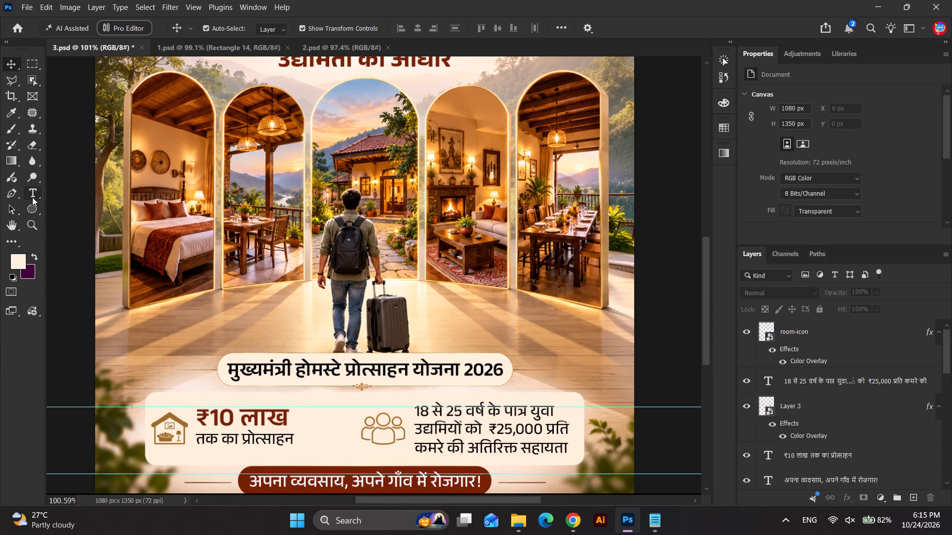
right_click(33, 209)
click(71, 267)
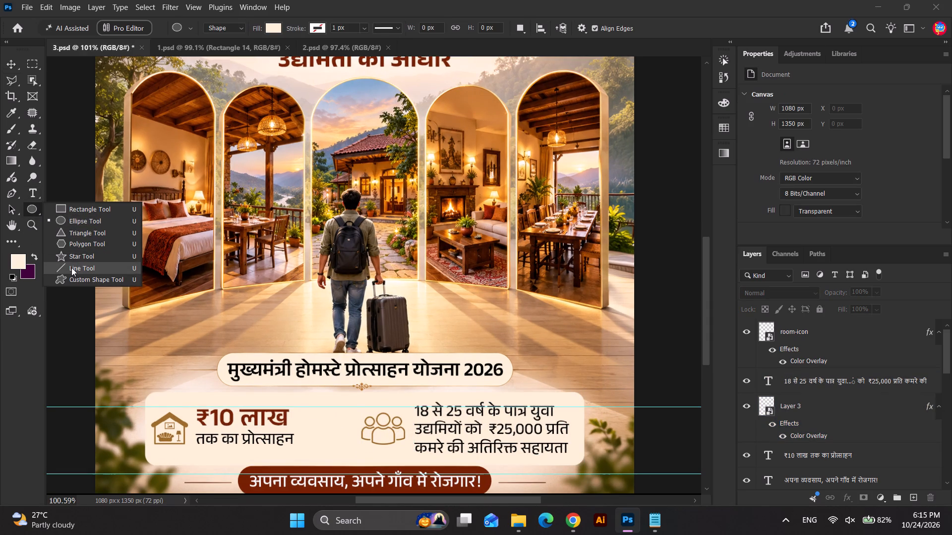
scroll(357, 408, up, 3)
drag(322, 396, 322, 471)
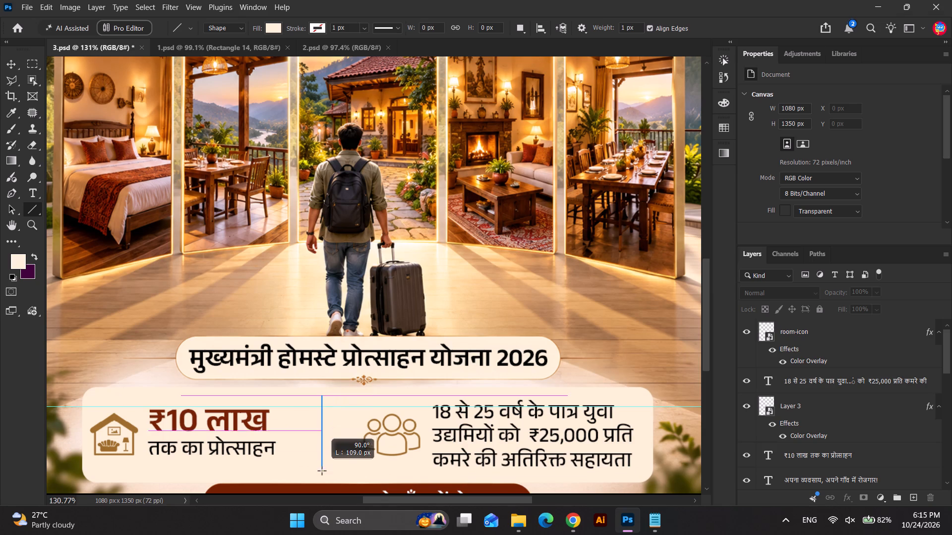
drag(322, 471, 322, 471)
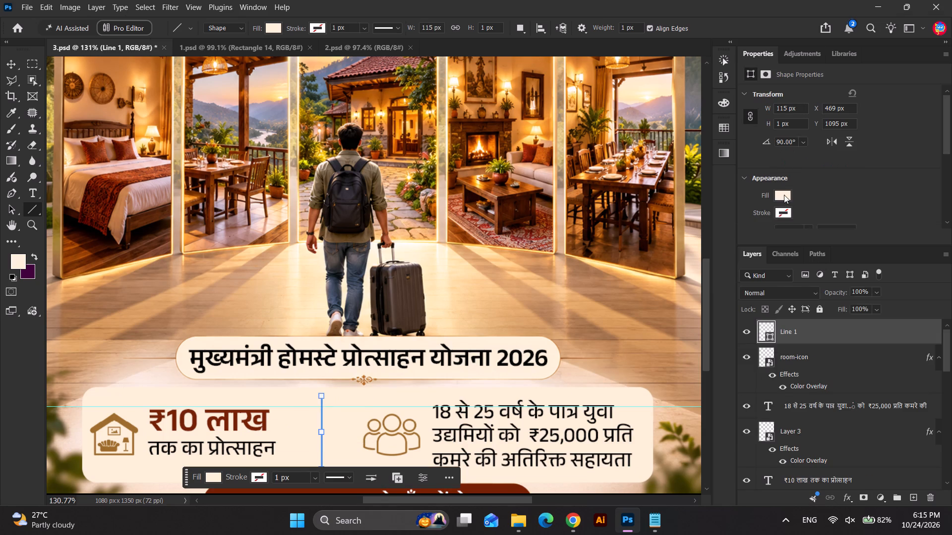
Set the divider line's fill to the golden tan colour be975d.
click(784, 195)
click(909, 224)
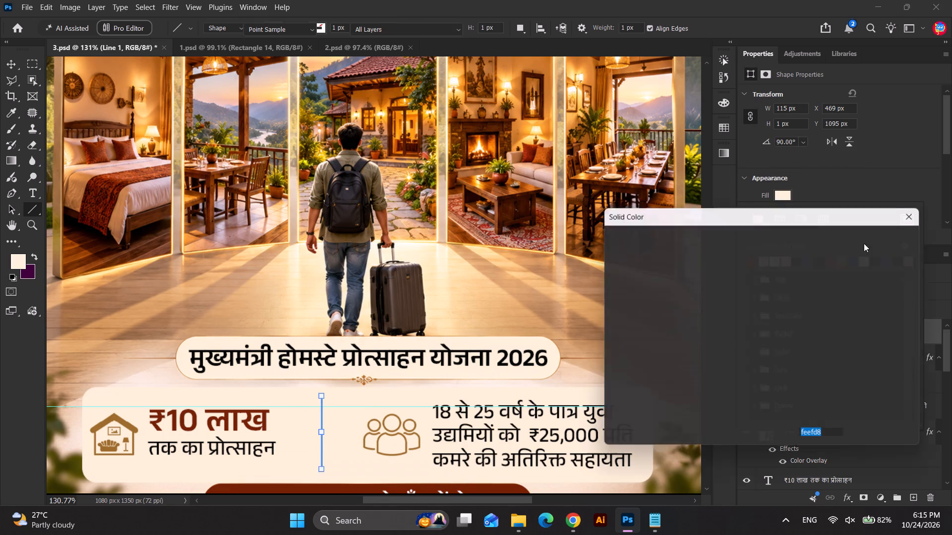
click(346, 394)
click(699, 332)
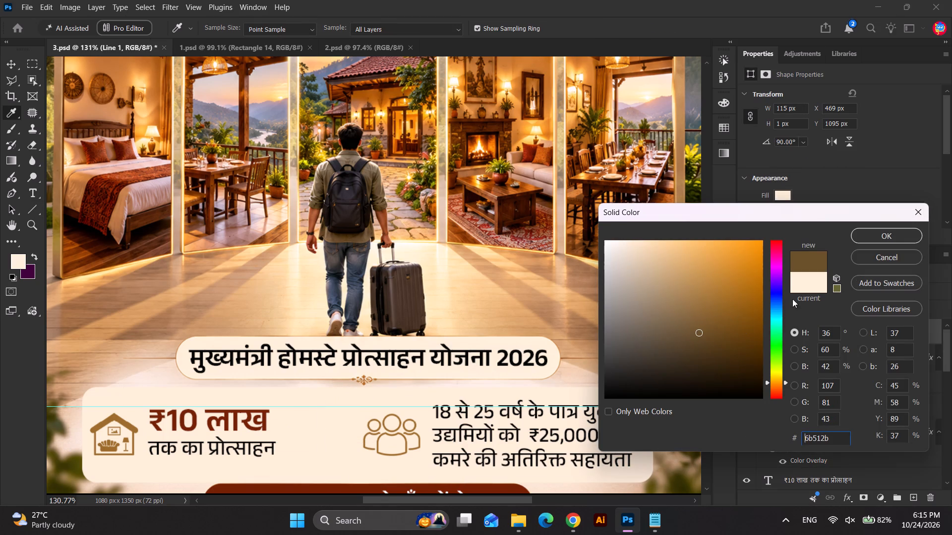
click(651, 293)
click(668, 309)
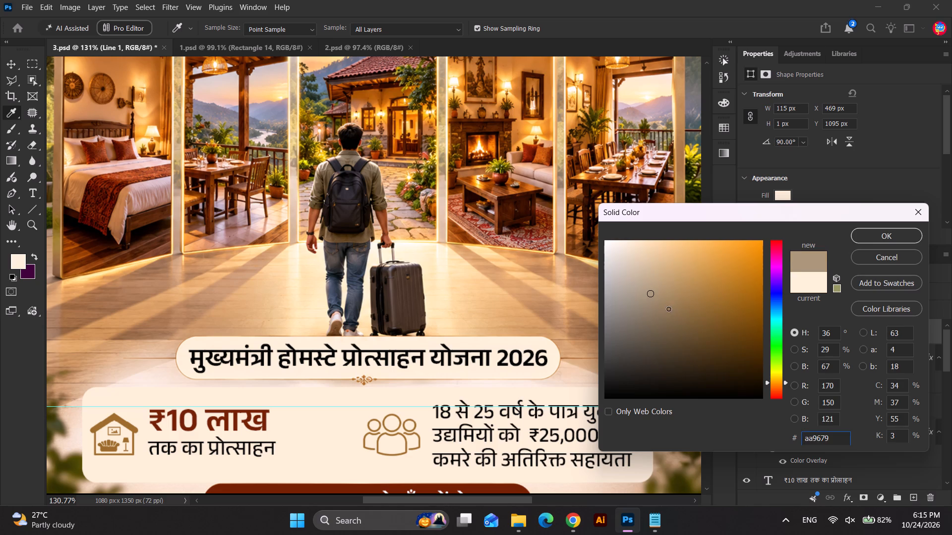
click(685, 281)
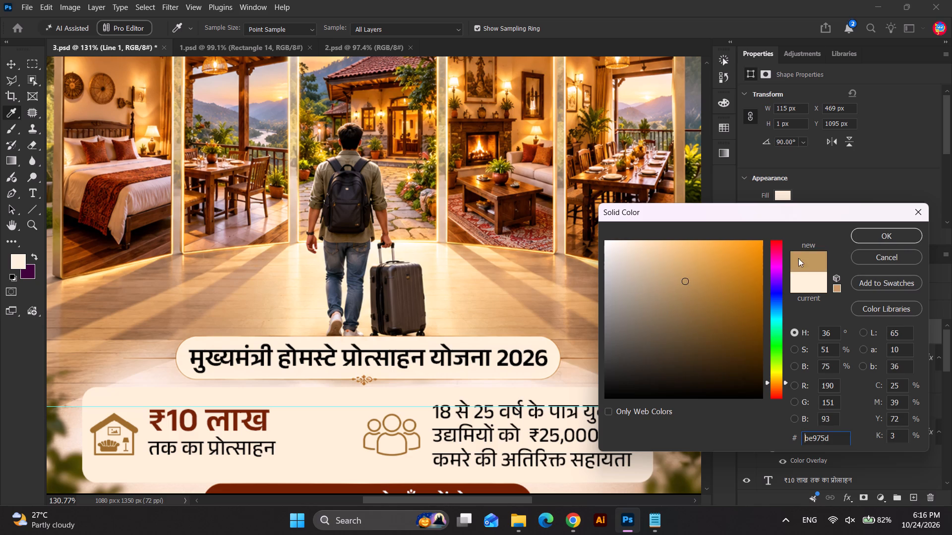
click(863, 234)
scroll(332, 410, down, 4)
click(89, 236)
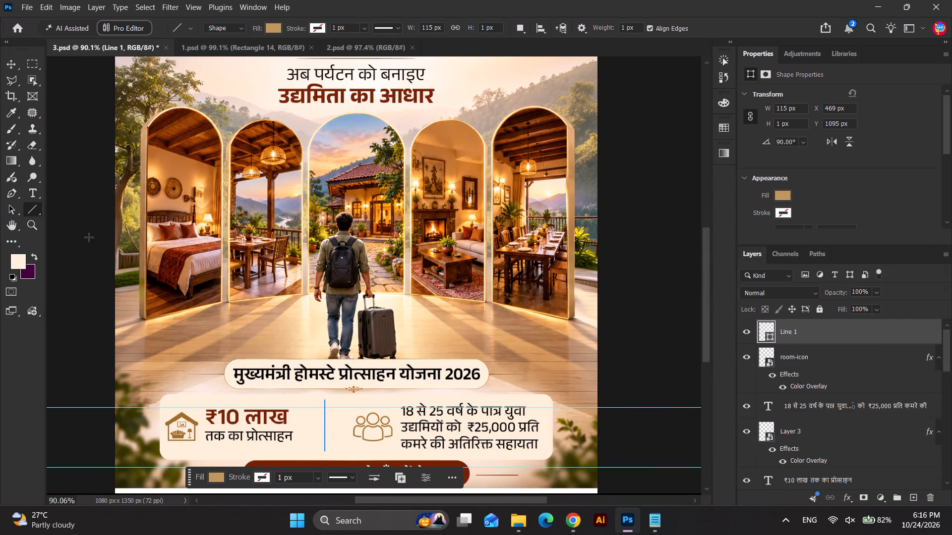
Recolour the divider line's fill to the darker brown sampled from the people icon's outline.
click(14, 67)
click(133, 212)
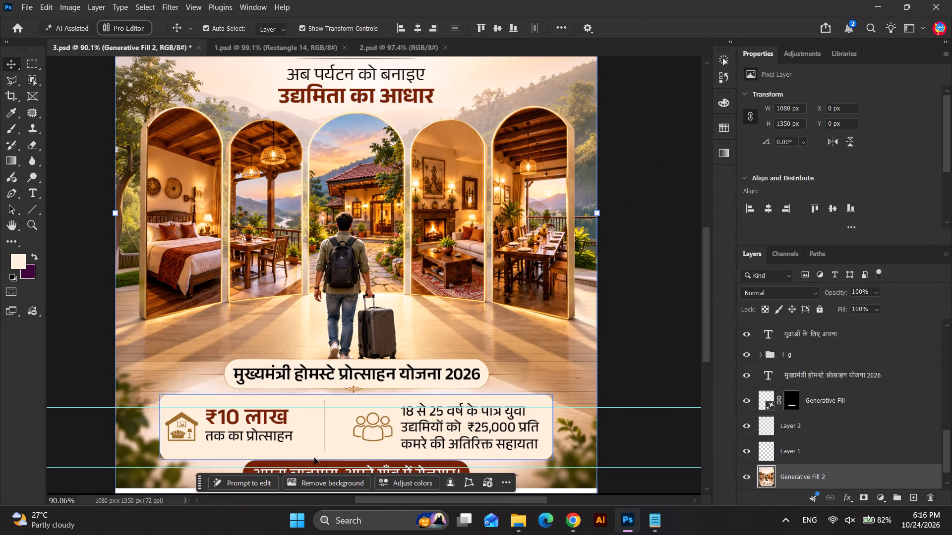
scroll(314, 458, up, 10)
click(336, 410)
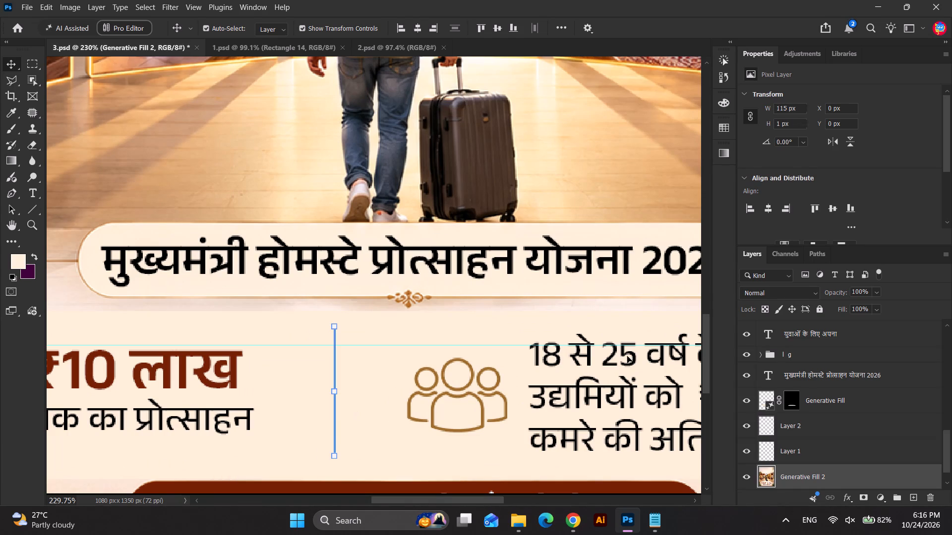
click(787, 195)
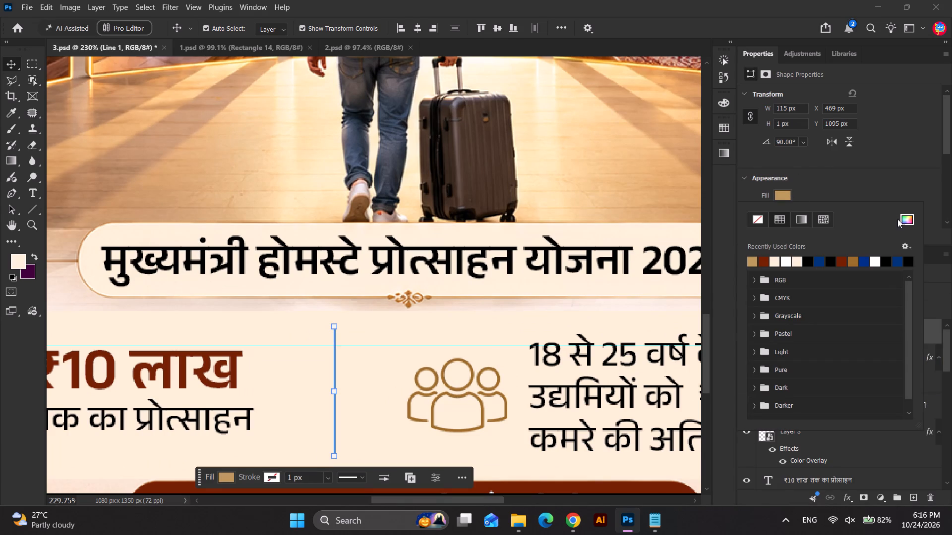
click(903, 218)
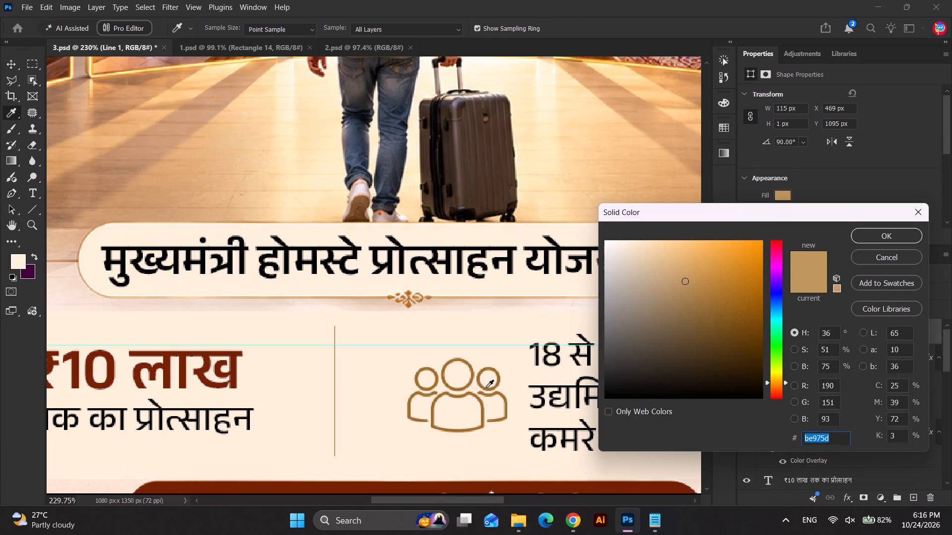
click(488, 389)
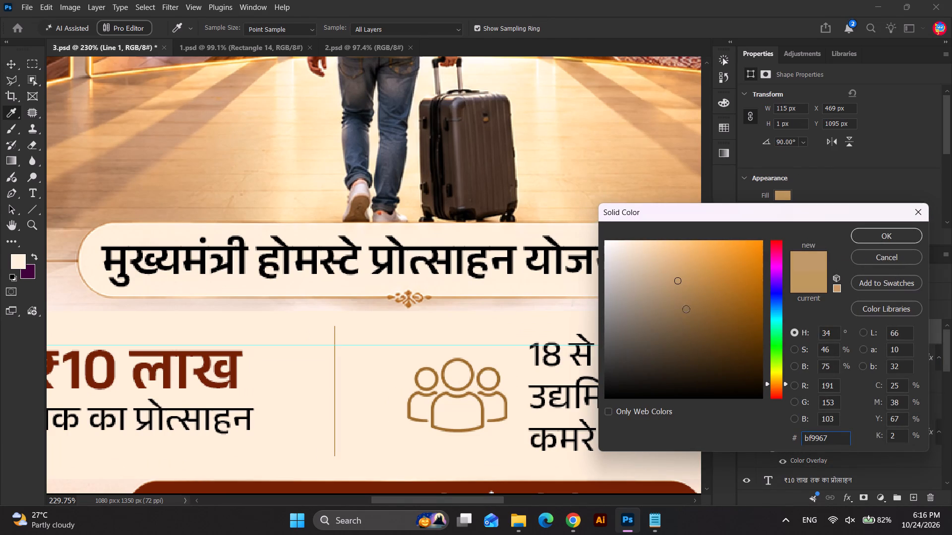
key(ctrl+space)
key(ctrl+space)
key(ctrl+space)
key(ctrl+space)
key(ctrl+space)
key(ctrl+space)
key(ctrl+space)
key(ctrl+space)
key(ctrl+space)
key(ctrl+space)
key(ctrl+space)
key(ctrl+space)
key(ctrl+space)
key(ctrl+space)
key(ctrl+space)
ctrl+triple_click(480, 376)
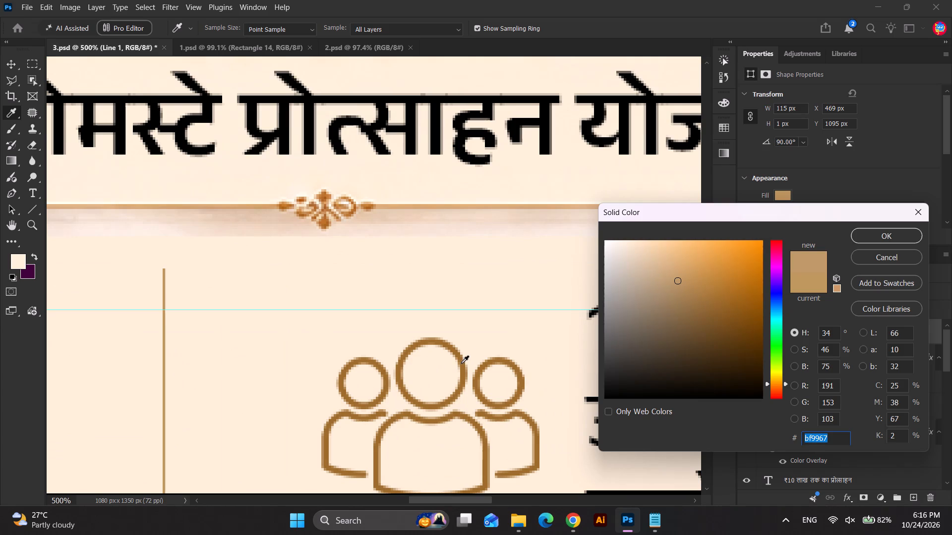
click(461, 363)
click(894, 236)
Centre the divider line vertically within the cream incentive rectangle.
scroll(474, 333, down, 14)
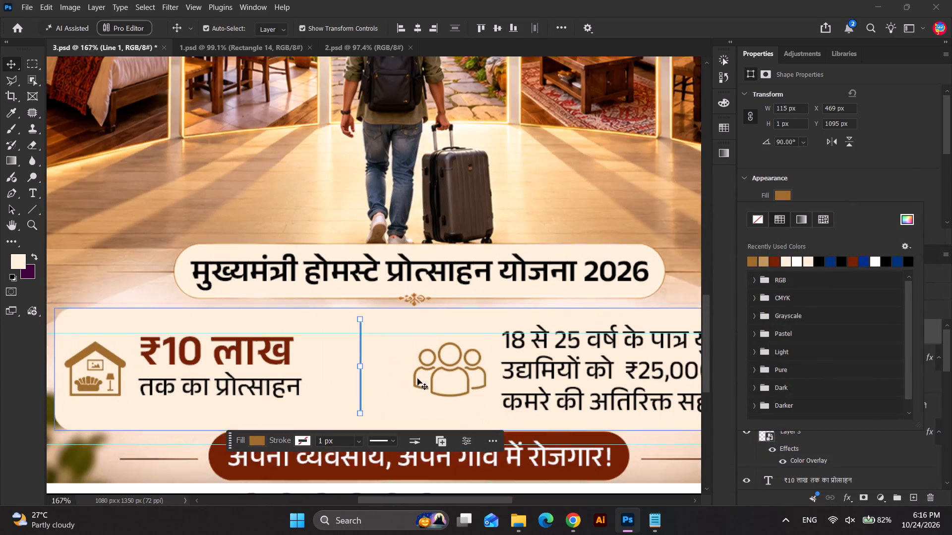
shift+click(404, 408)
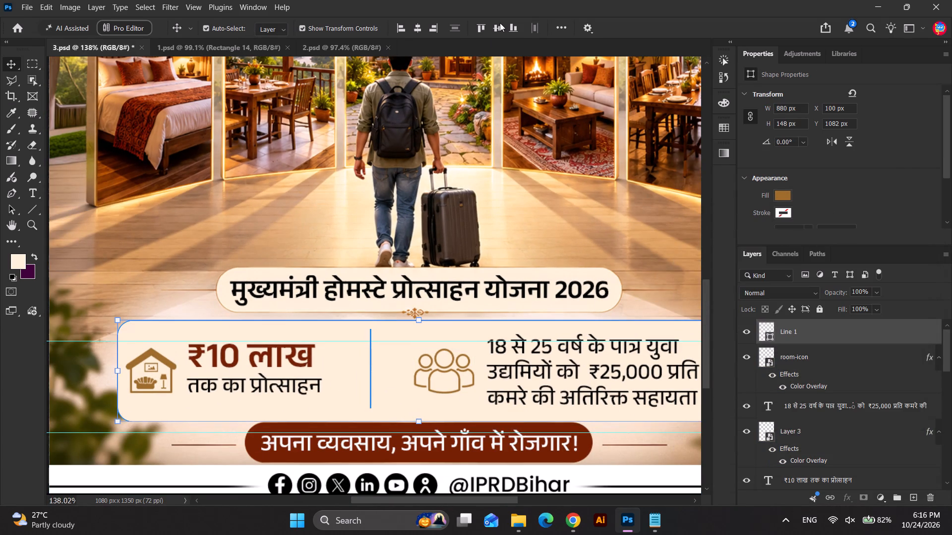
click(500, 22)
key(ctrl+z)
click(558, 26)
click(592, 140)
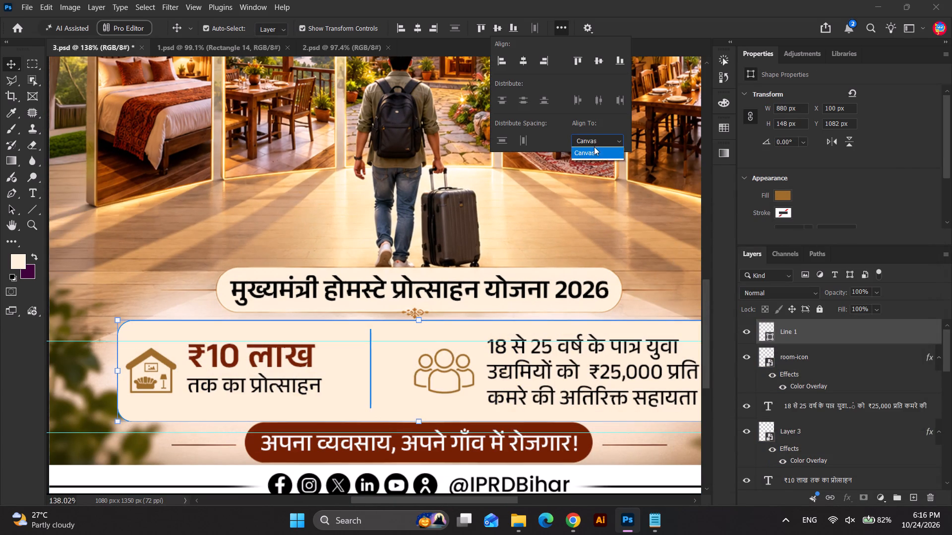
click(595, 157)
click(495, 31)
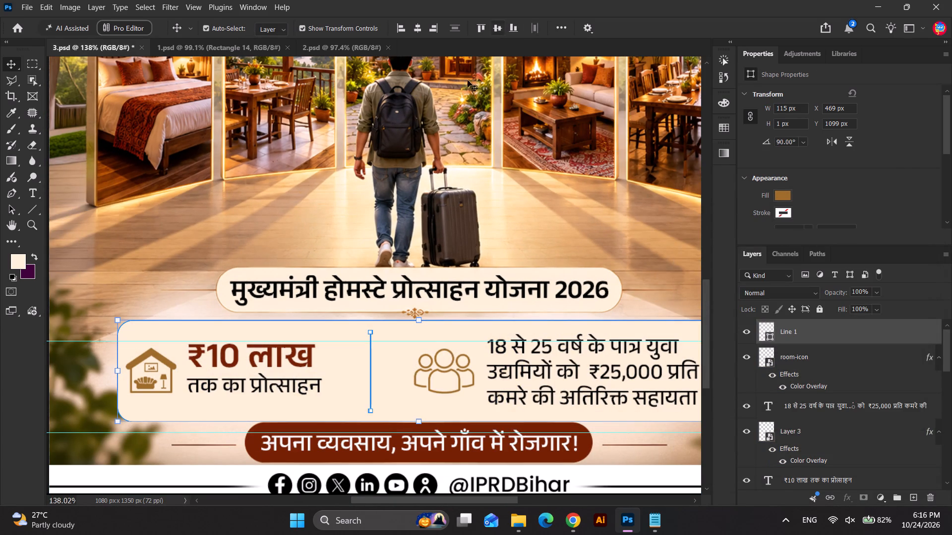
scroll(423, 193, down, 6)
click(319, 453)
scroll(518, 331, down, 6)
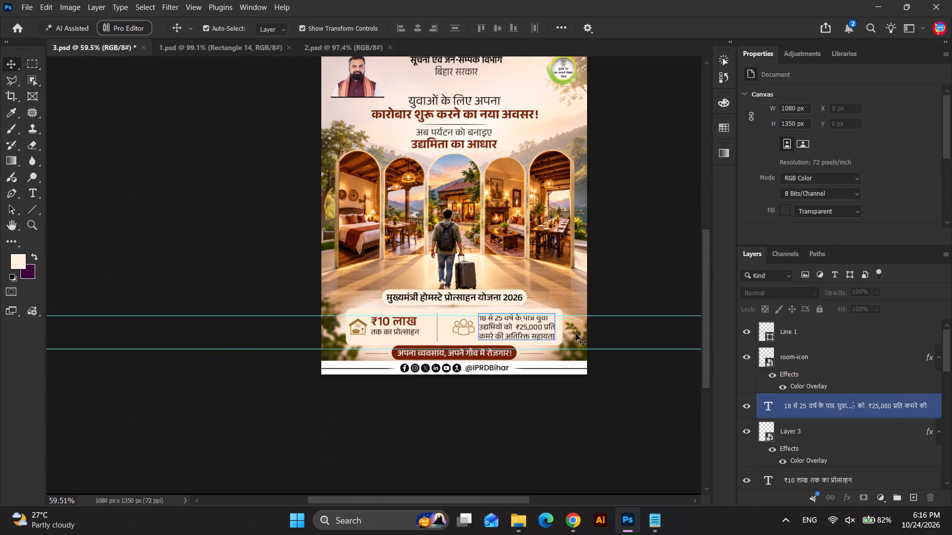
click(572, 437)
Align the house icon and the ₹10 लाख text to the vertical centre of the cream rectangle.
scroll(407, 350, up, 5)
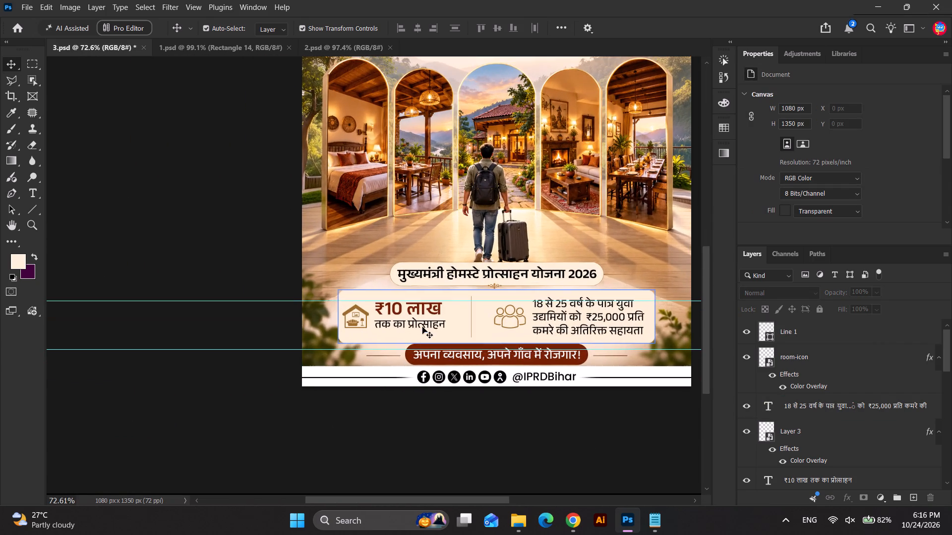
click(422, 326)
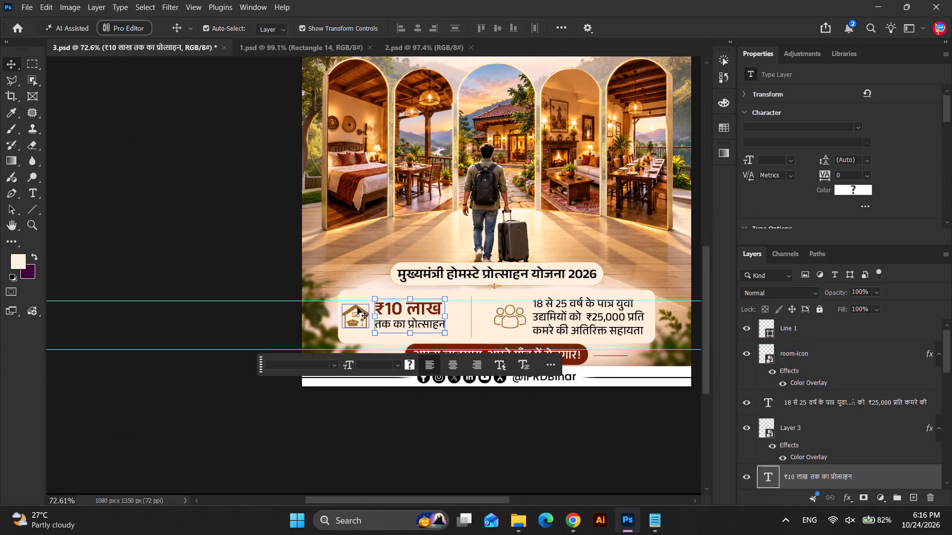
shift+click(357, 308)
shift+click(463, 294)
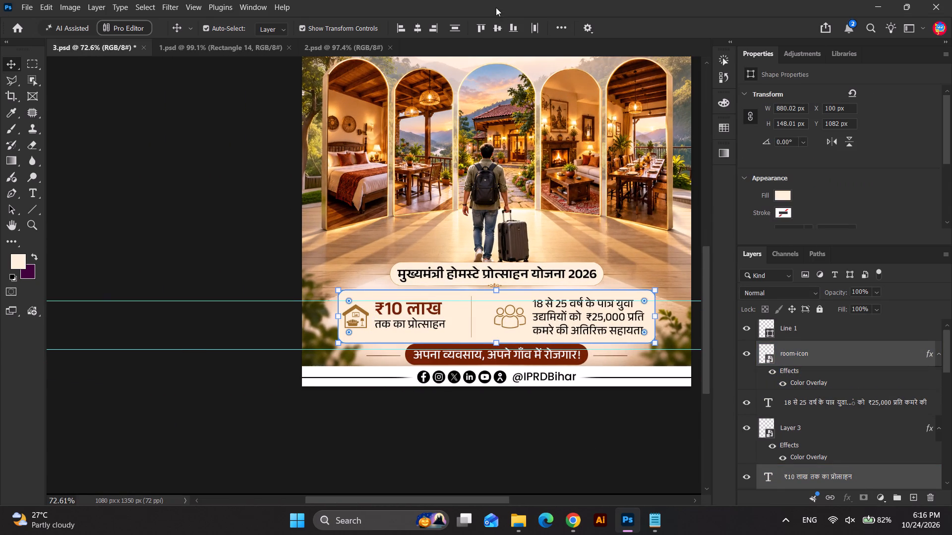
click(497, 27)
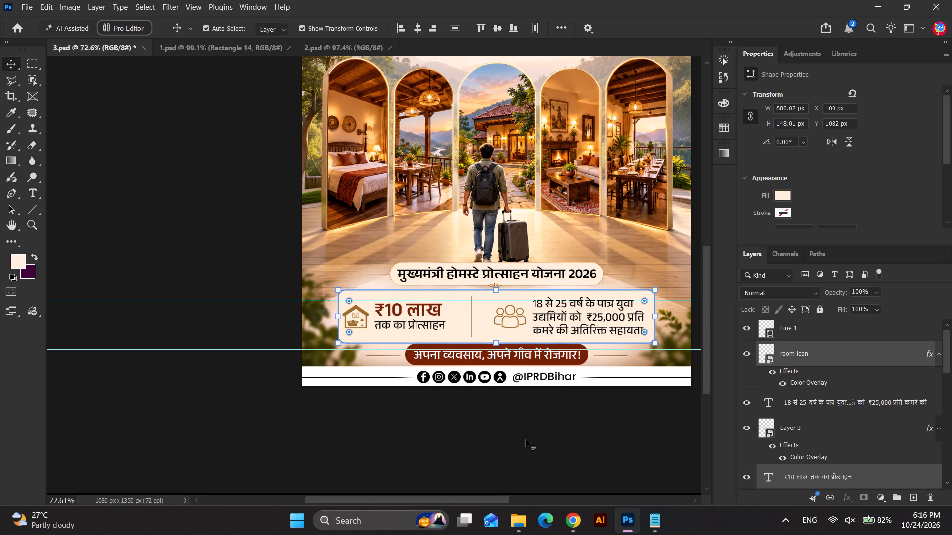
click(526, 440)
Align the people icon and the three-line ₹25,000 text to the vertical centre of the cream rectangle.
scroll(542, 316, up, 2)
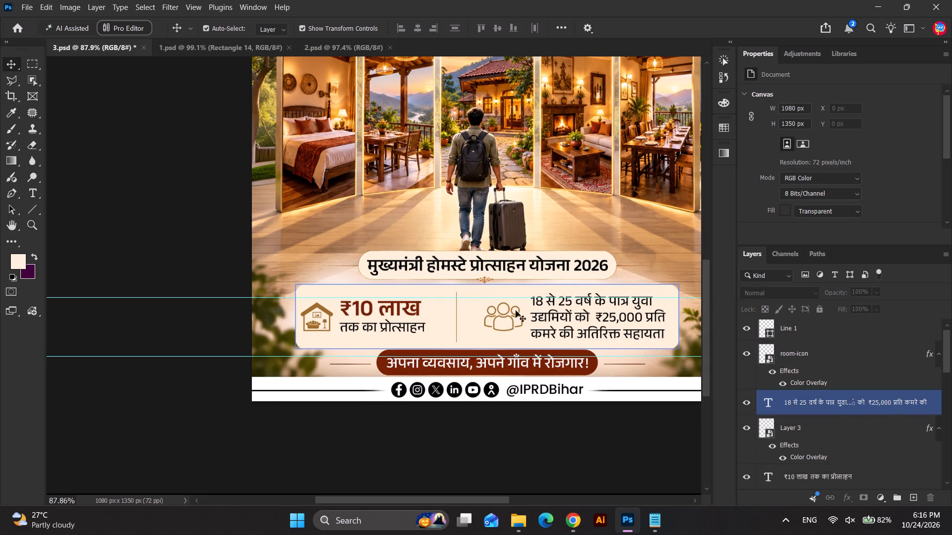
scroll(518, 312, up, 8)
click(521, 312)
shift+click(553, 297)
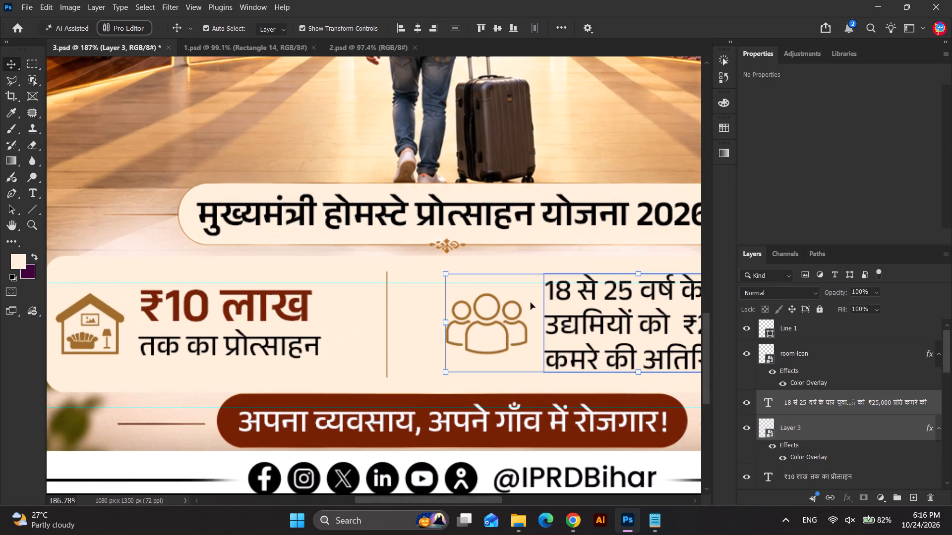
shift+click(411, 268)
click(492, 27)
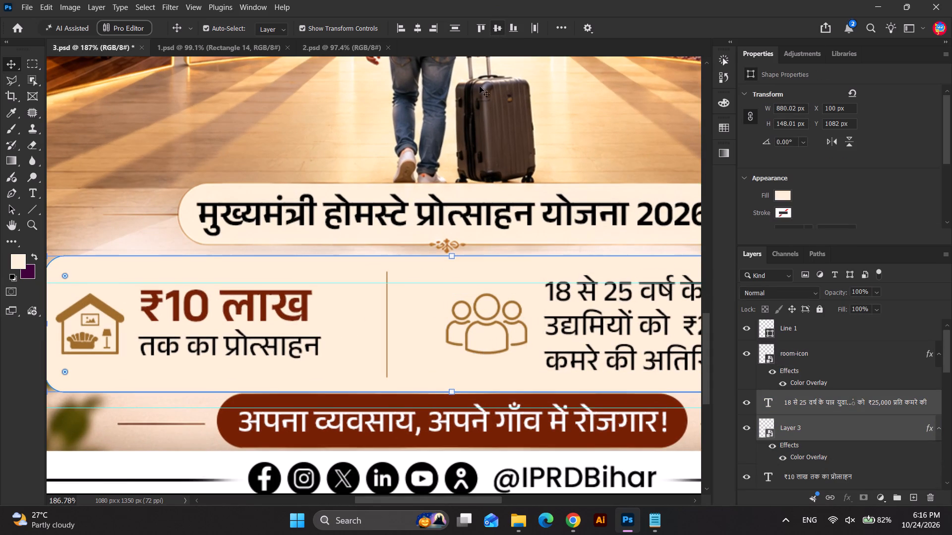
scroll(442, 226, down, 8)
click(458, 423)
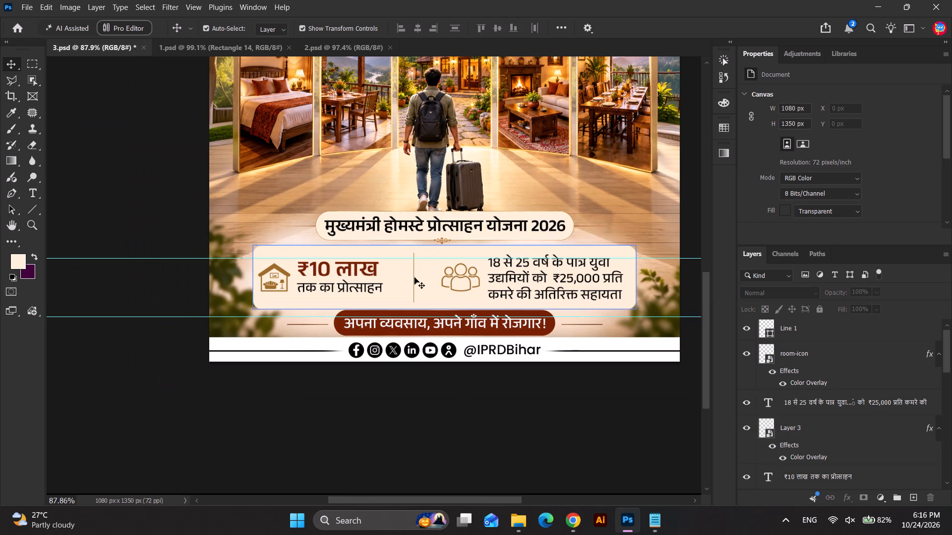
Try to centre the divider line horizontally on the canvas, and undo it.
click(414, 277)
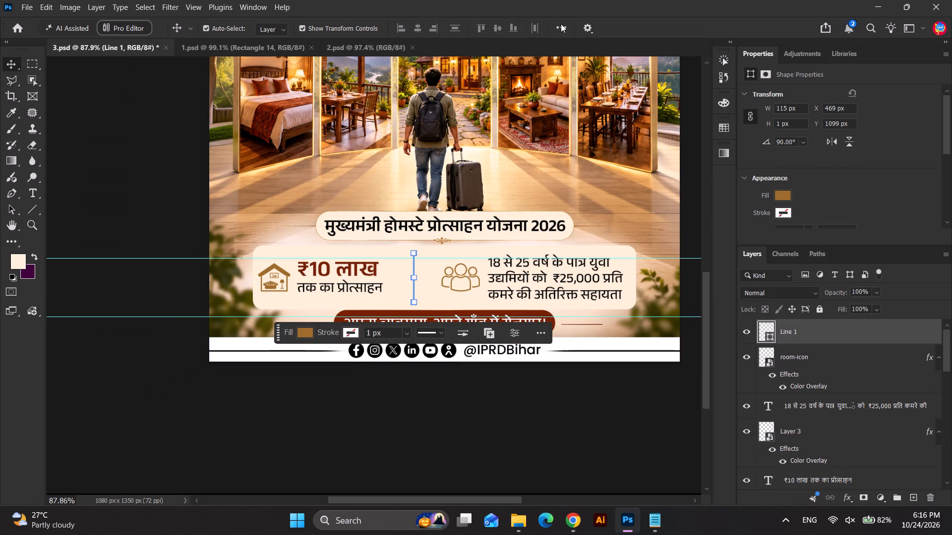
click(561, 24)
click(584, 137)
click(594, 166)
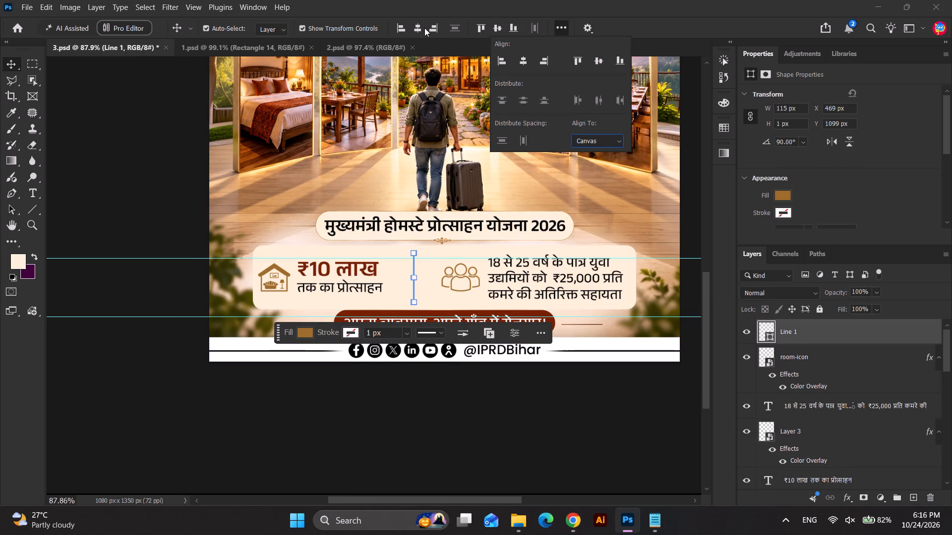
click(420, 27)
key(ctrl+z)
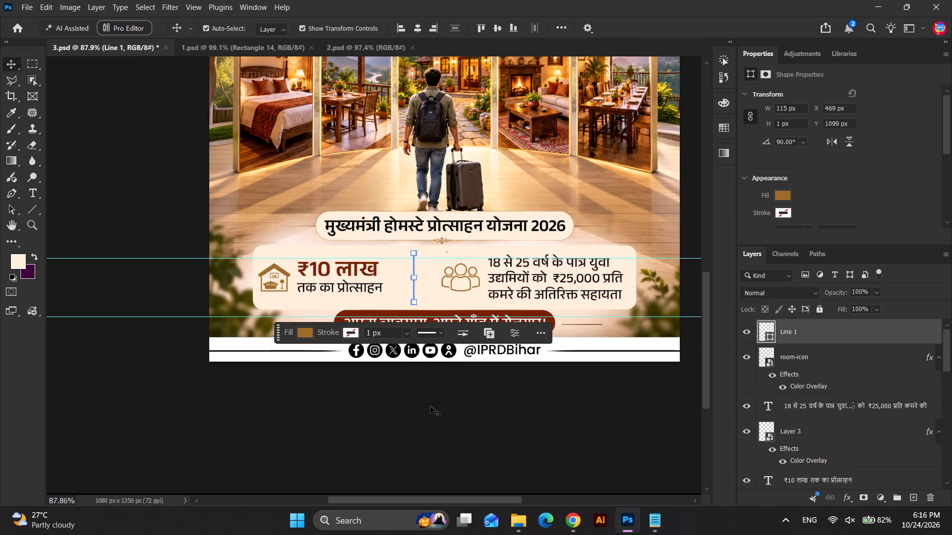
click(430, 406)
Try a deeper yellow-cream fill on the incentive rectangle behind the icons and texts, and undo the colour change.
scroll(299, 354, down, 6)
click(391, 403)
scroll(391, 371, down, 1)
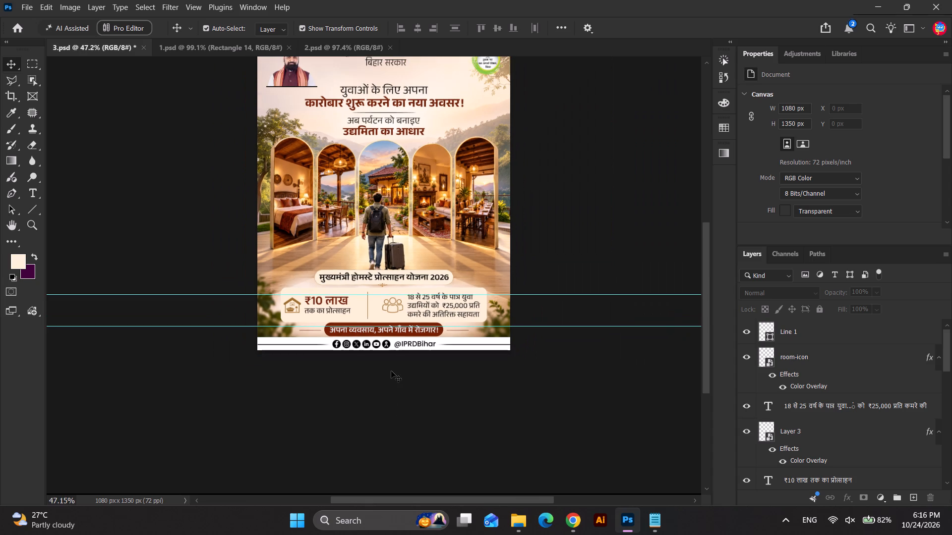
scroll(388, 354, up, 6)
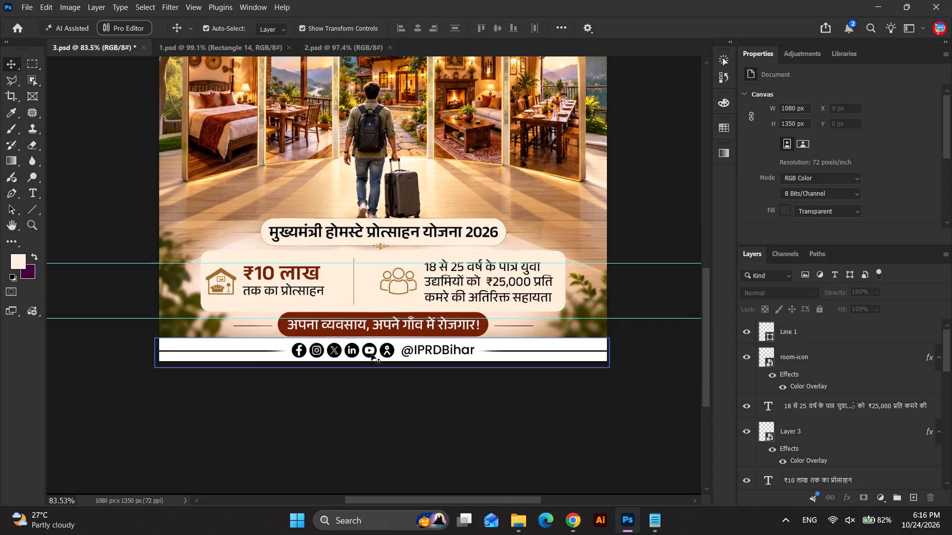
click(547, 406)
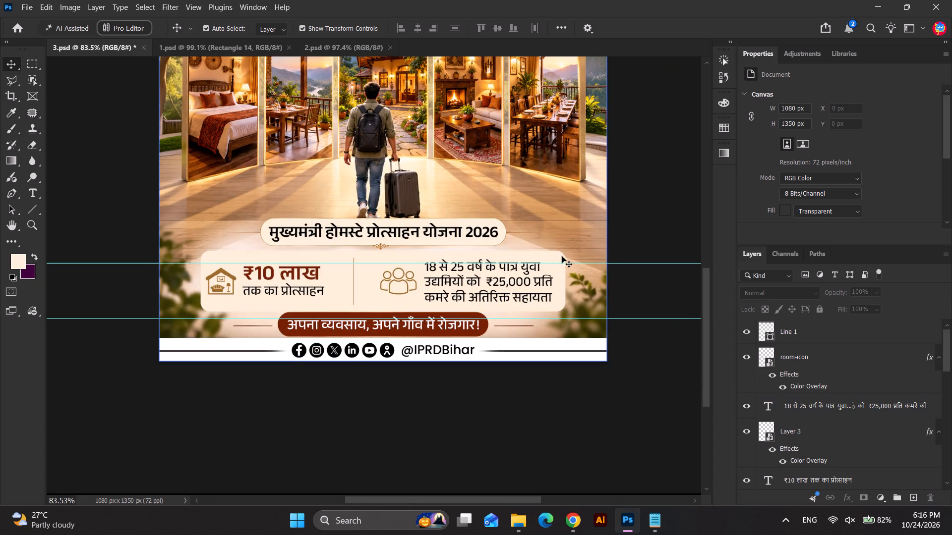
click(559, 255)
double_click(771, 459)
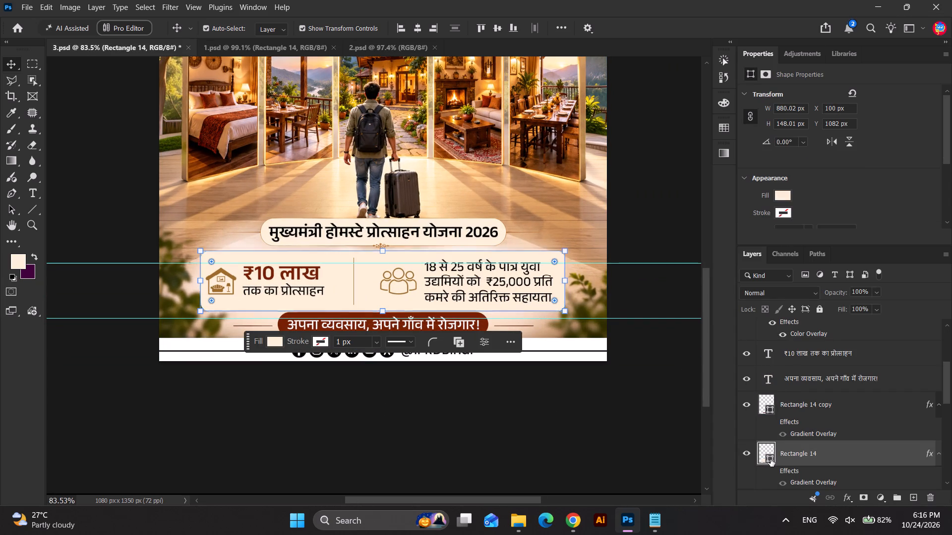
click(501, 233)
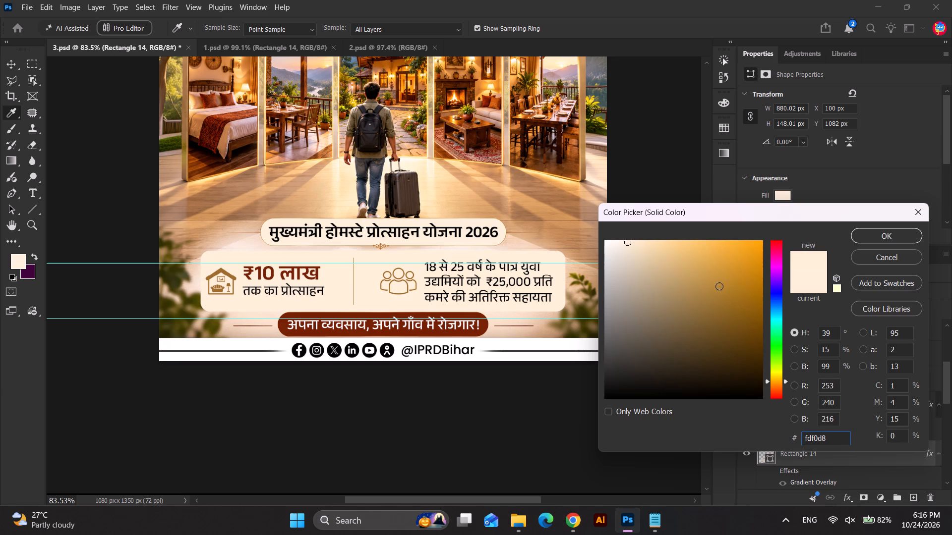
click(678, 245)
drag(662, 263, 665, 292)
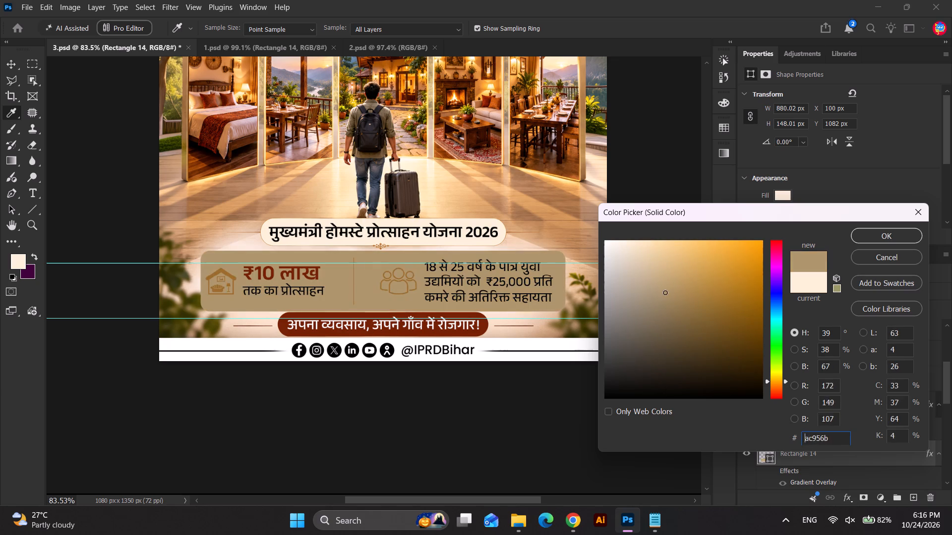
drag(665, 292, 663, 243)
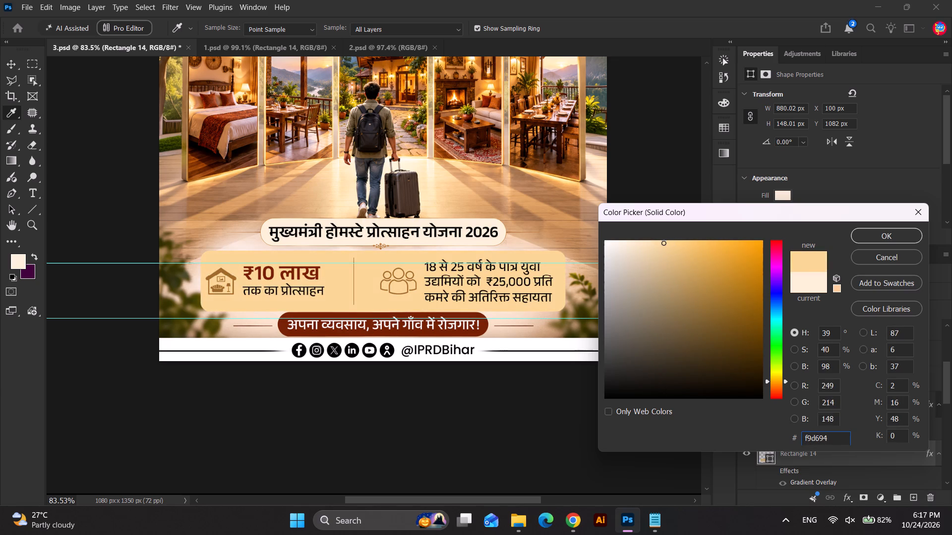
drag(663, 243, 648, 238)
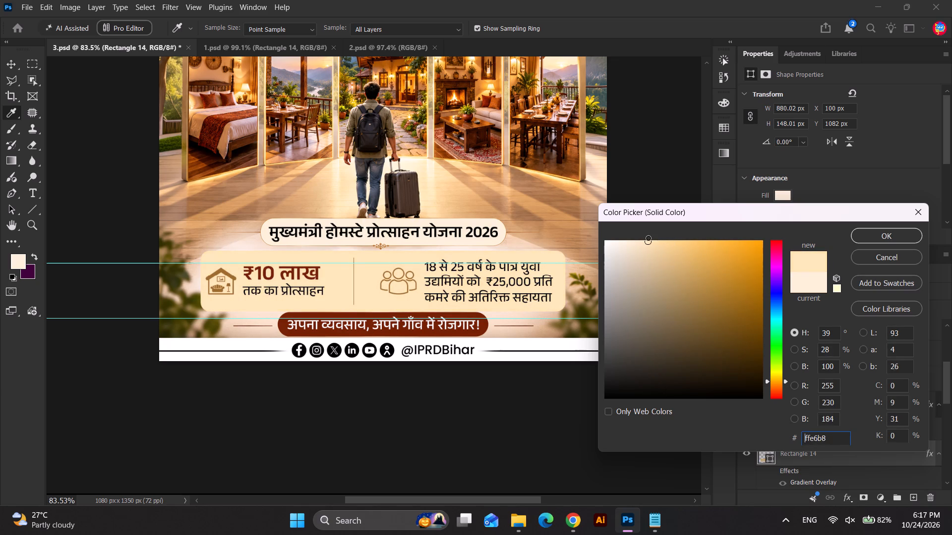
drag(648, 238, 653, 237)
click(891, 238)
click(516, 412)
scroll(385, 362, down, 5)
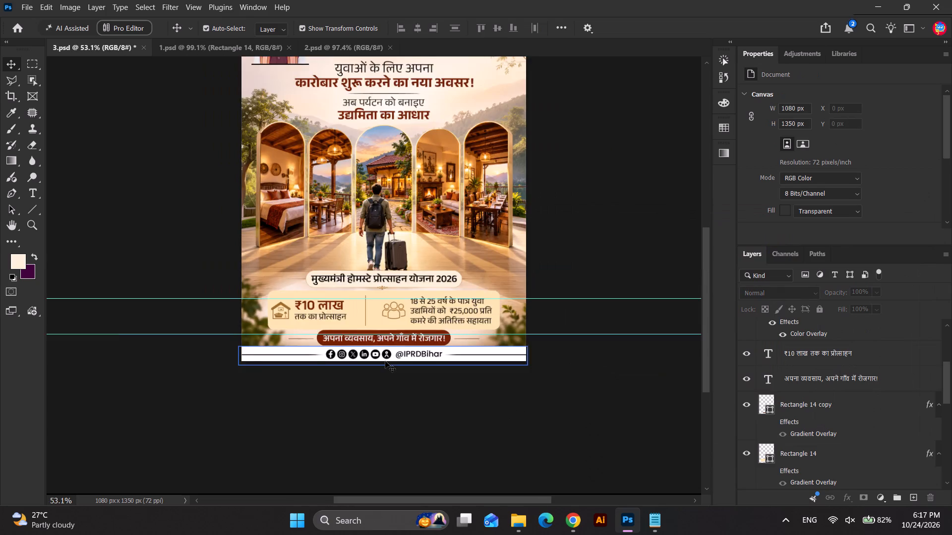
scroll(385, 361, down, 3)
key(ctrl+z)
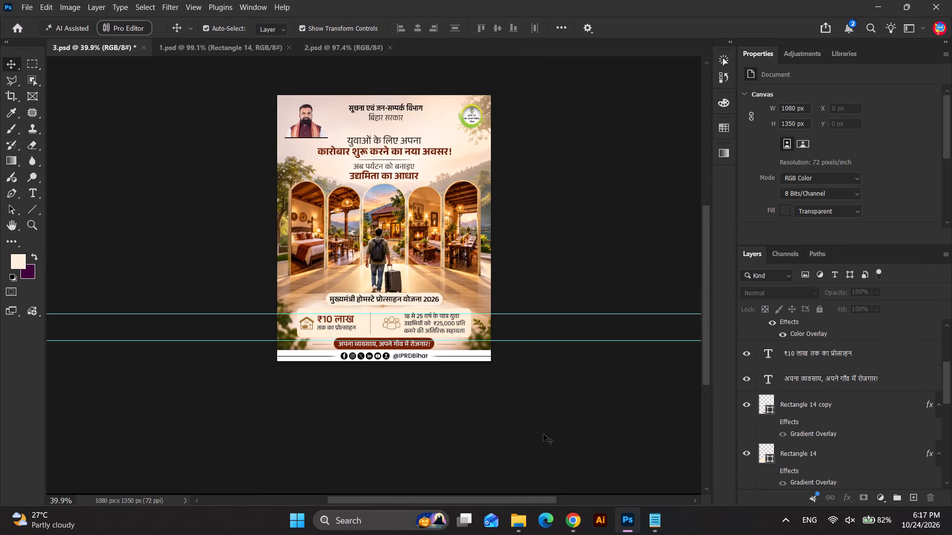
Centre the cream incentive rectangle horizontally on the canvas.
click(529, 418)
click(469, 317)
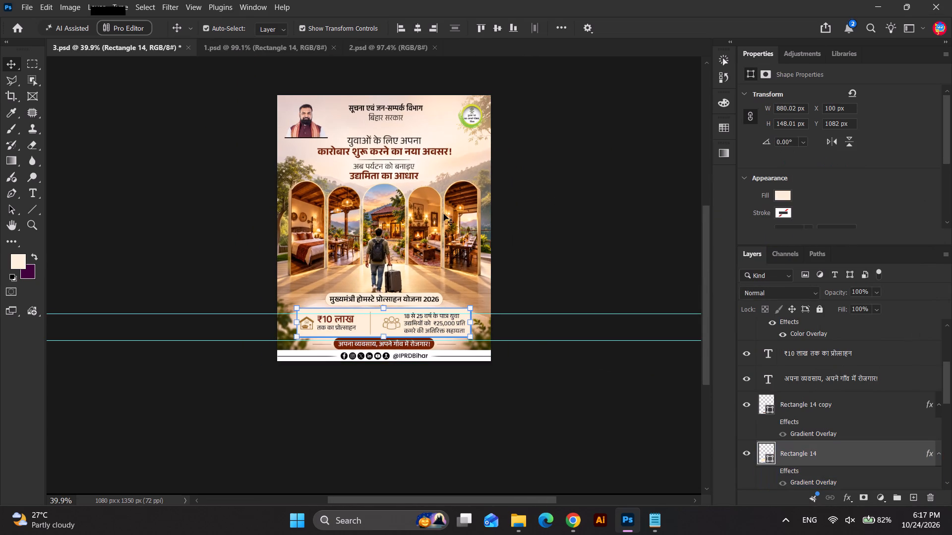
click(414, 30)
click(567, 272)
Nudge the house icon and the ₹10 लाख text together slightly right inside the cream incentive rectangle.
scroll(275, 391, up, 7)
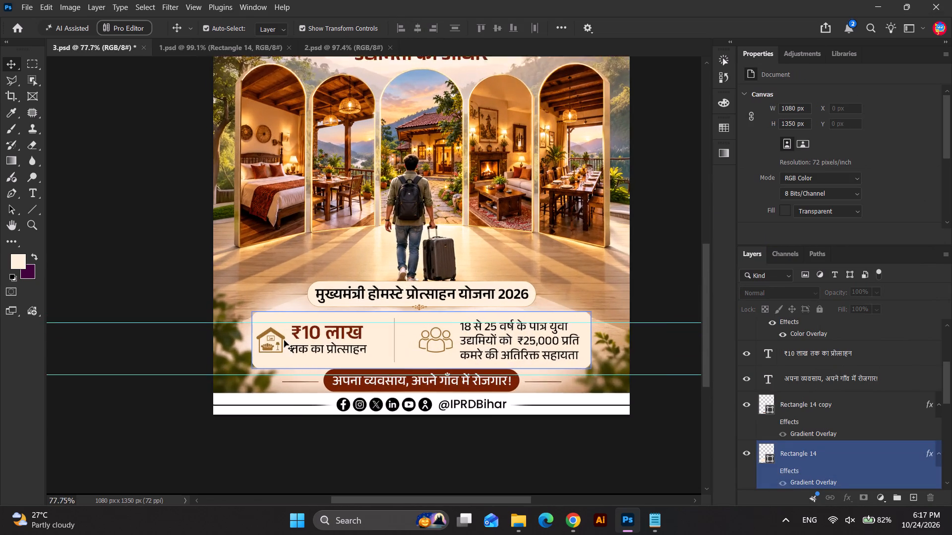
scroll(284, 340, up, 1)
click(281, 335)
shift+click(330, 327)
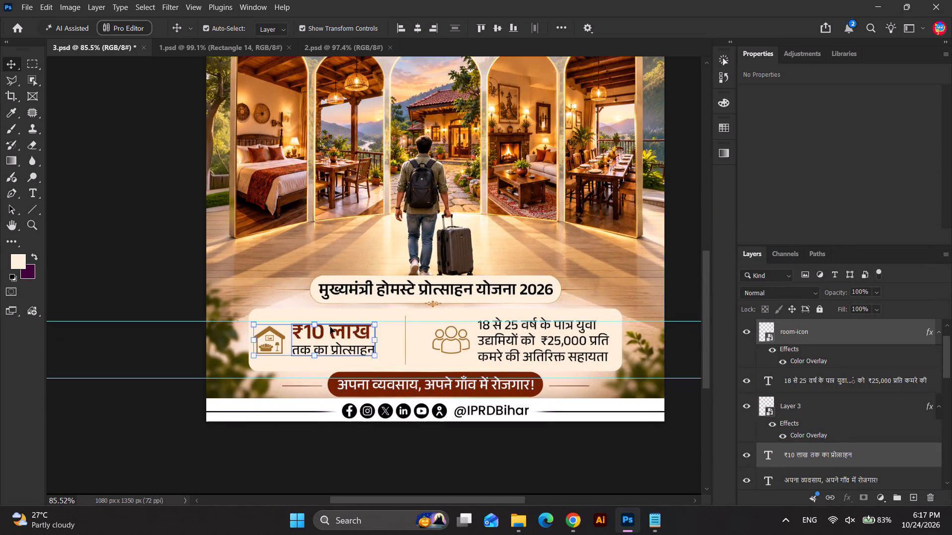
key(Right)
key(Right)
key(Right)
key(Right)
key(Right)
key(Right)
key(Right)
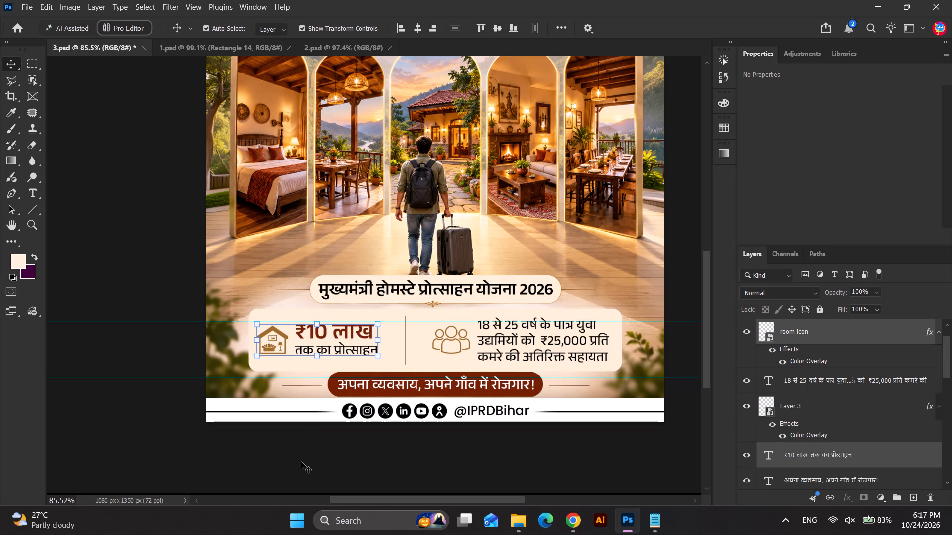
key(Right)
key(Right)
click(301, 462)
Save the youth poster document with the adjusted incentive banner.
scroll(259, 391, down, 5)
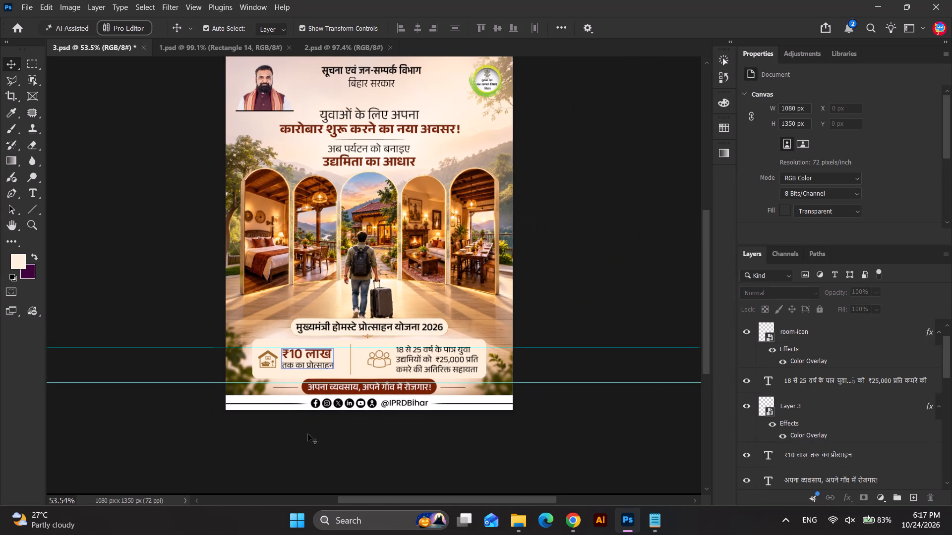
key(ctrl+s)
click(306, 443)
scroll(342, 344, down, 3)
key(ctrl+s)
scroll(72, 40, up, 1)
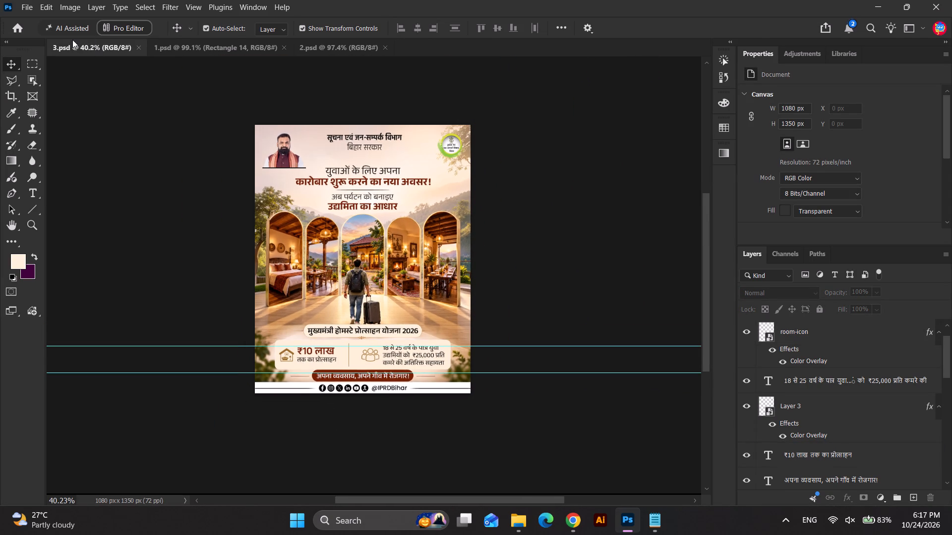
scroll(339, 193, up, 2)
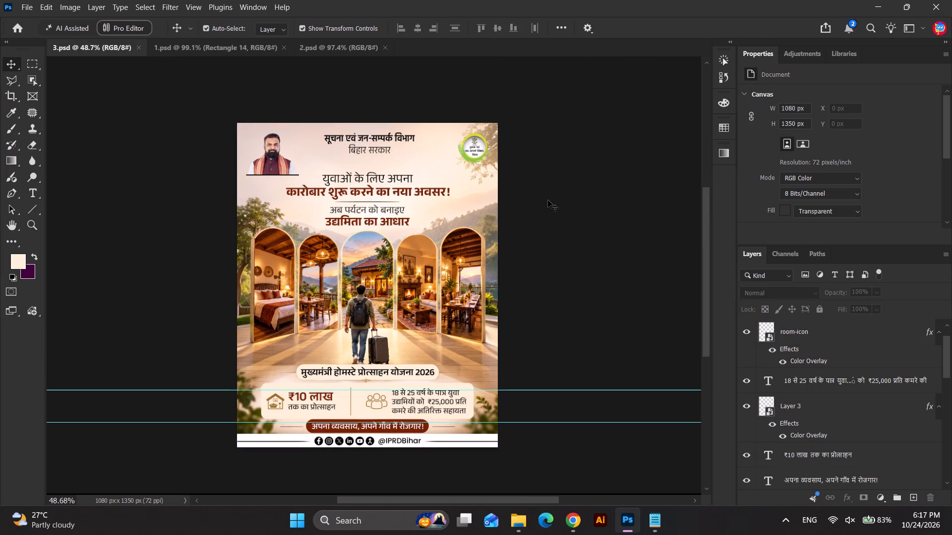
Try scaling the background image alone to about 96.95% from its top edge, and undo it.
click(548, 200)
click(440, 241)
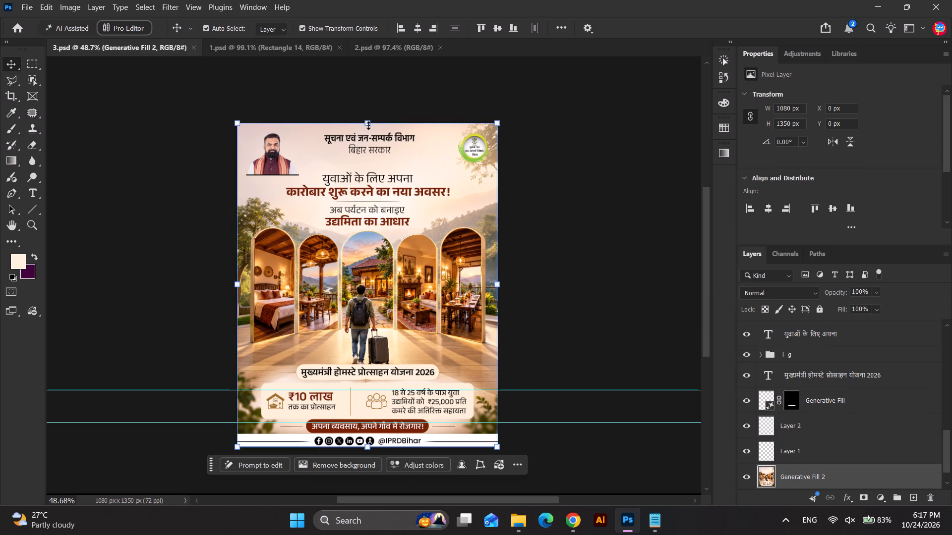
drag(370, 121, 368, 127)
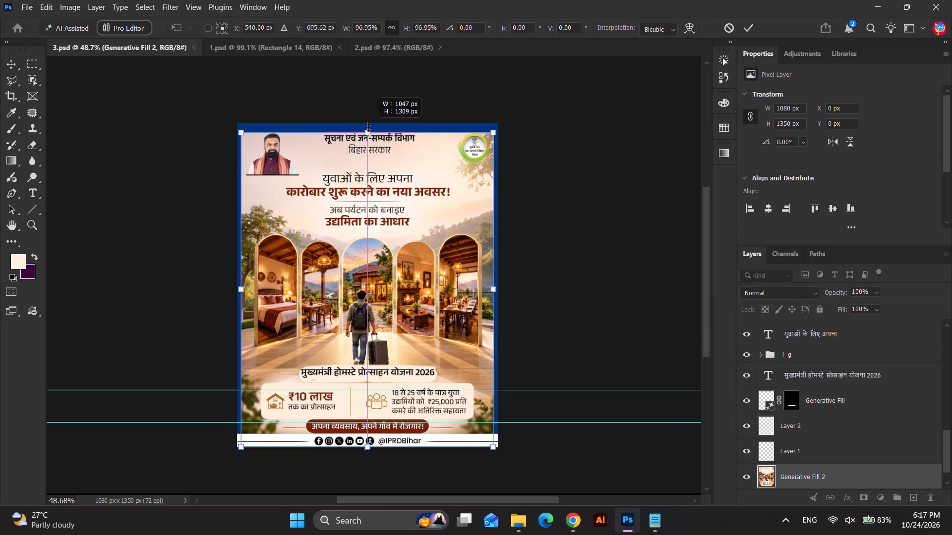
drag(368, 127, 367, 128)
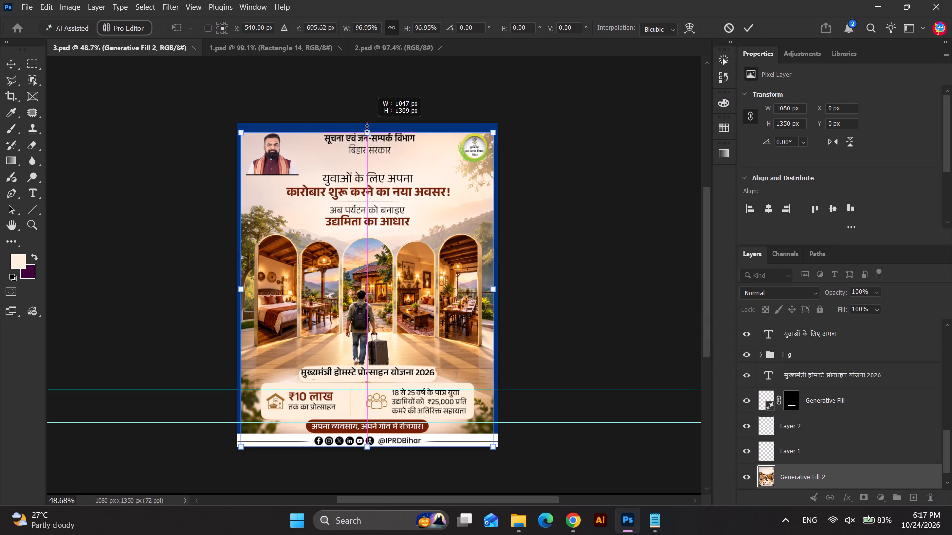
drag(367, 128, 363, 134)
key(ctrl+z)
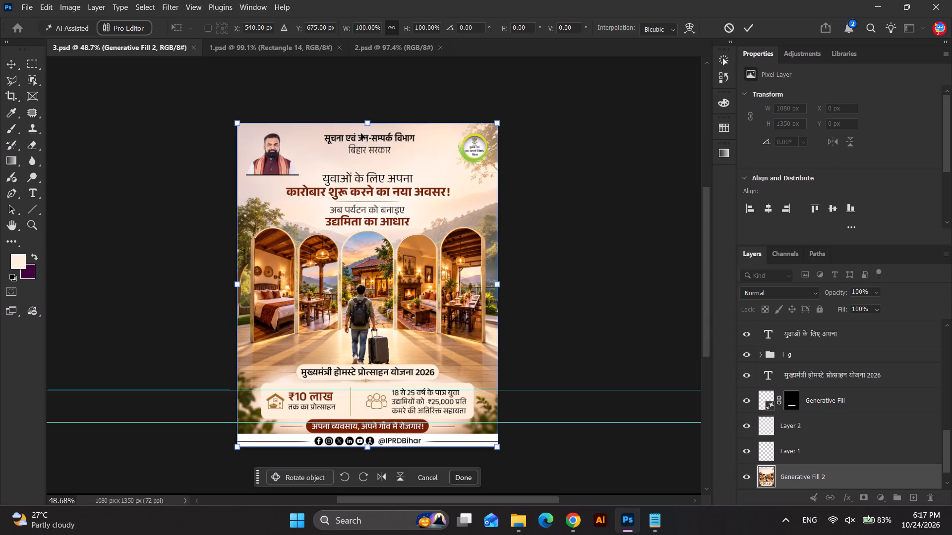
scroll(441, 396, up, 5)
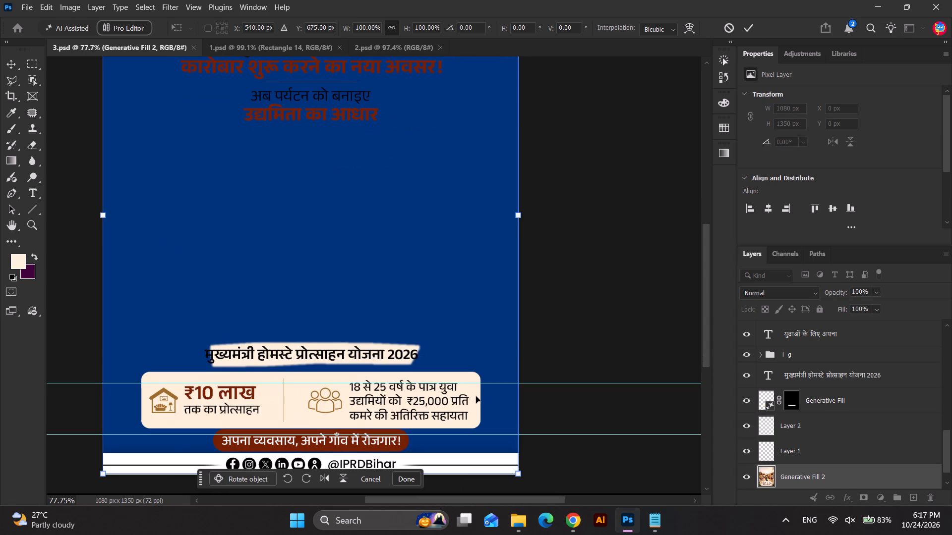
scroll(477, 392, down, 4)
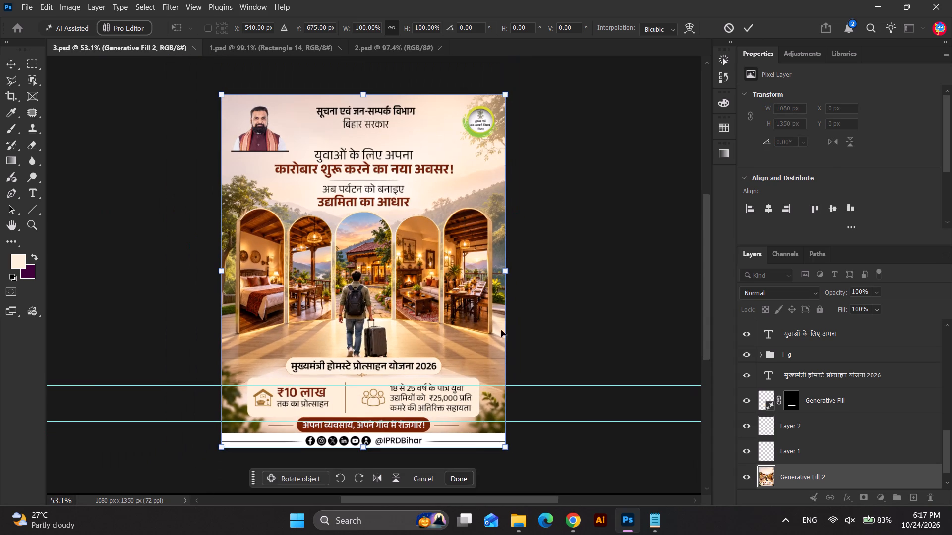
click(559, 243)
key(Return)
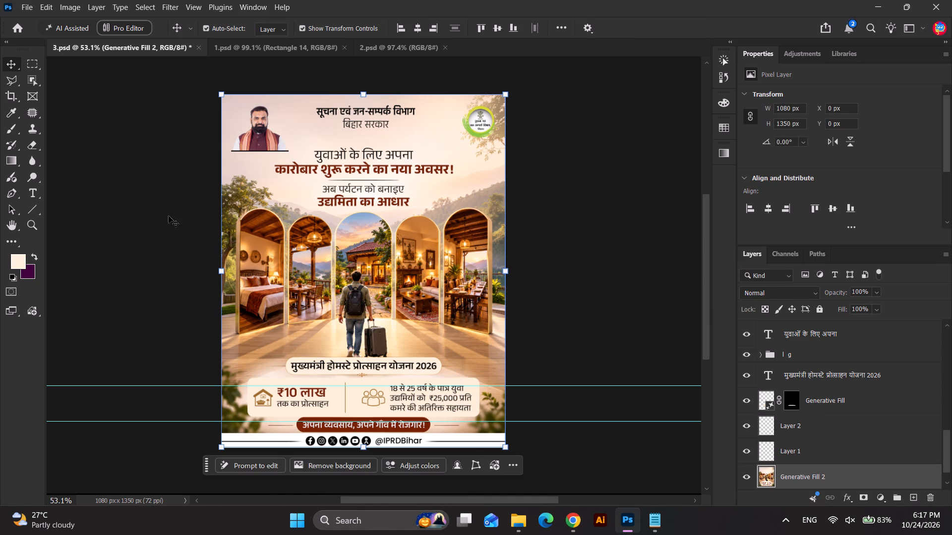
Scale the background image, scheme title, incentive banner and slogan together to about 96.95%, and nudge them slightly up.
click(169, 216)
drag(157, 233, 512, 430)
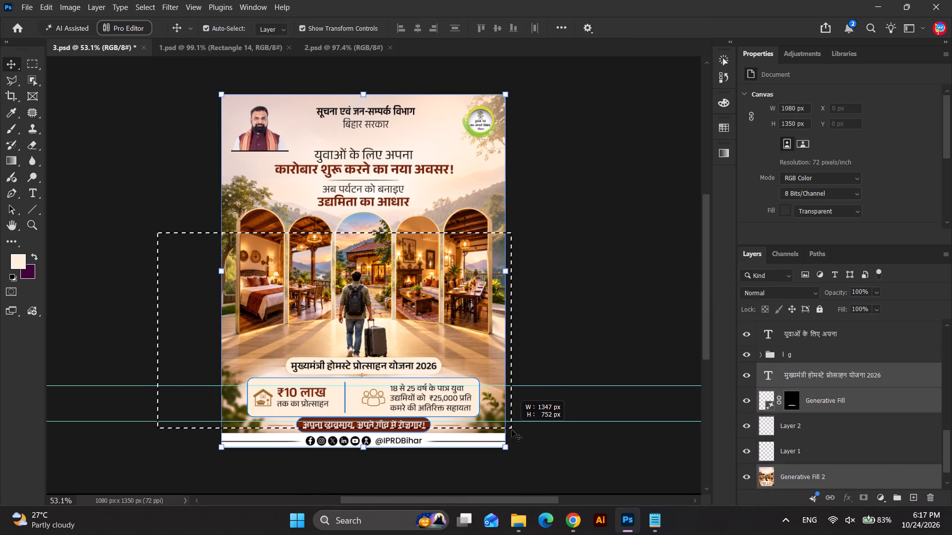
drag(512, 430, 514, 430)
drag(366, 93, 363, 99)
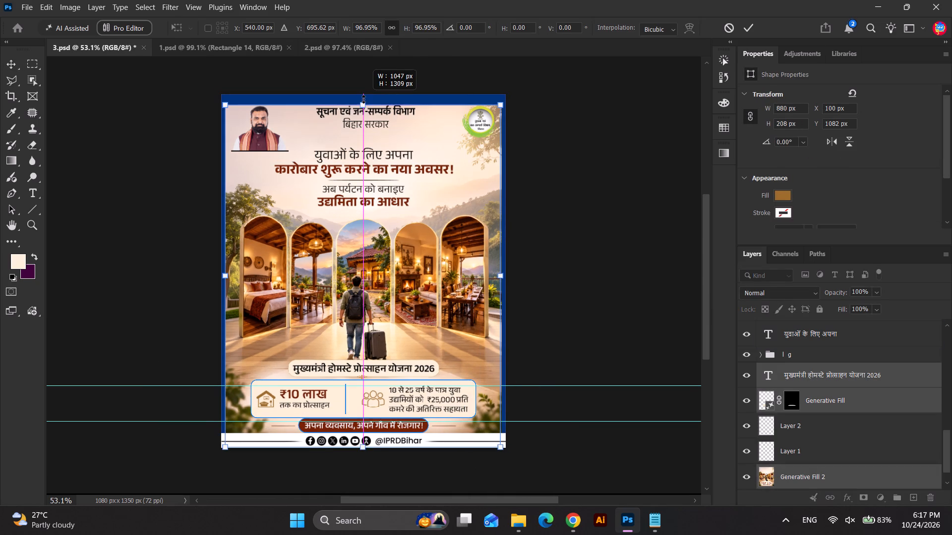
drag(363, 99, 368, 103)
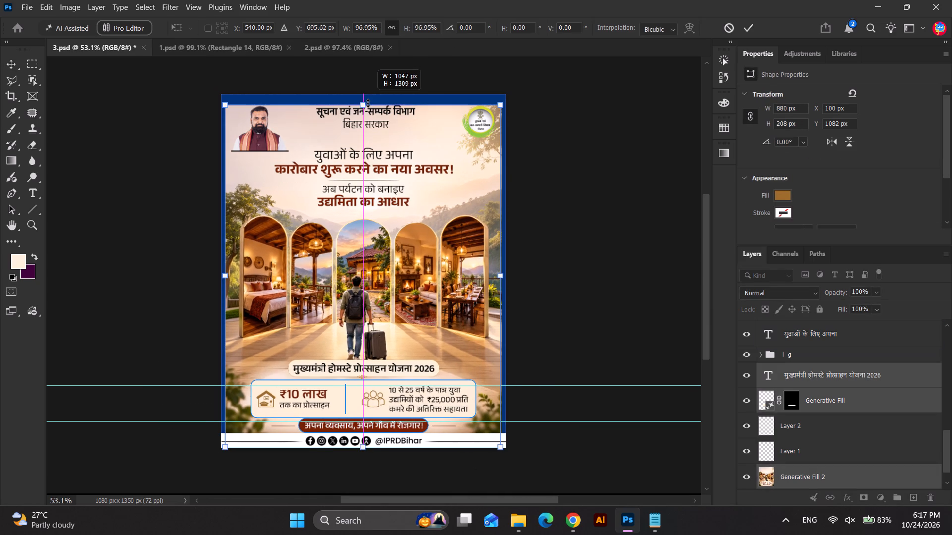
drag(368, 103, 371, 102)
drag(371, 102, 368, 103)
key(Up)
key(Up)
key(Up)
key(Up)
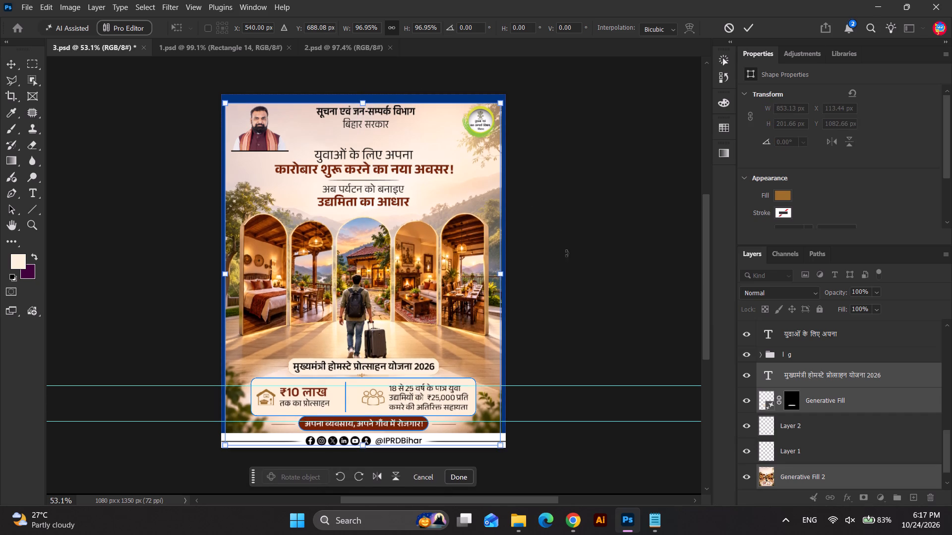
key(Return)
click(594, 275)
Align the scaled background image to the horizontal centre of the canvas.
scroll(463, 449, up, 2)
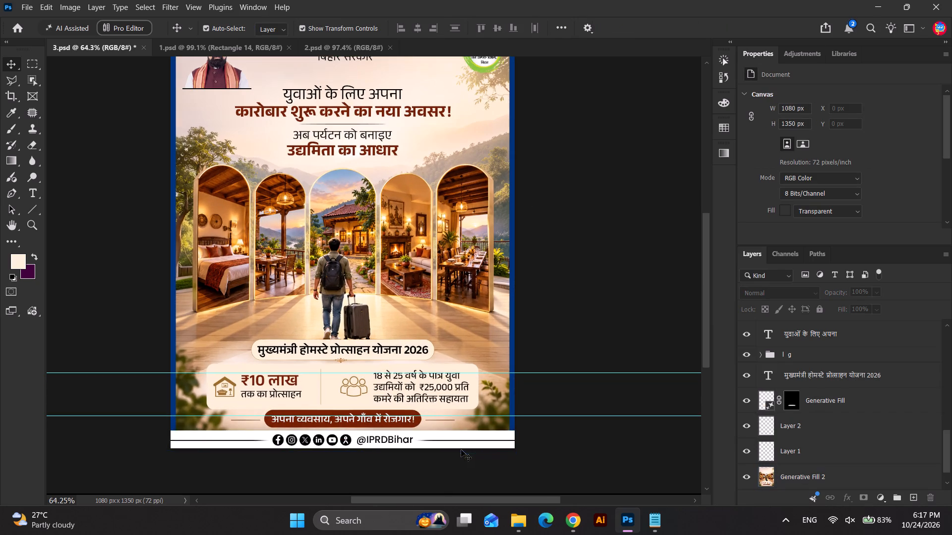
click(501, 282)
click(419, 27)
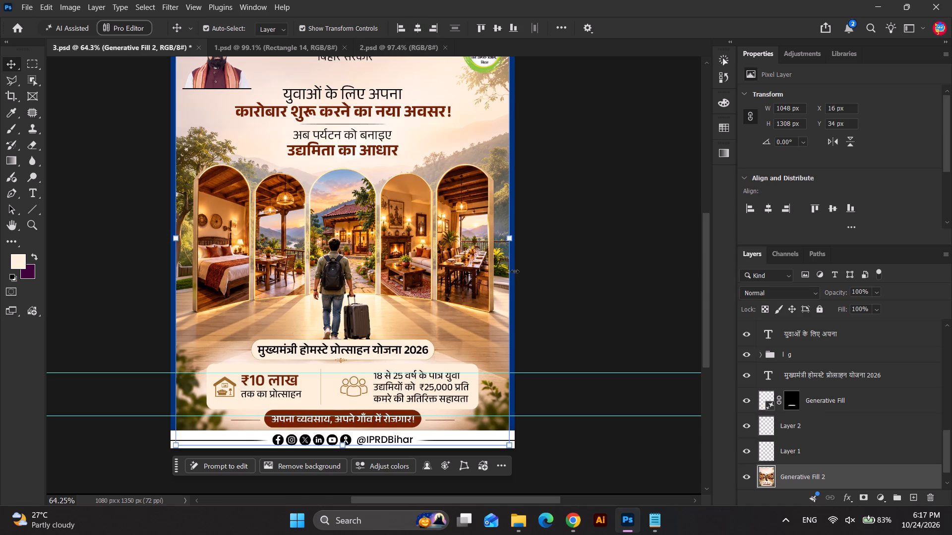
Select the blue border area outside the background image and extend the scene into it with Generative Fill, without a prompt.
shift+click(769, 479)
scroll(526, 355, down, 4)
shift+click(759, 478)
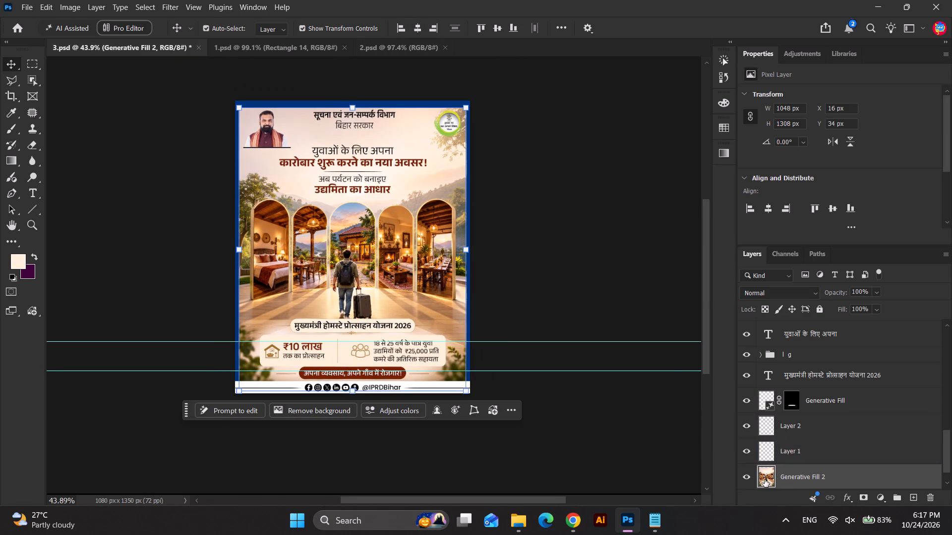
shift+click(765, 480)
click(567, 245)
shift+click(769, 475)
click(121, 110)
click(15, 55)
click(106, 149)
click(297, 122)
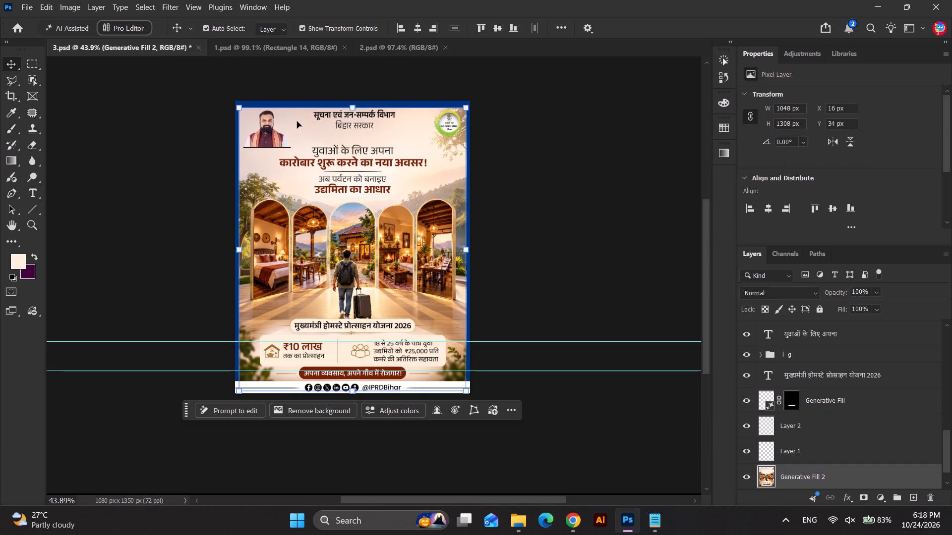
shift+click(769, 481)
scroll(727, 451, down, 6)
scroll(758, 464, up, 1)
scroll(757, 459, down, 2)
ctrl+click(762, 455)
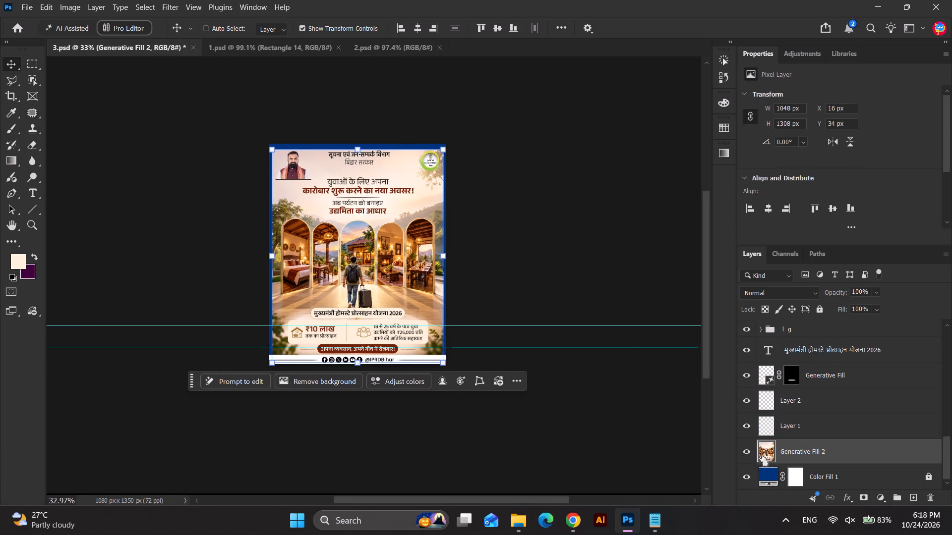
key(ctrl+shift+i)
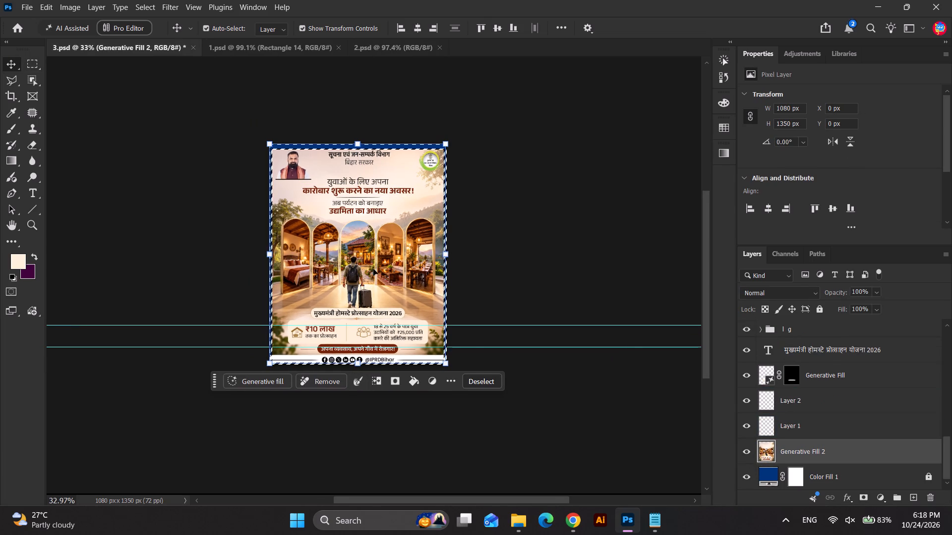
click(271, 385)
click(459, 404)
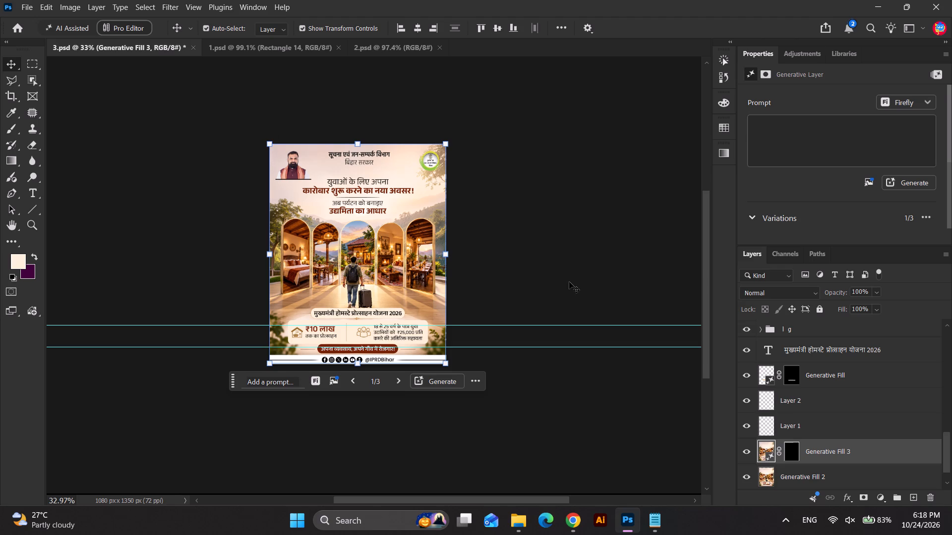
Examine the extended background edges and the title and incentive area of the poster.
click(528, 236)
scroll(284, 236, up, 3)
scroll(383, 257, up, 4)
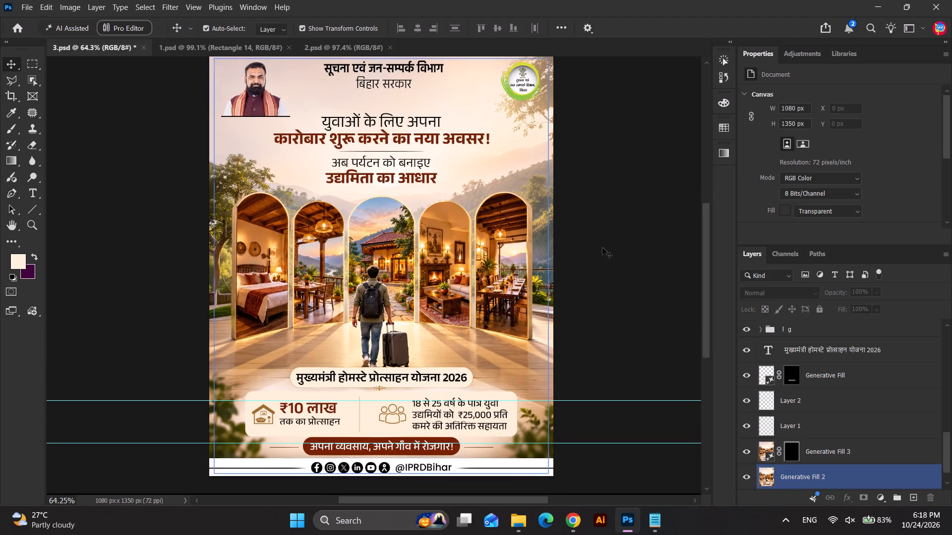
click(632, 249)
scroll(444, 201, down, 1)
click(648, 270)
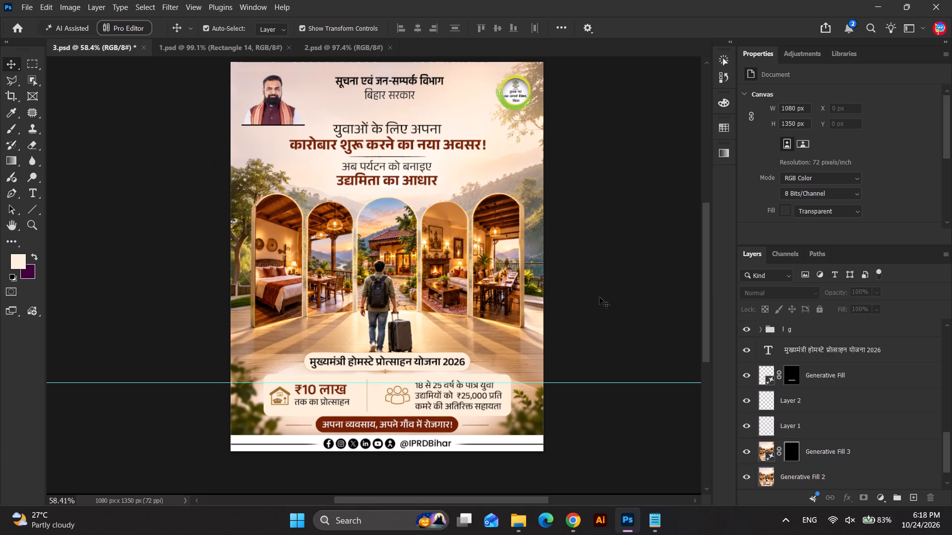
scroll(508, 339, up, 2)
click(462, 366)
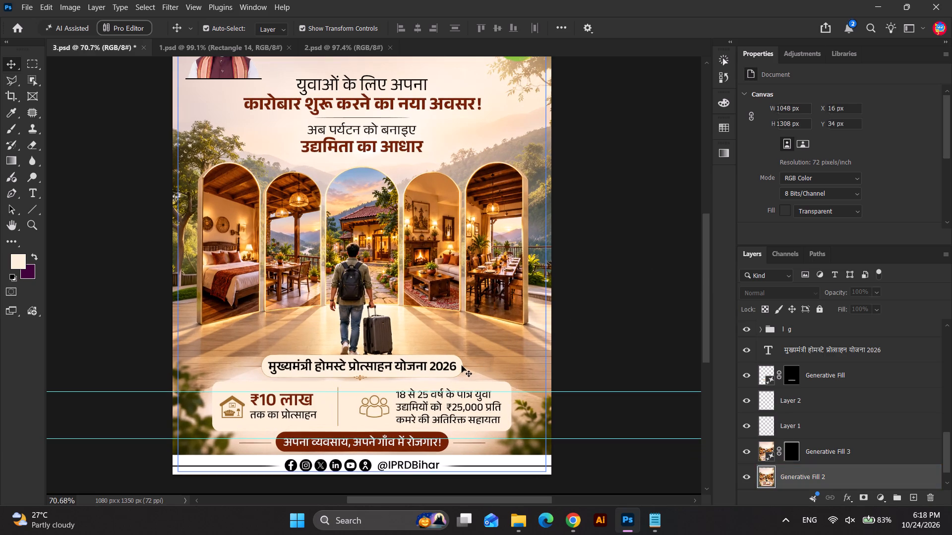
click(461, 366)
click(633, 252)
scroll(522, 244, down, 1)
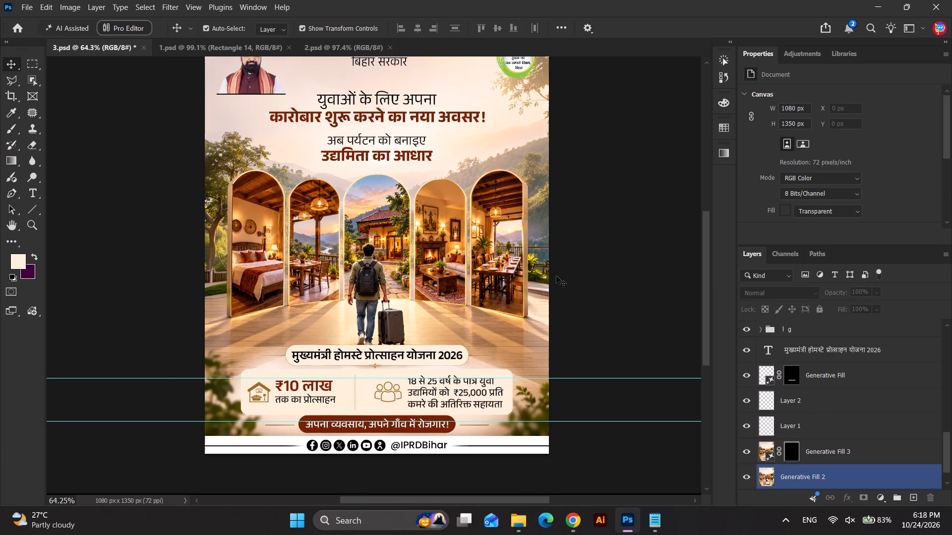
Save the youth poster with its extended background.
key(ctrl+s)
scroll(508, 247, down, 4)
scroll(405, 130, up, 1)
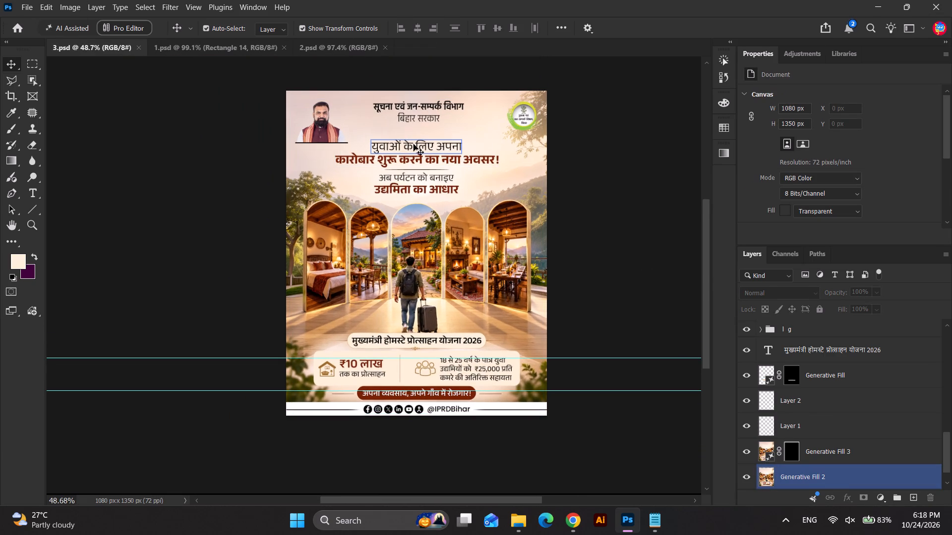
Lock the two full-canvas background layers, Generative Fill 3 and Generative Fill 2.
drag(258, 146, 324, 169)
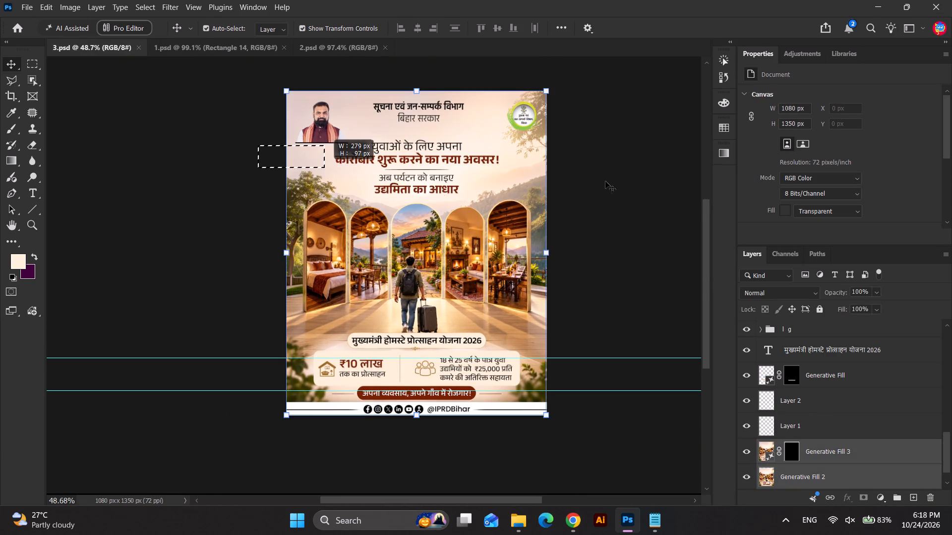
click(616, 179)
click(516, 172)
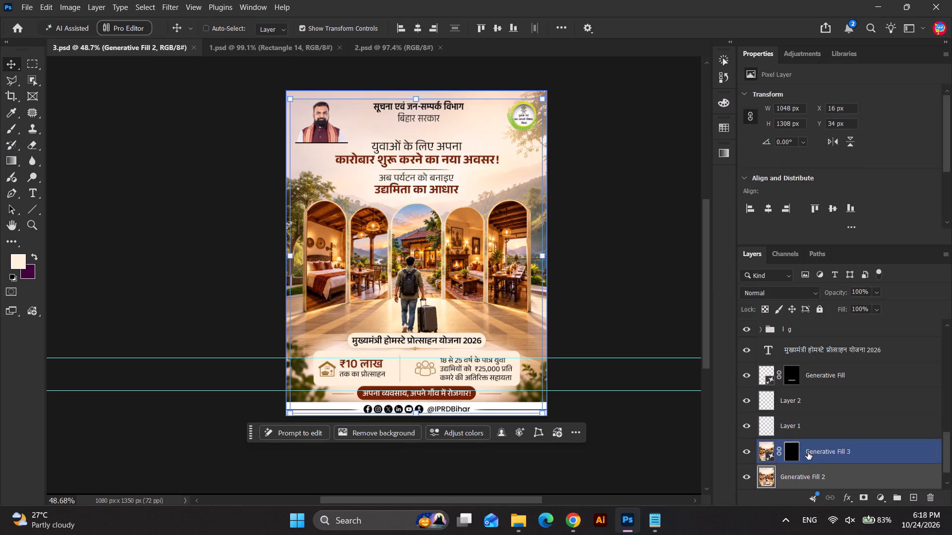
ctrl+click(808, 452)
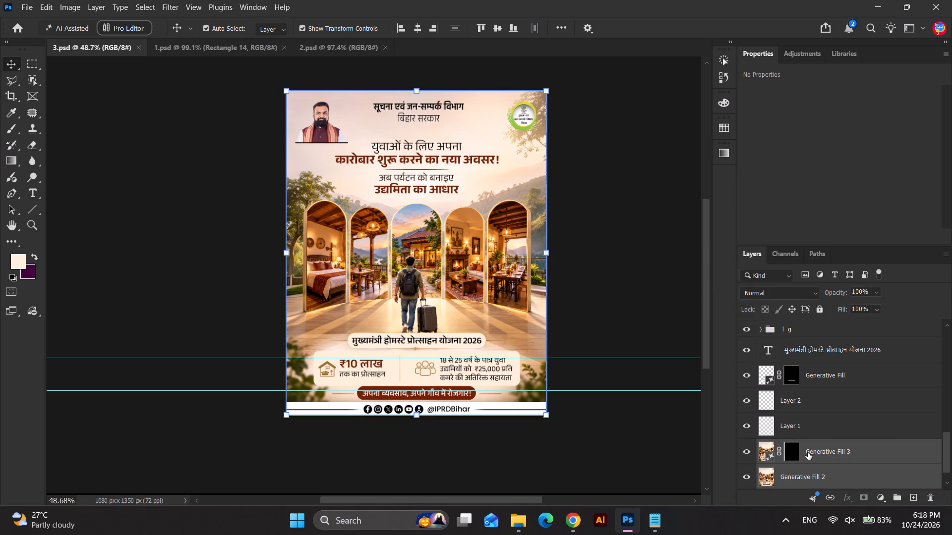
click(820, 310)
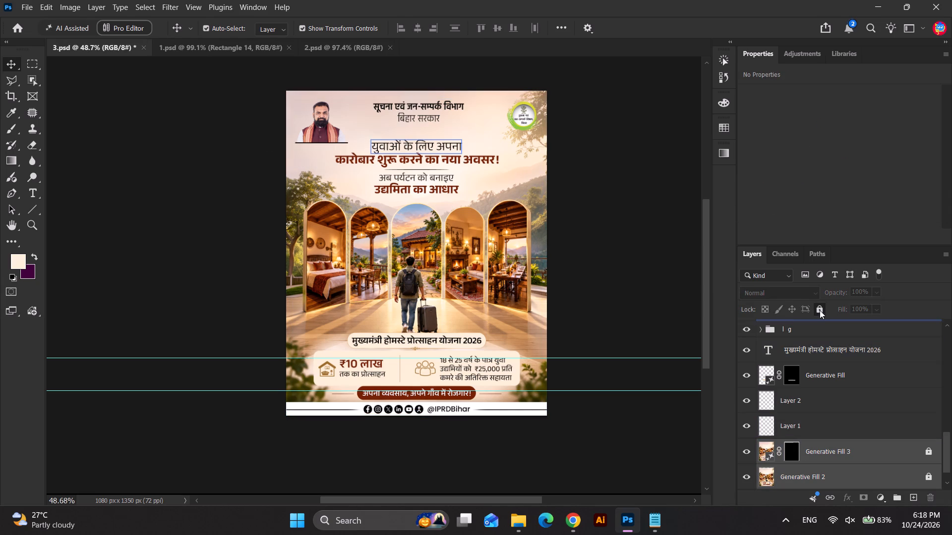
Align the four headline lines and their divider on their horizontal centres and nudge the group slightly down.
drag(254, 131, 291, 150)
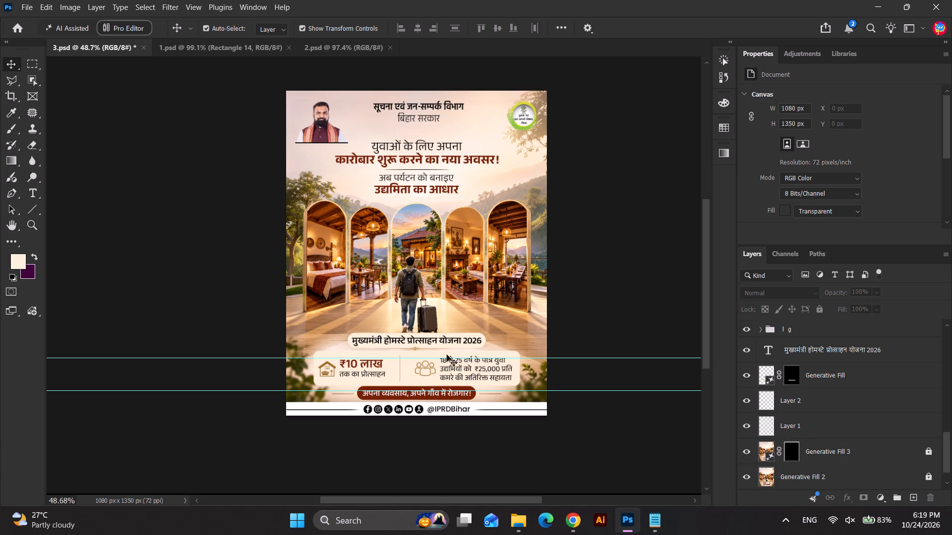
drag(575, 136, 370, 239)
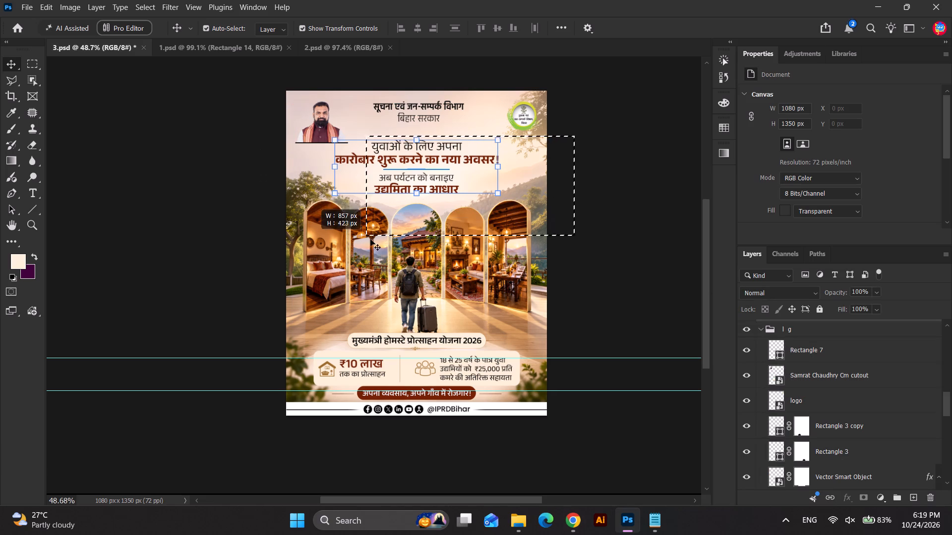
drag(370, 239, 368, 218)
click(415, 28)
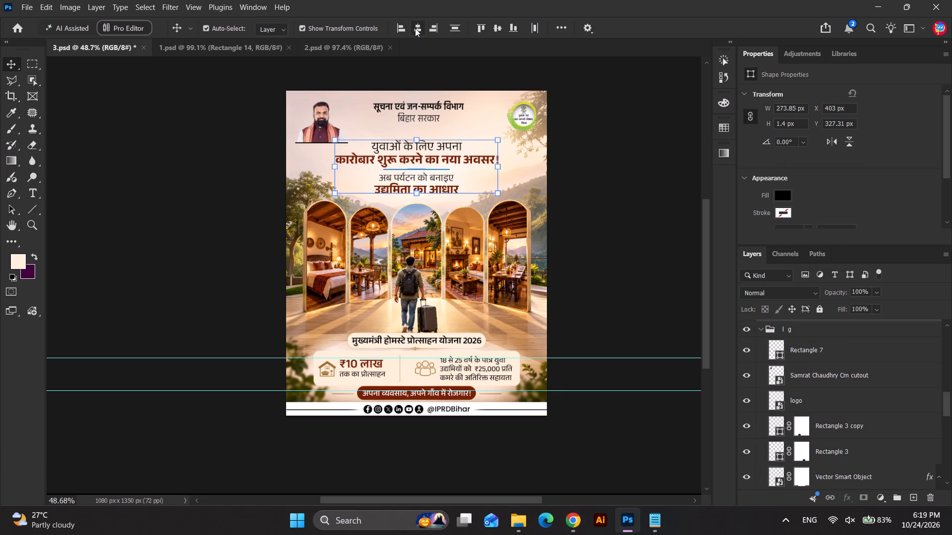
key(Down)
key(Down)
click(598, 153)
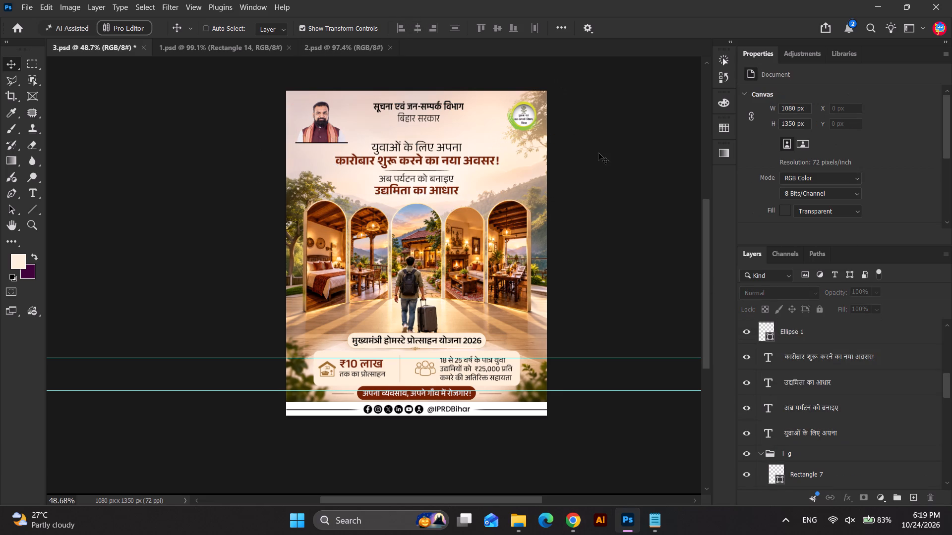
Save the youth poster and save a PNG copy of it as "3 copy" in the Presentation Design folder.
key(ctrl+s)
click(29, 7)
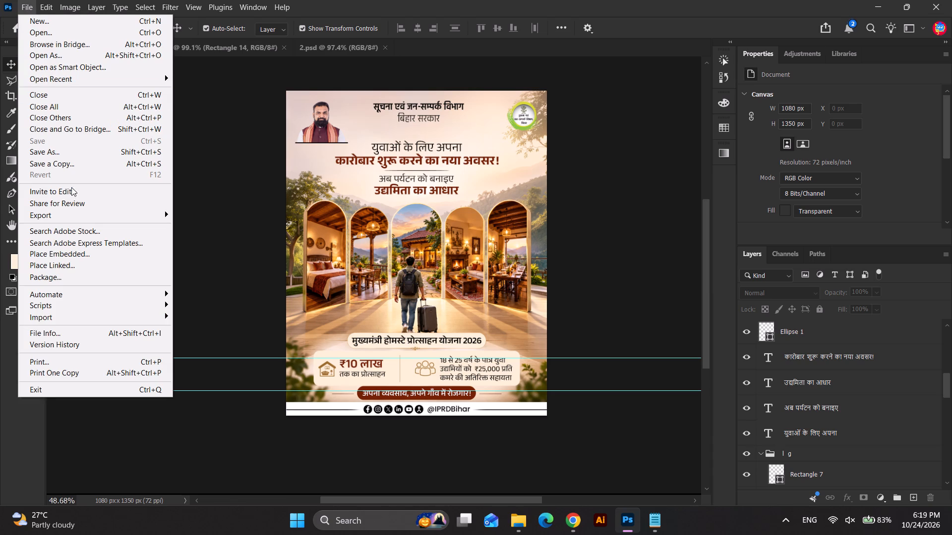
click(73, 162)
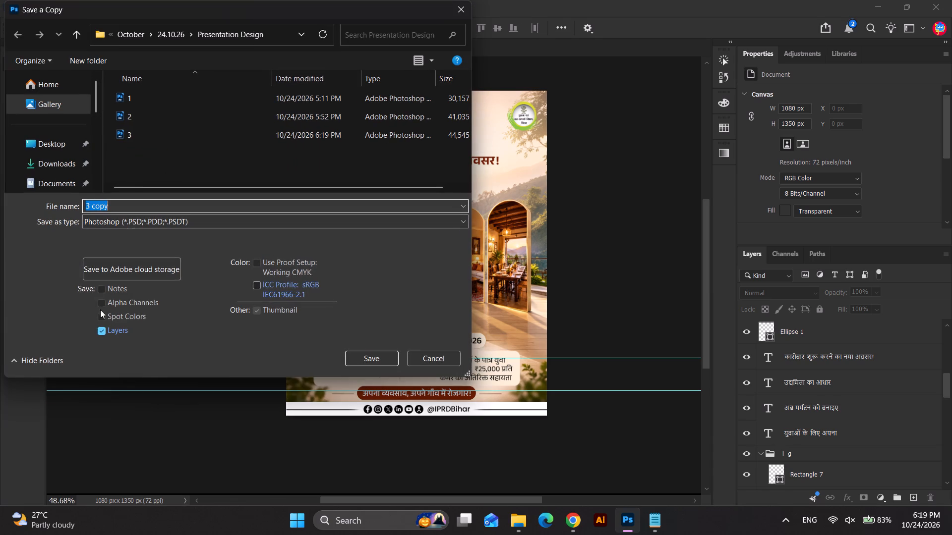
click(133, 216)
click(127, 404)
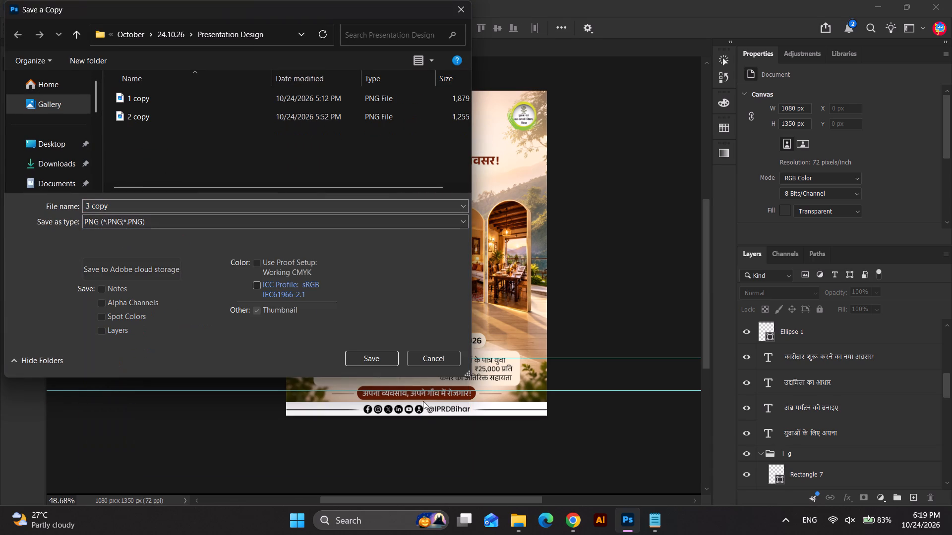
click(396, 364)
click(539, 153)
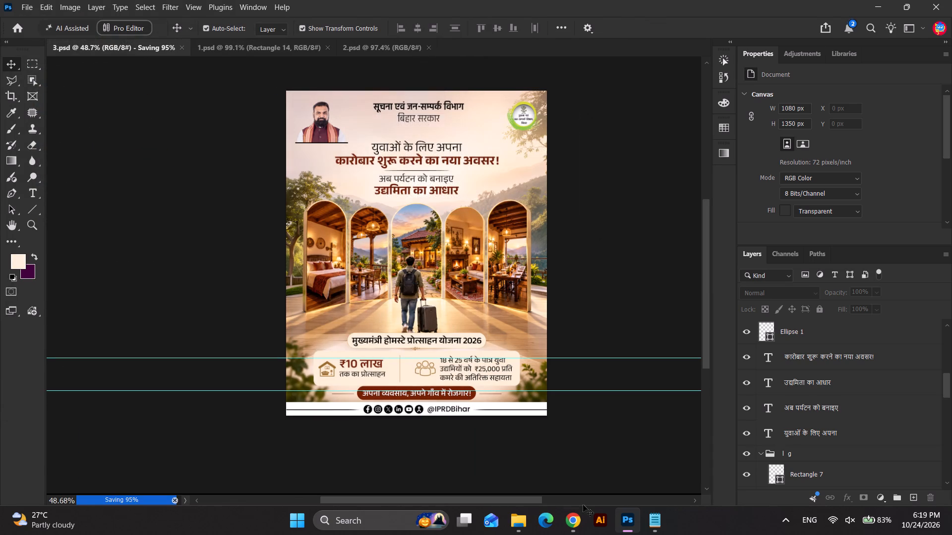
Switch to the Chrome browser.
click(579, 520)
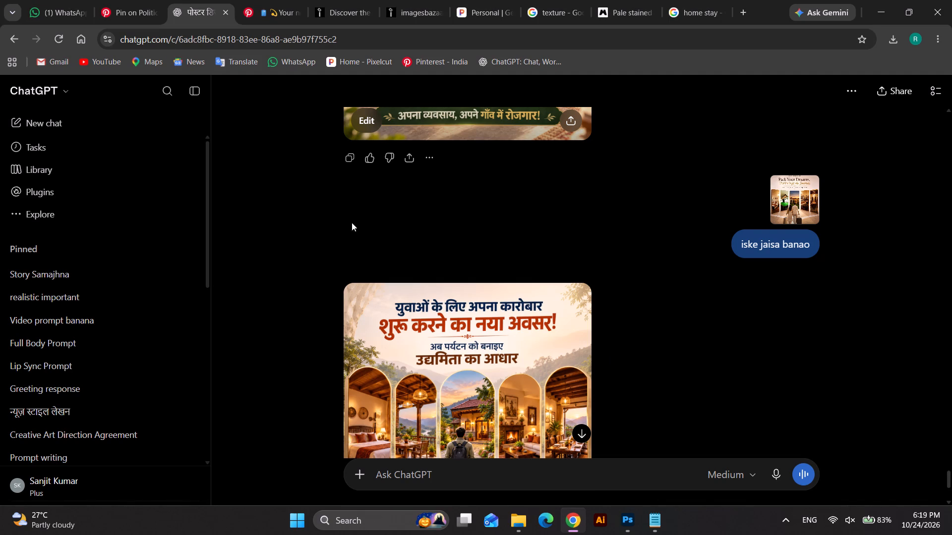